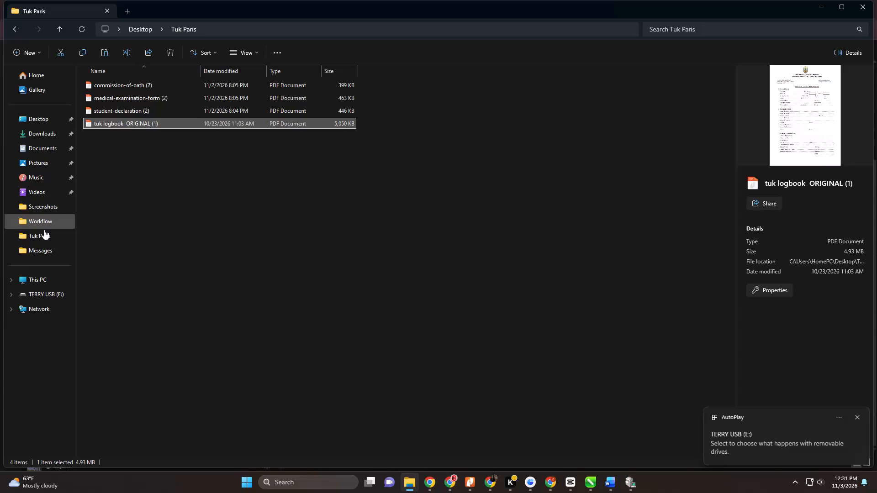
Open the RESCUE AND REHAB document from the project folder on the USB drive (E:).
click(54, 294)
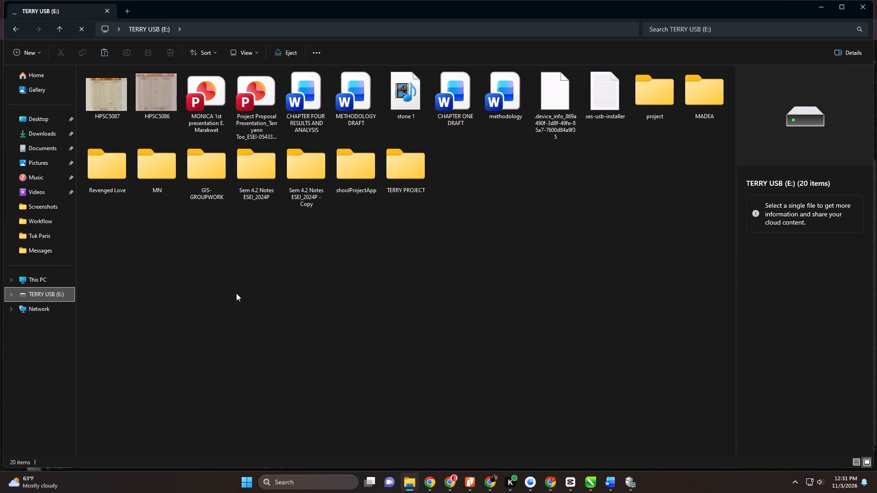
click(395, 182)
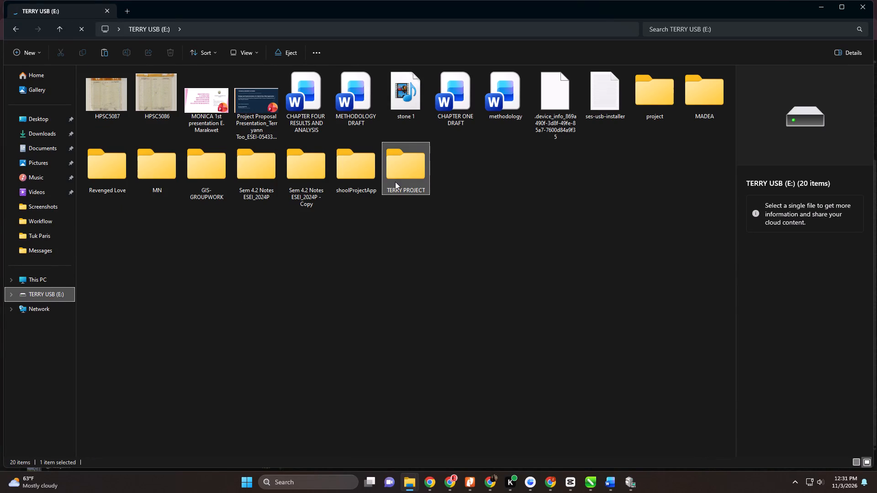
double_click(652, 108)
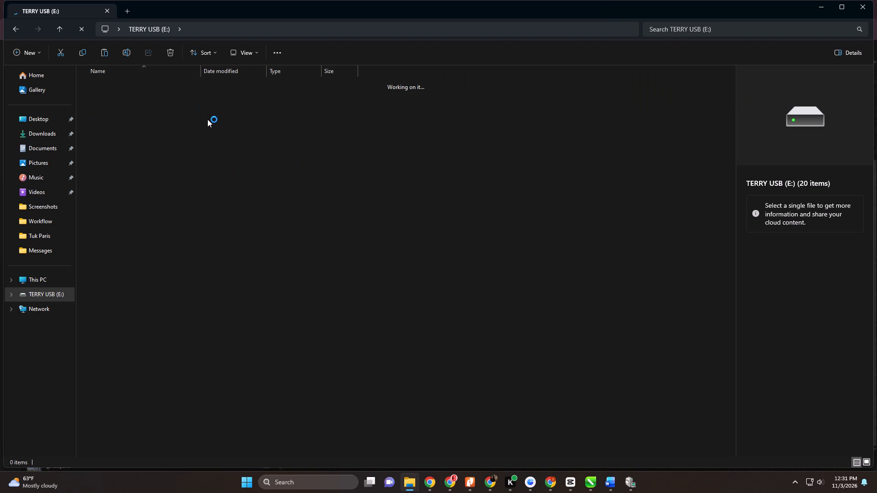
double_click(133, 84)
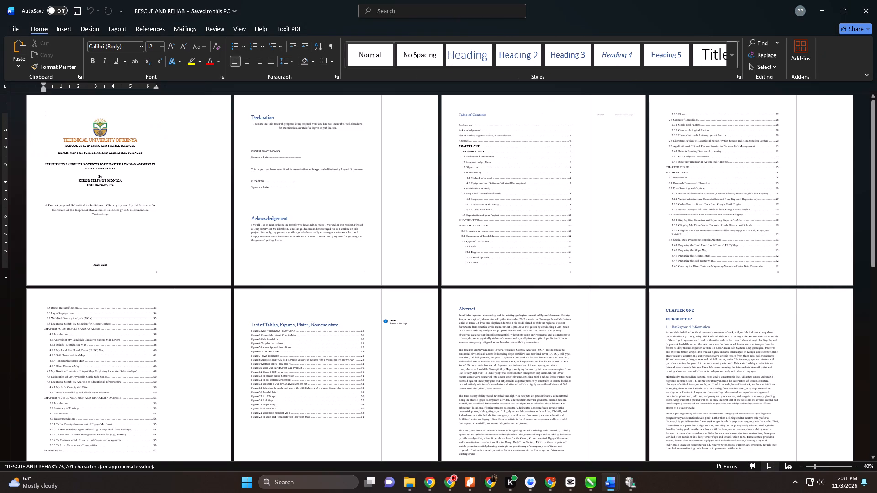
Set the document's review display to No Markup.
click(72, 30)
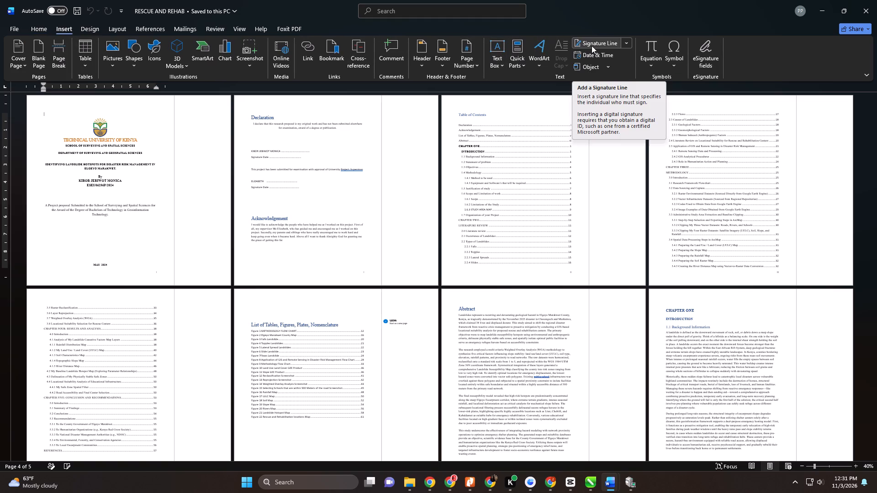
click(211, 29)
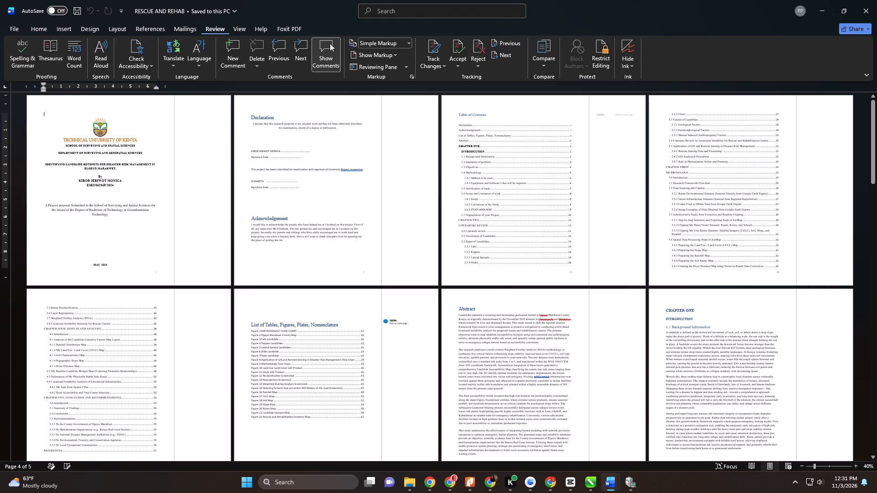
click(407, 42)
click(375, 73)
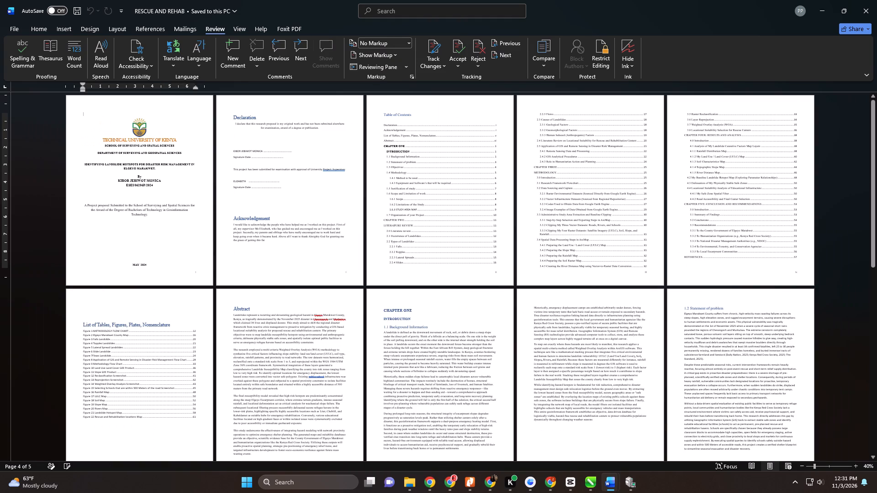
Insert a page break before the Acknowledgement heading.
click(234, 218)
key(ctrl+Return)
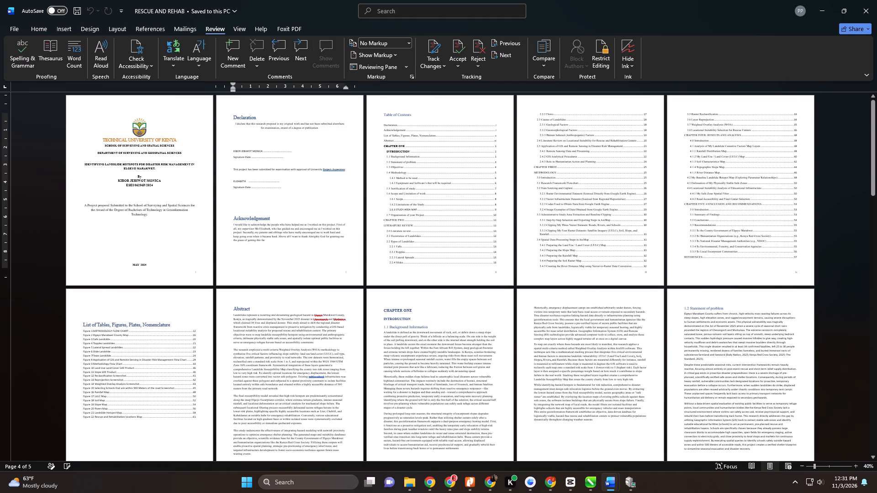
Insert a page break after the Acknowledgement text and delete the blank lines above the Table of Contents.
click(384, 165)
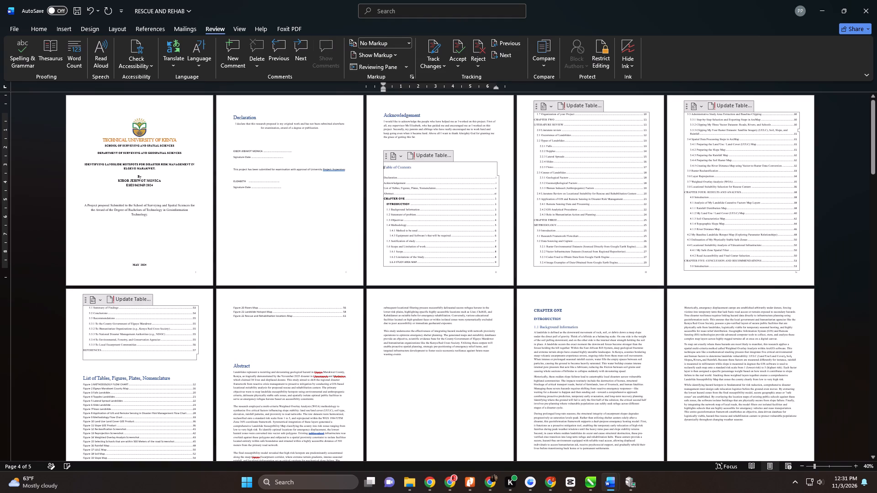
click(392, 145)
key(ctrl+Return)
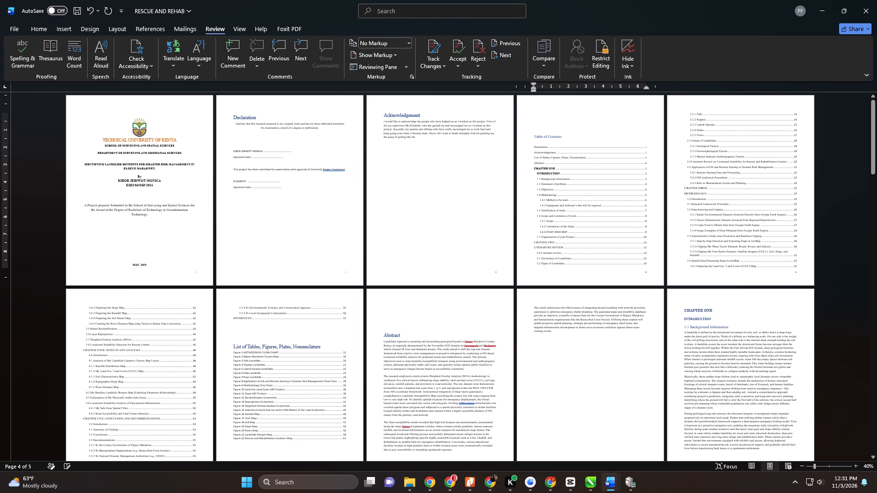
key(Delete)
key(Delete)
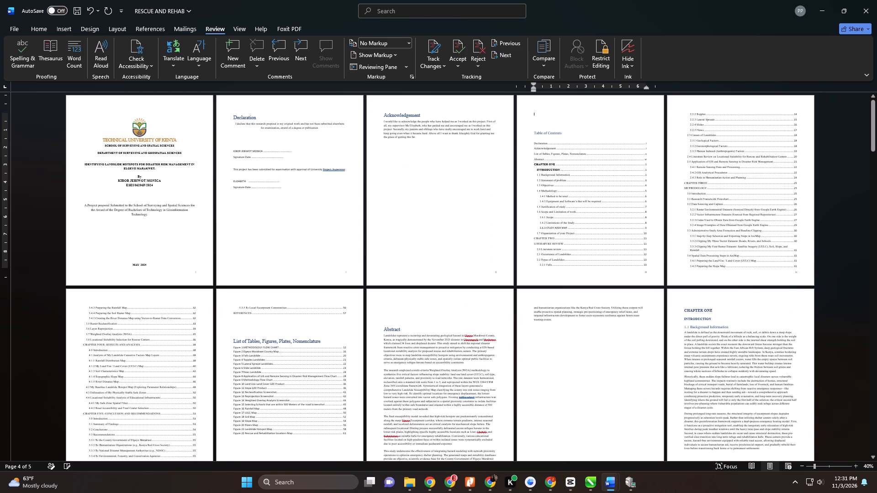
key(Delete)
key(Delete)
key(Delete)
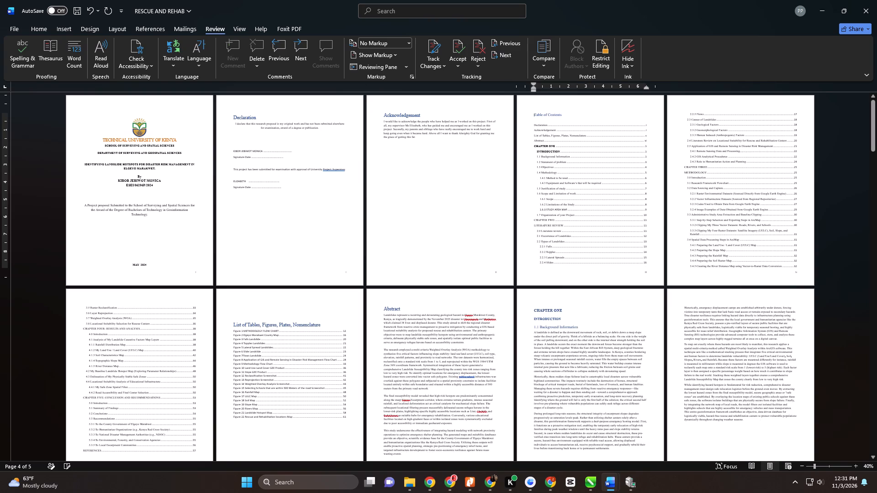
click(547, 108)
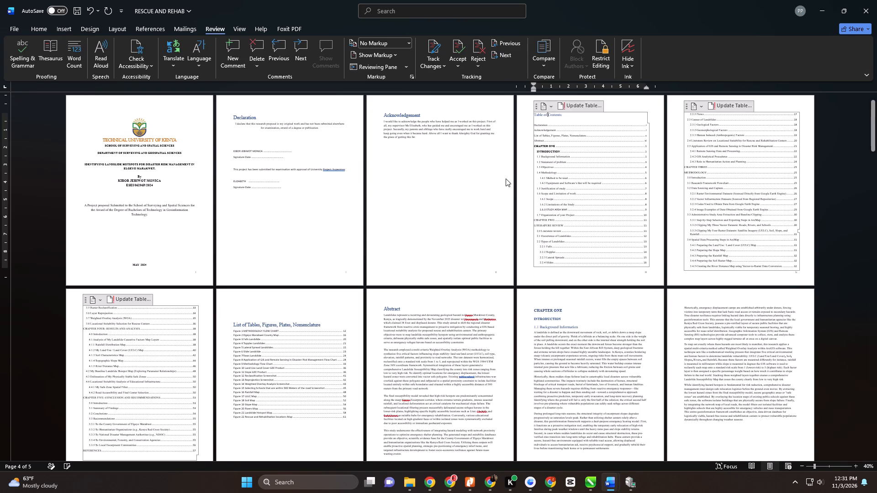
Delete the blank lines above the List of Tables, Figures, Plates, Nomenclature heading.
scroll(491, 215, down, 5)
scroll(491, 217, up, 1)
scroll(491, 217, down, 1)
scroll(491, 217, up, 1)
scroll(491, 217, down, 1)
scroll(491, 217, up, 1)
scroll(491, 217, down, 7)
scroll(491, 217, up, 1)
click(248, 224)
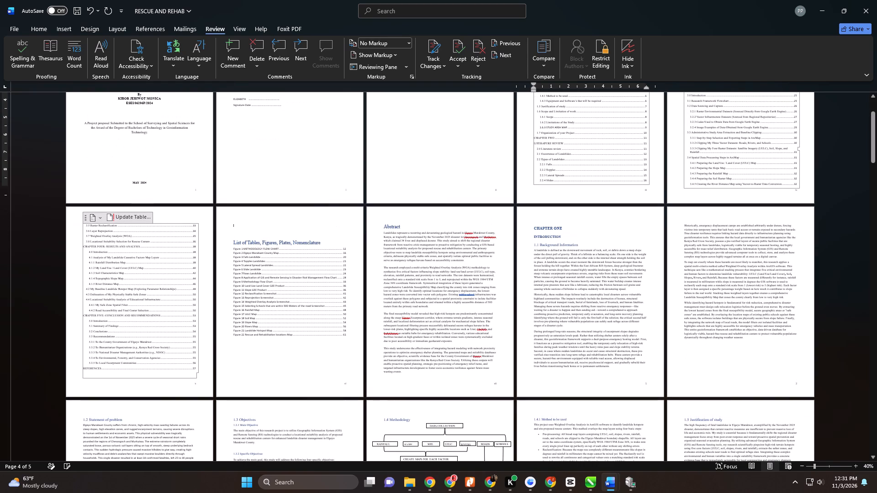
key(Delete)
key(Delete)
key(Delete)
Set the font of the entire document to Times.
click(399, 218)
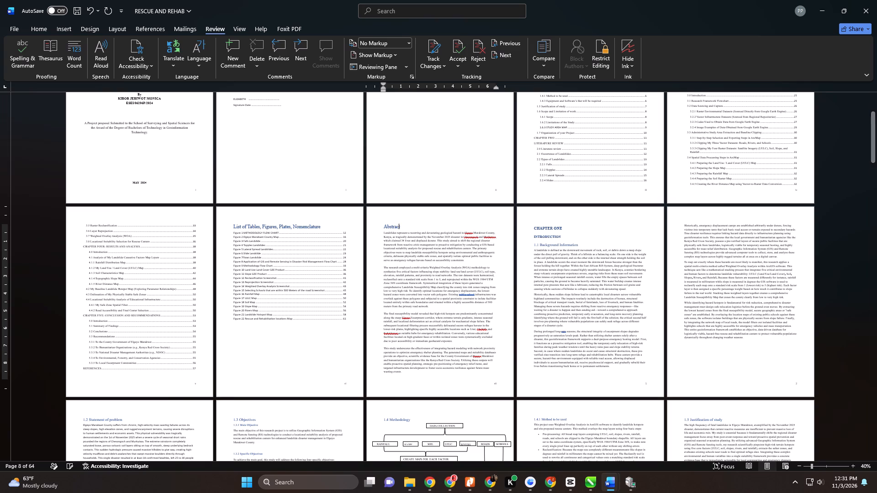
scroll(407, 220, down, 5)
scroll(407, 220, up, 1)
scroll(407, 220, down, 1)
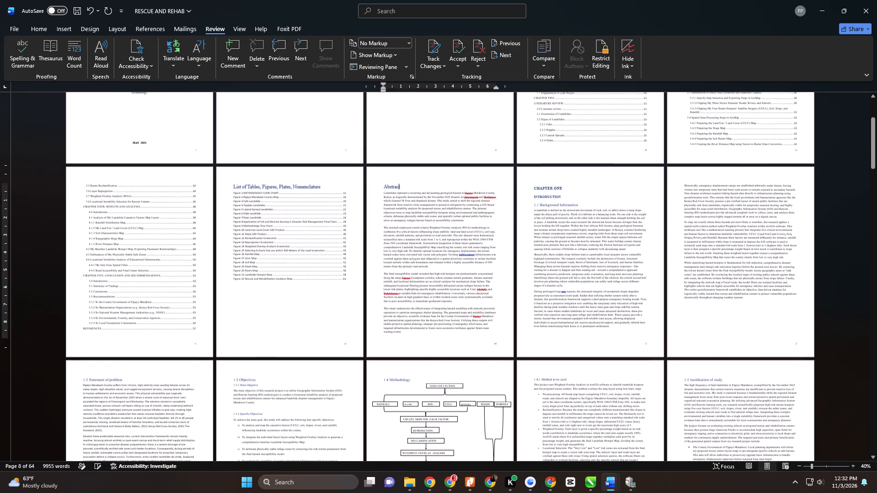
key(ctrl+a)
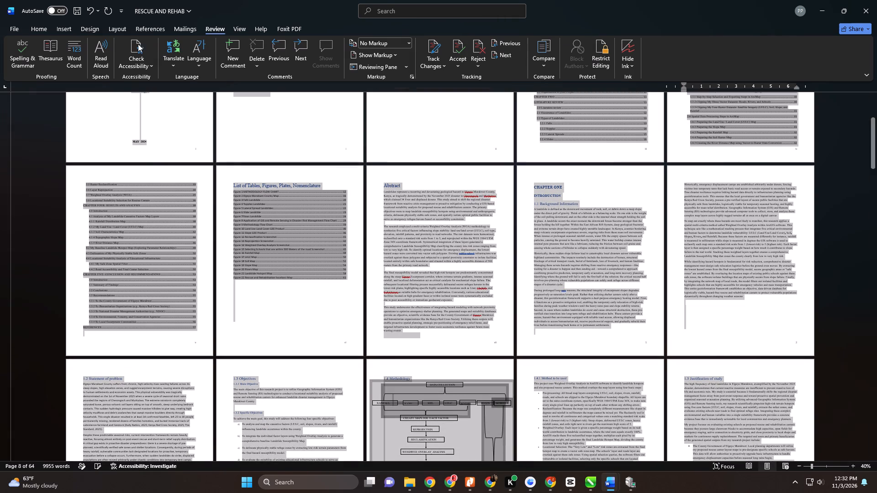
click(48, 31)
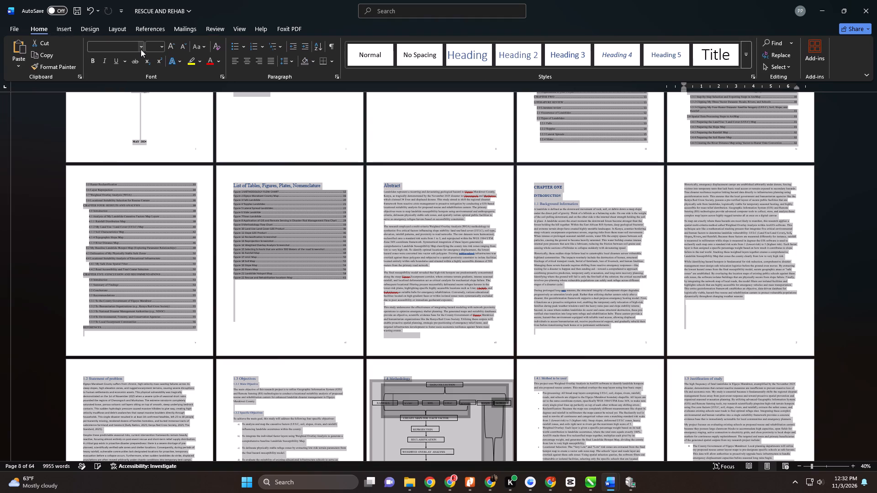
click(141, 49)
click(132, 112)
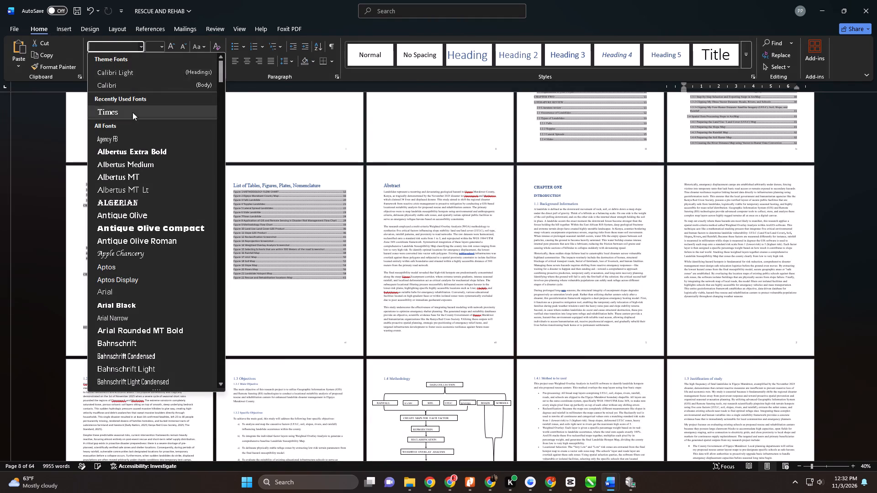
Justify all of the document's text and set its line spacing to 1.5.
click(271, 61)
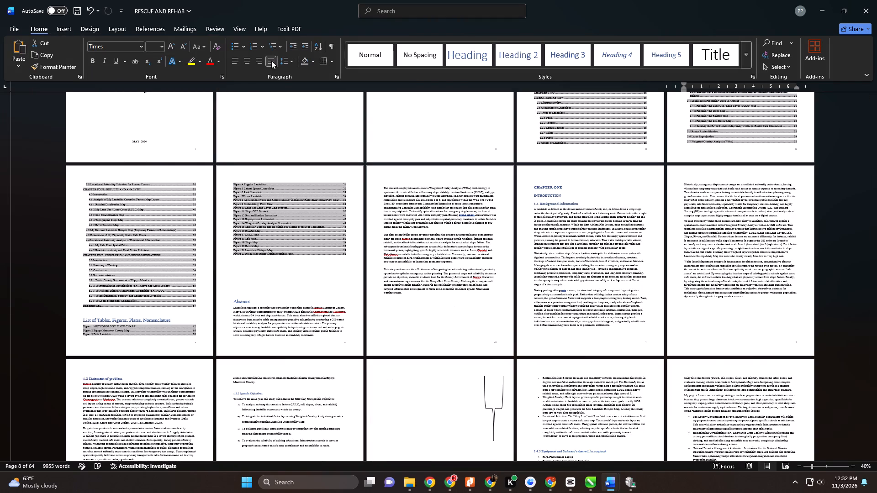
click(286, 59)
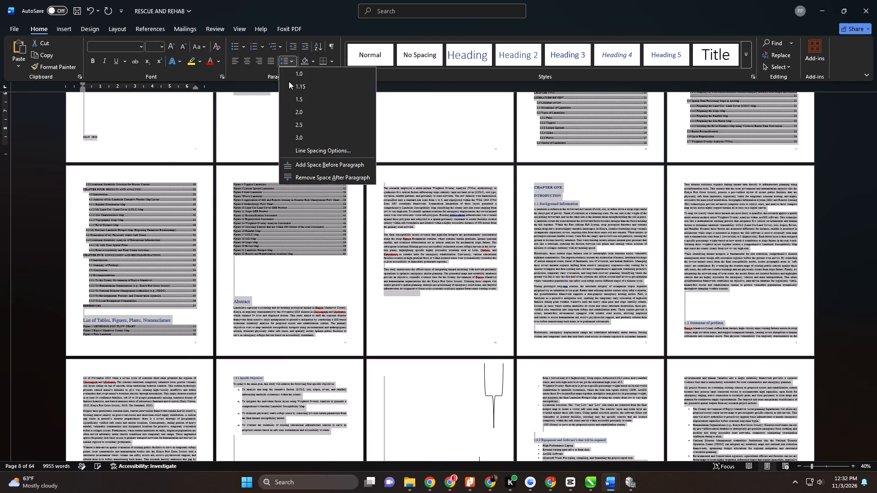
click(296, 96)
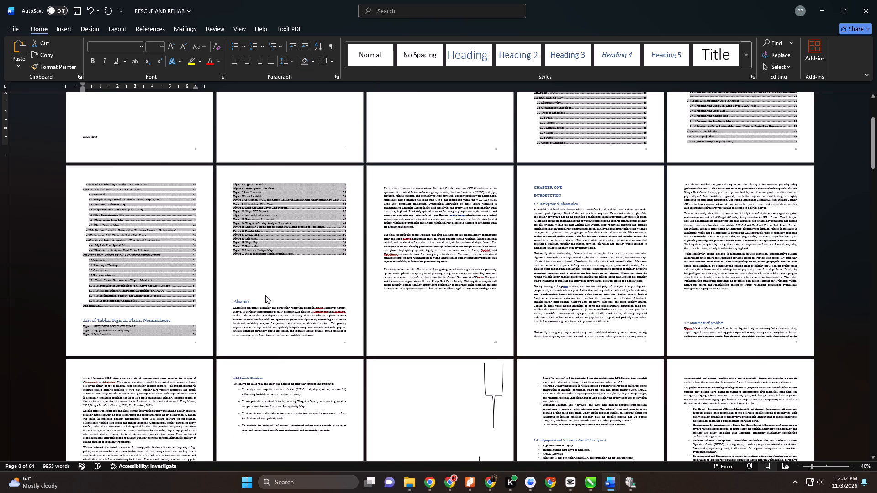
Set the font color of all the document's text to Automatic.
click(222, 62)
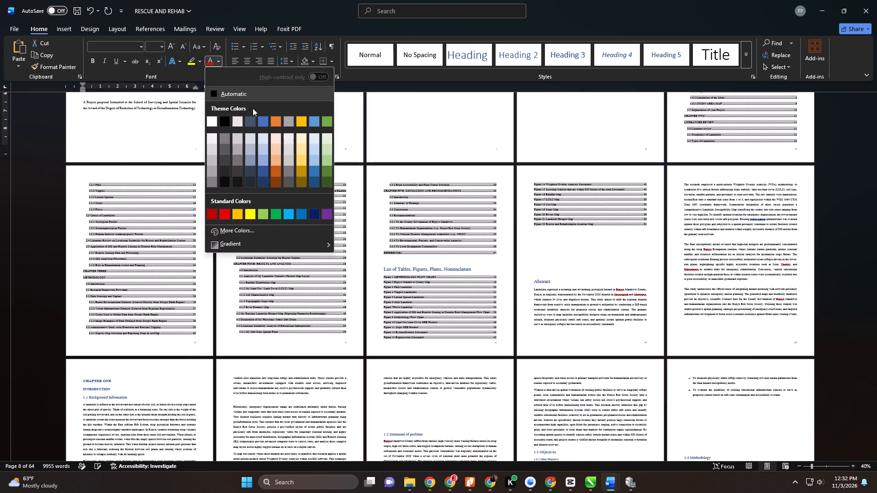
click(250, 93)
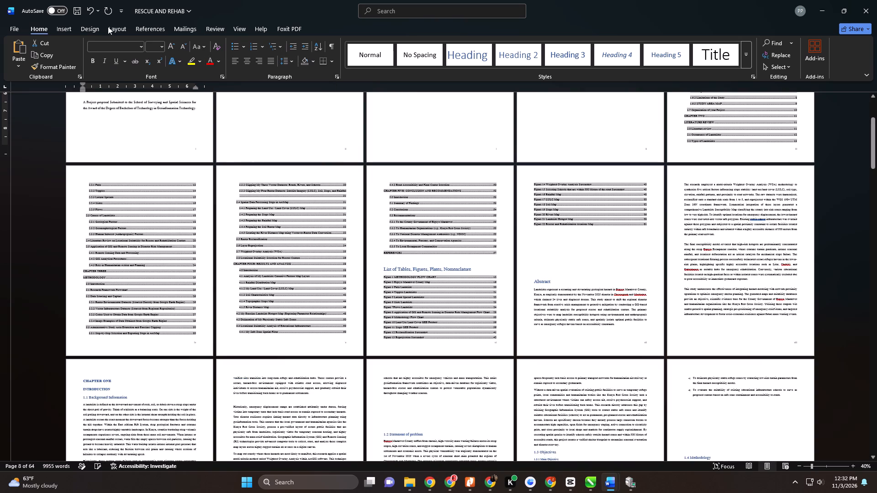
Set the page orientation to Portrait and apply the Normal margins of 1" on every side.
click(121, 29)
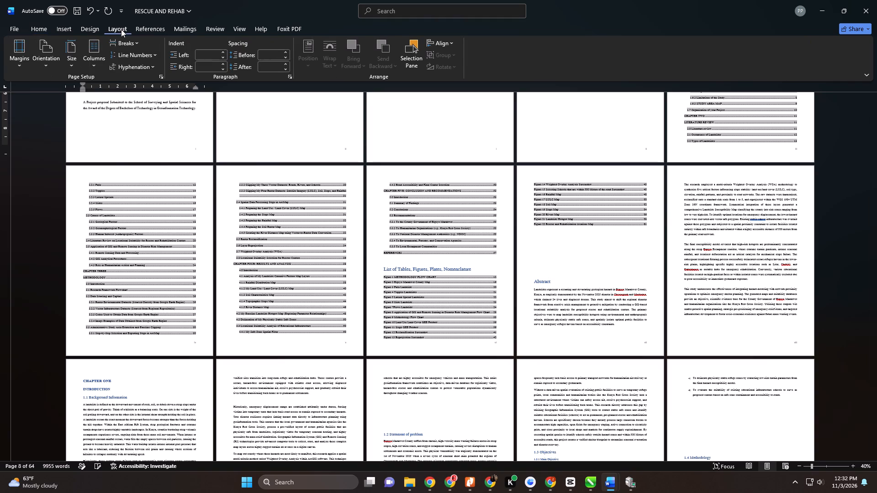
click(55, 62)
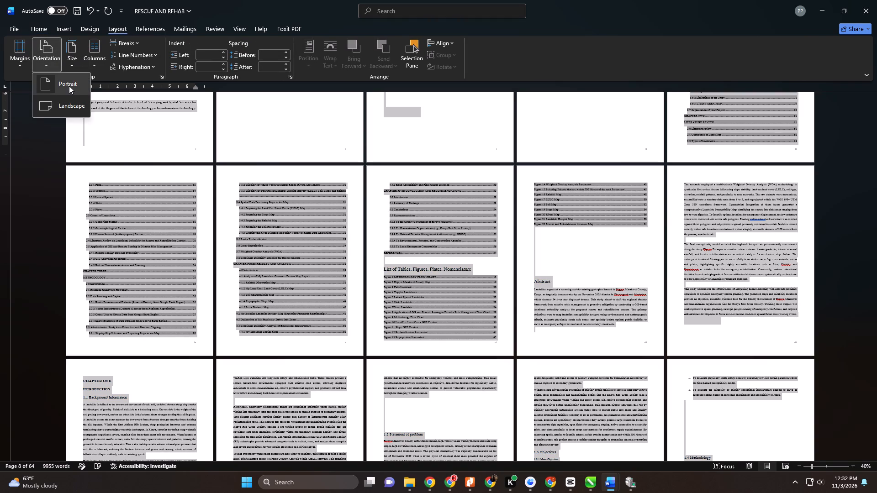
click(69, 86)
click(22, 65)
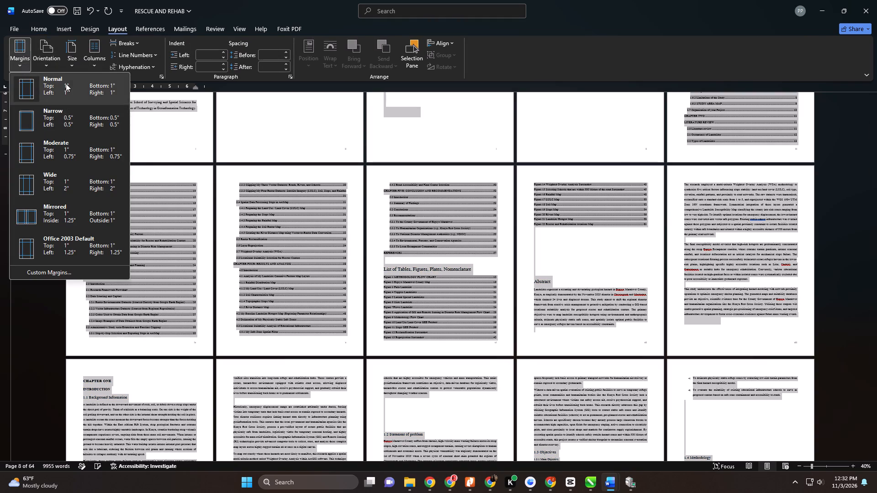
click(66, 84)
Set the document's paper size to A4 210 x 297 mm.
click(74, 64)
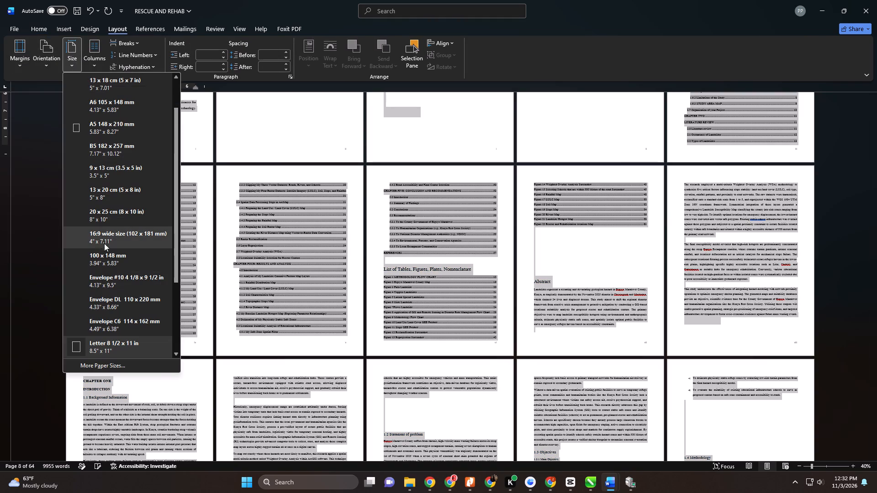
scroll(115, 199, up, 3)
scroll(114, 194, down, 1)
scroll(114, 194, up, 1)
scroll(114, 194, down, 1)
scroll(114, 194, up, 1)
scroll(114, 194, down, 1)
scroll(114, 194, up, 1)
scroll(114, 194, down, 3)
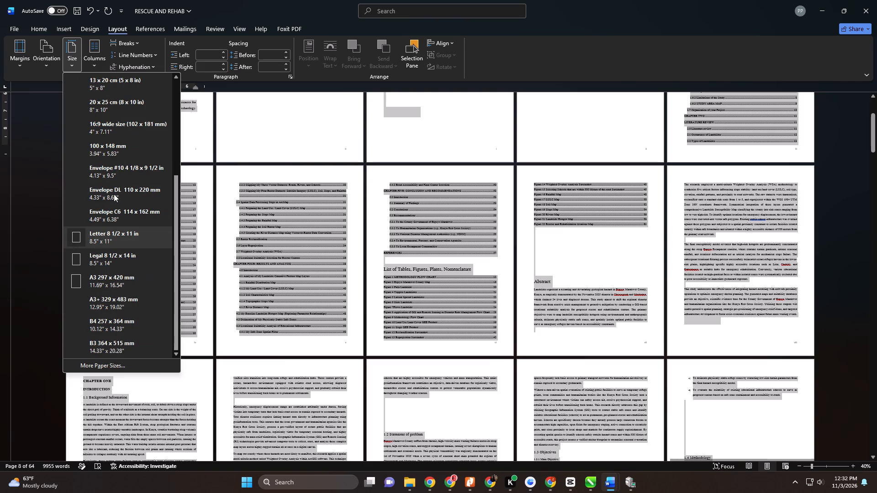
scroll(114, 194, up, 3)
scroll(114, 194, down, 1)
scroll(114, 194, up, 1)
scroll(114, 194, down, 1)
scroll(114, 194, up, 1)
scroll(114, 194, down, 1)
scroll(114, 194, up, 1)
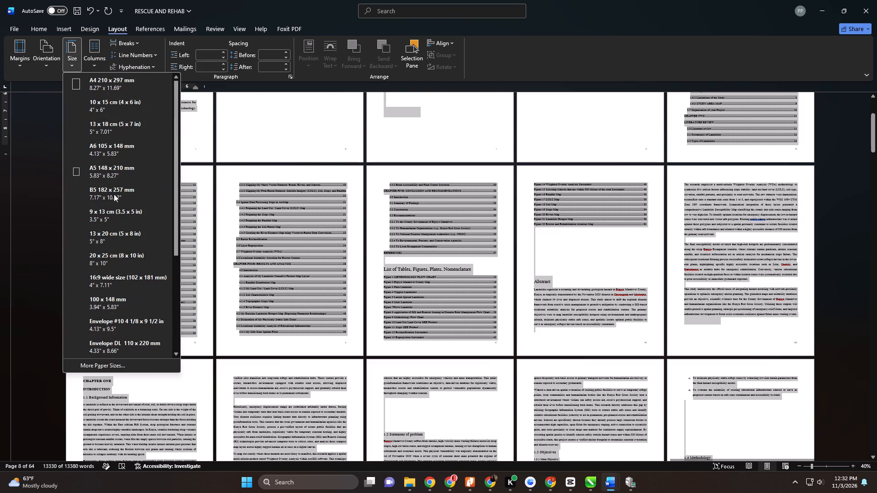
scroll(114, 194, down, 1)
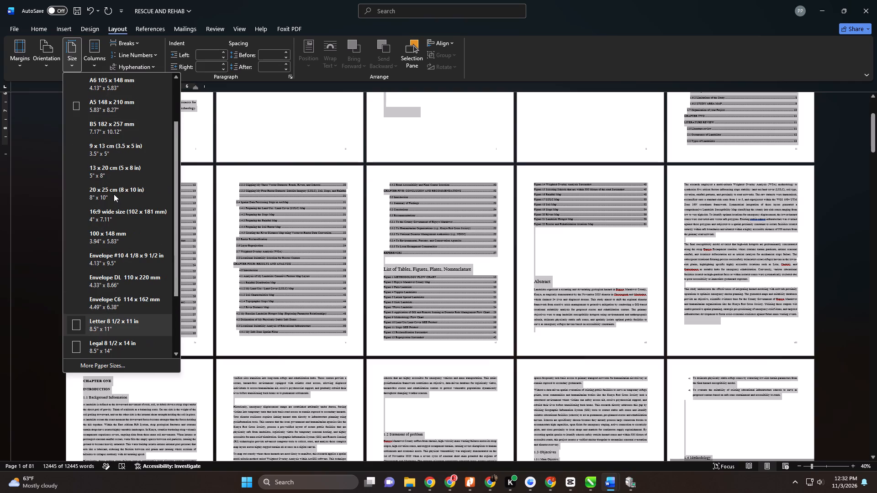
scroll(111, 187, up, 1)
scroll(111, 187, down, 1)
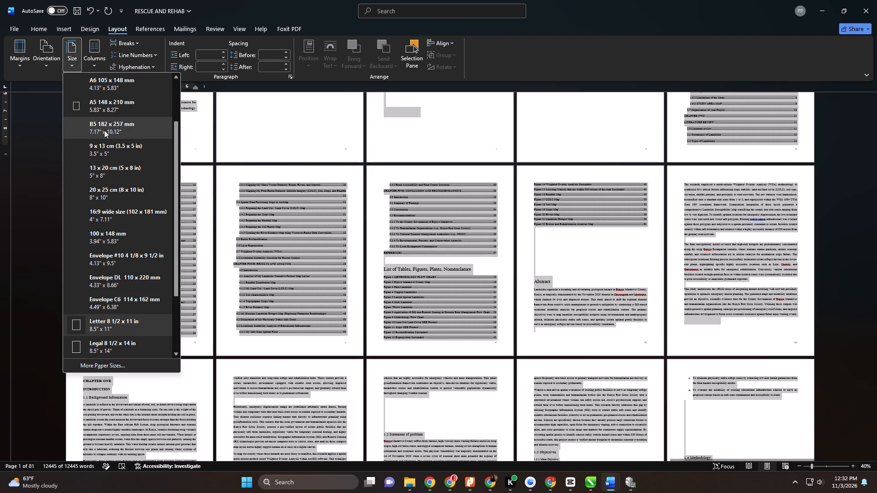
scroll(104, 130, up, 1)
click(111, 89)
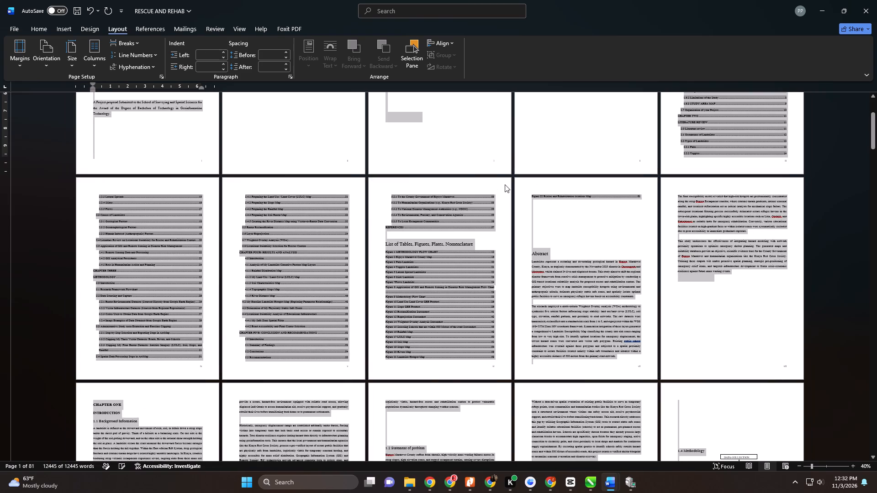
Review the reformatted front matter at 50% zoom, from the table of contents and figure list back to the cover page.
click(428, 187)
scroll(428, 187, up, 12)
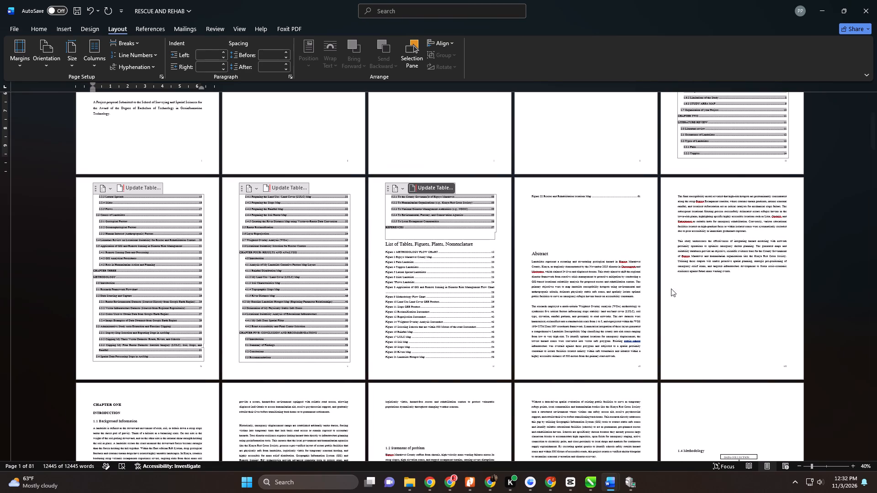
click(856, 466)
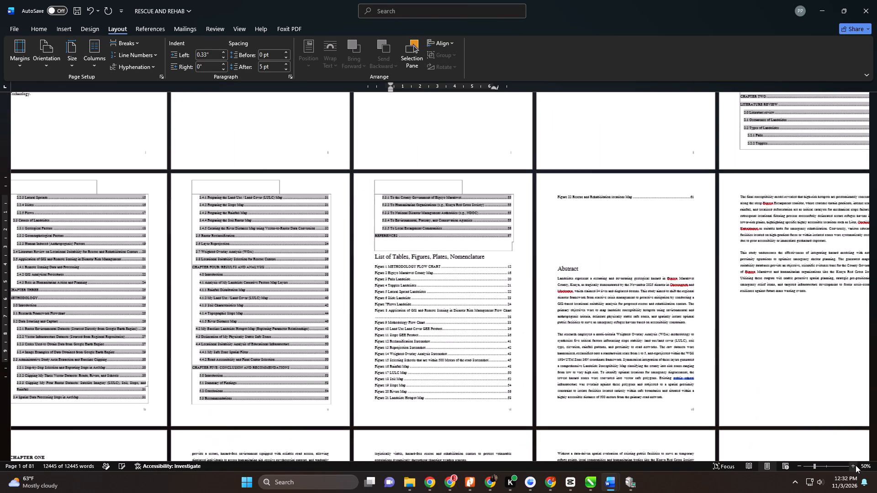
scroll(525, 305, down, 1)
scroll(525, 305, up, 3)
scroll(525, 305, down, 1)
scroll(525, 305, up, 9)
scroll(525, 305, down, 1)
scroll(525, 305, up, 3)
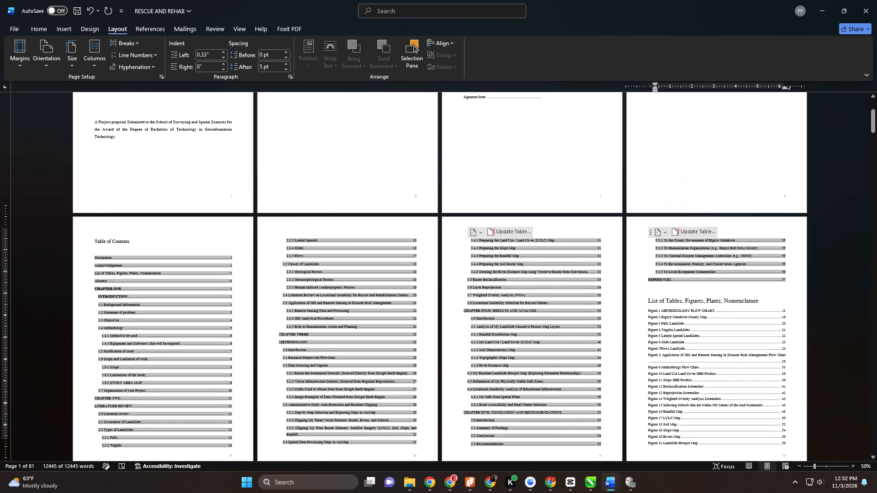
scroll(525, 305, up, 4)
scroll(525, 305, down, 1)
scroll(525, 305, up, 4)
click(875, 115)
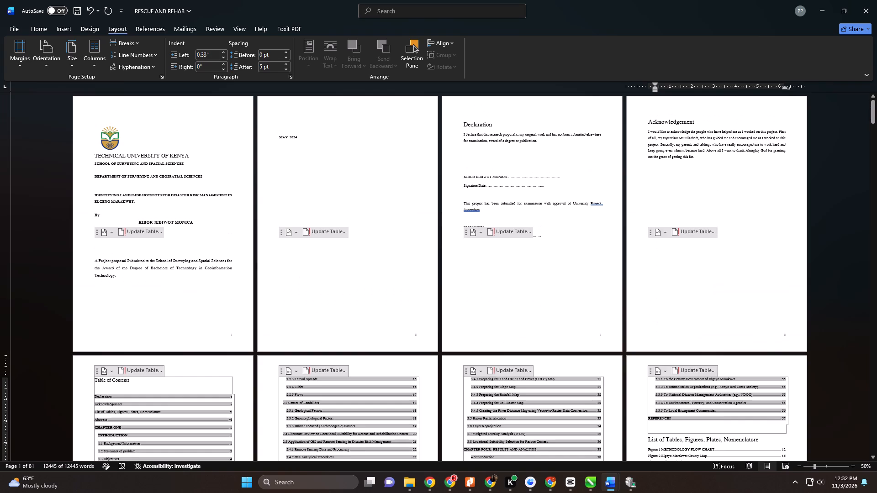
Delete surplus blank lines on the cover page above the logo, before the project proposal statement and between that statement and the date.
click(354, 195)
click(107, 252)
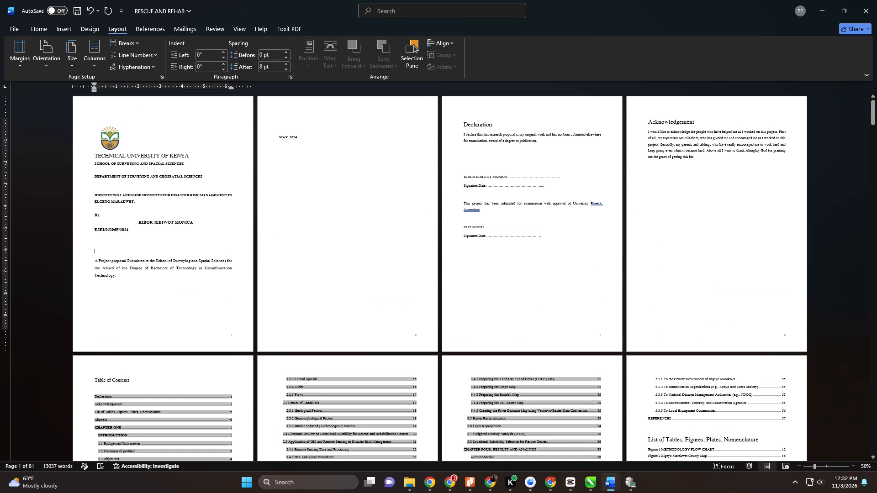
key(Delete)
click(110, 221)
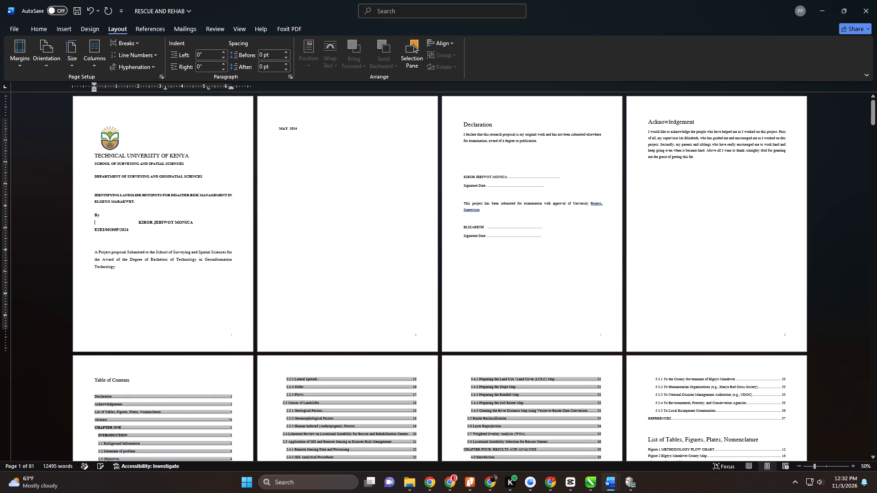
click(130, 122)
key(Delete)
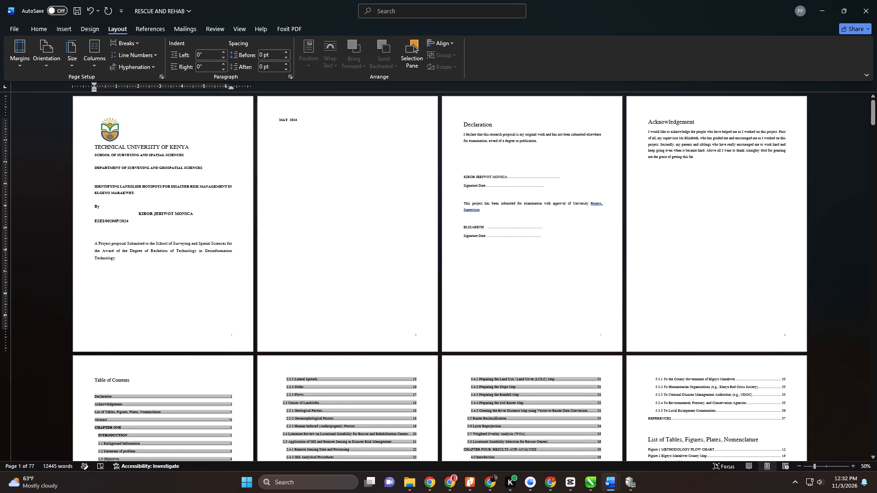
click(123, 263)
key(Delete)
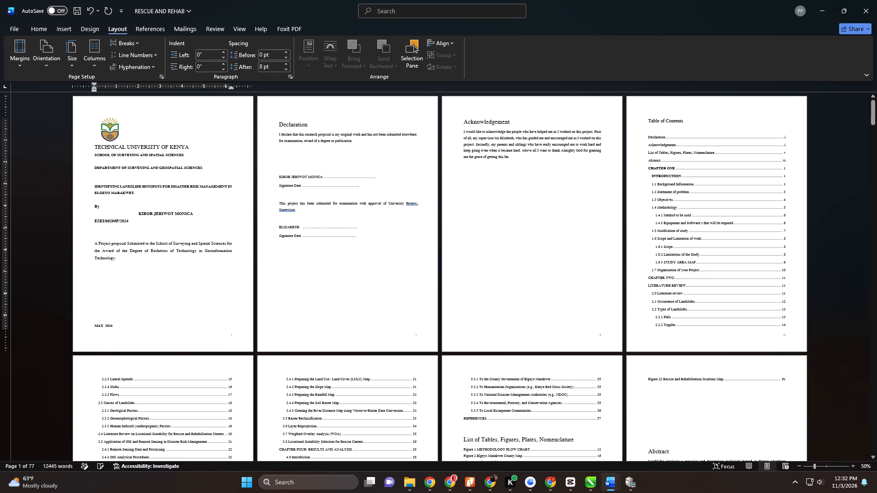
key(Delete)
key(Delete)
key(Delete)
key(Delete)
Center all of the cover page's content, from the logo through the date, and make its text bold.
drag(127, 295, 104, 125)
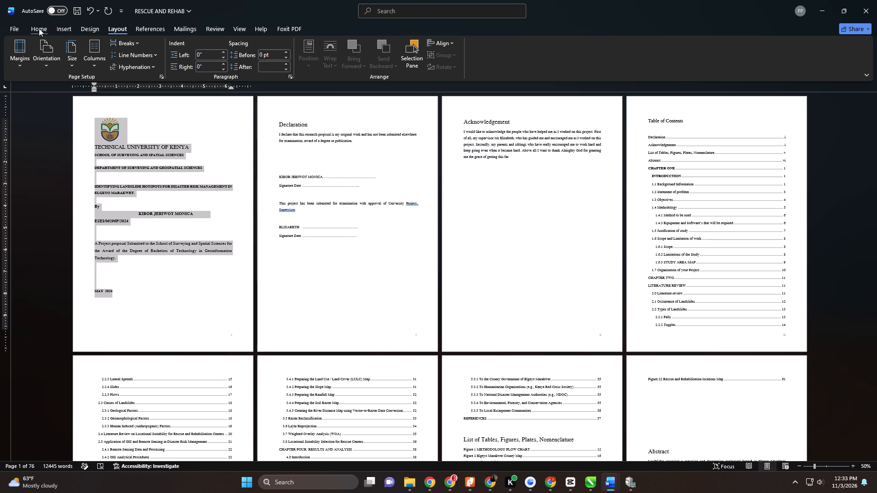
click(39, 28)
click(247, 63)
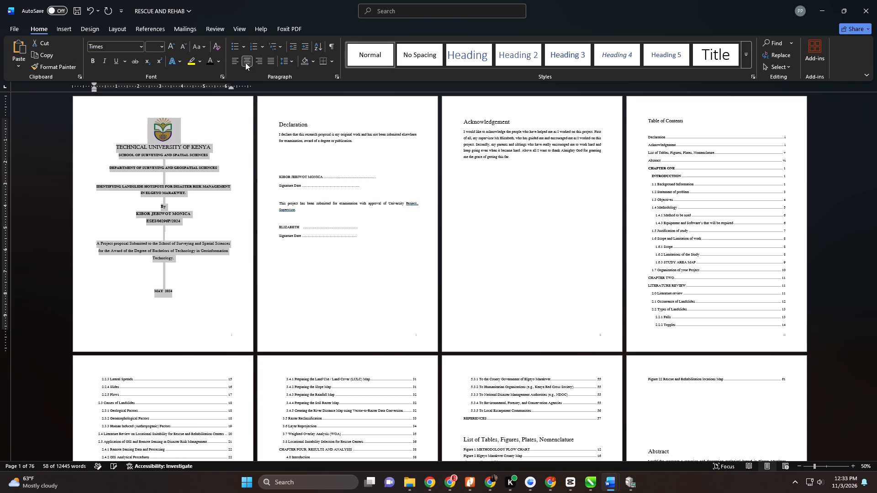
click(95, 60)
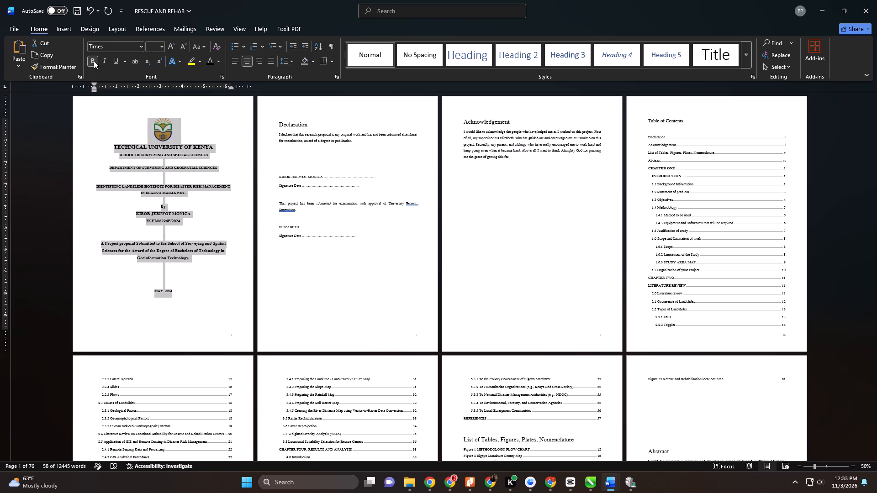
click(105, 61)
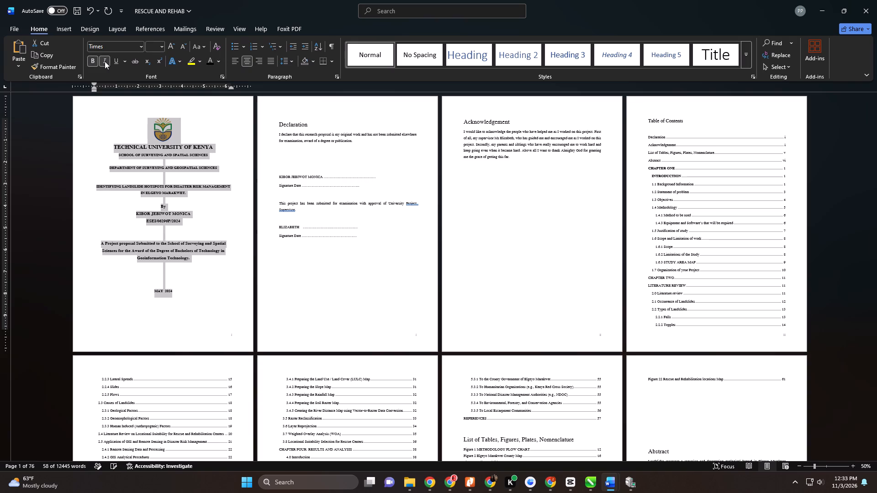
click(105, 61)
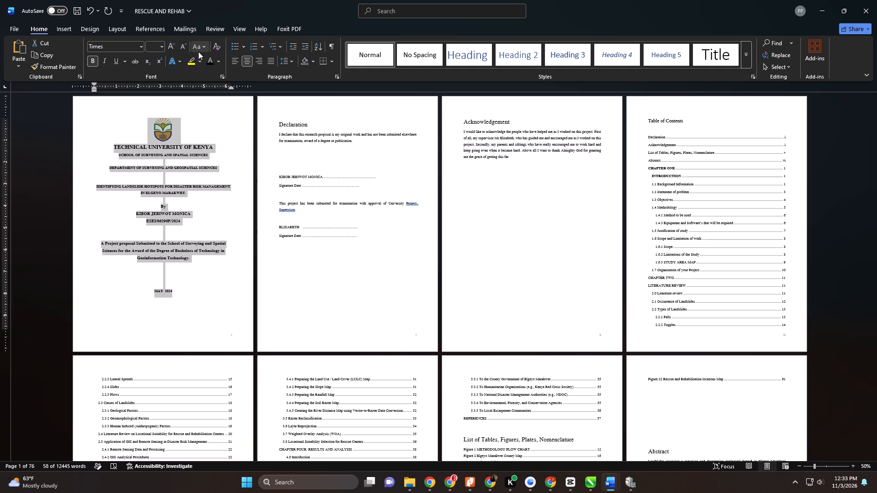
Change all of the cover page's text to uppercase.
click(198, 47)
click(215, 82)
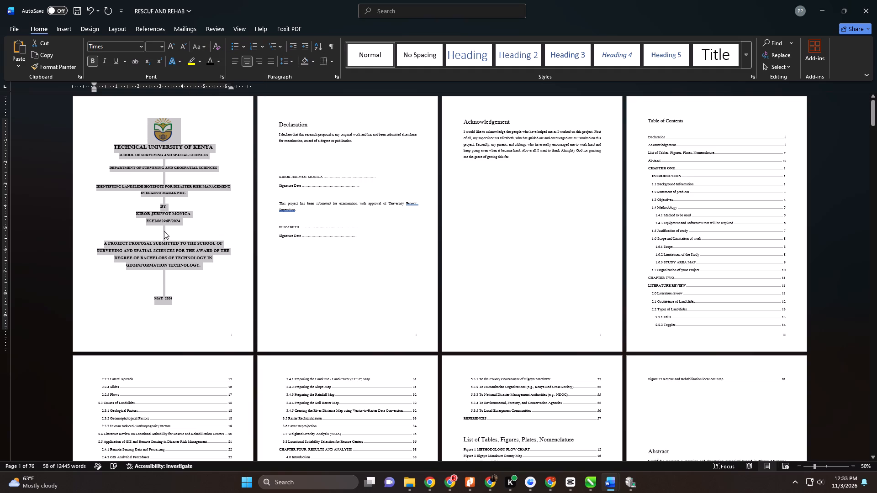
click(164, 236)
Replace the date at the bottom of the cover page with NOVEMBER 2026.
drag(174, 299, 145, 296)
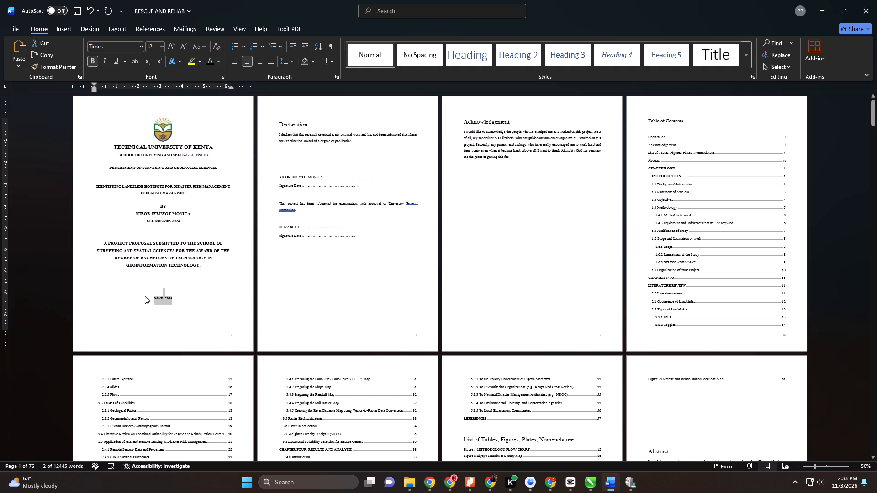
text(NO)
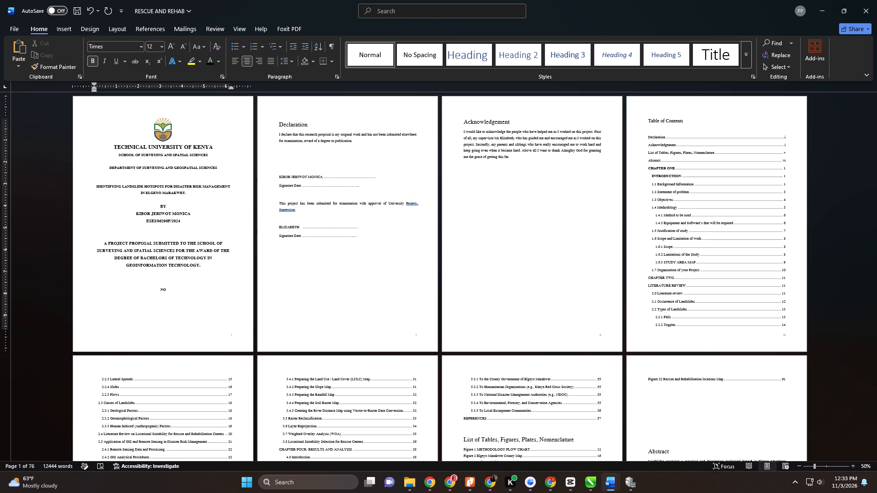
text(VEMBER 2026)
Delete the surplus blank lines above the supervisor's and the student's signature entries on the Declaration page.
click(285, 218)
key(Delete)
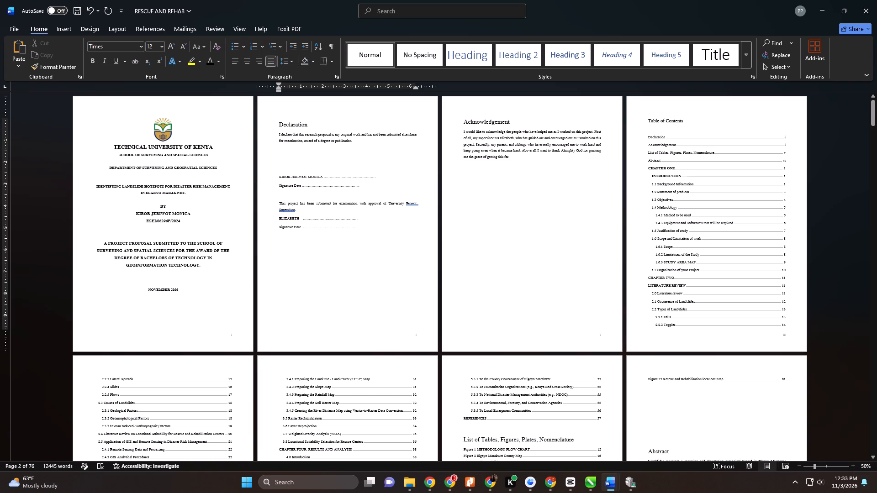
drag(299, 152, 306, 166)
drag(306, 166, 306, 162)
key(Delete)
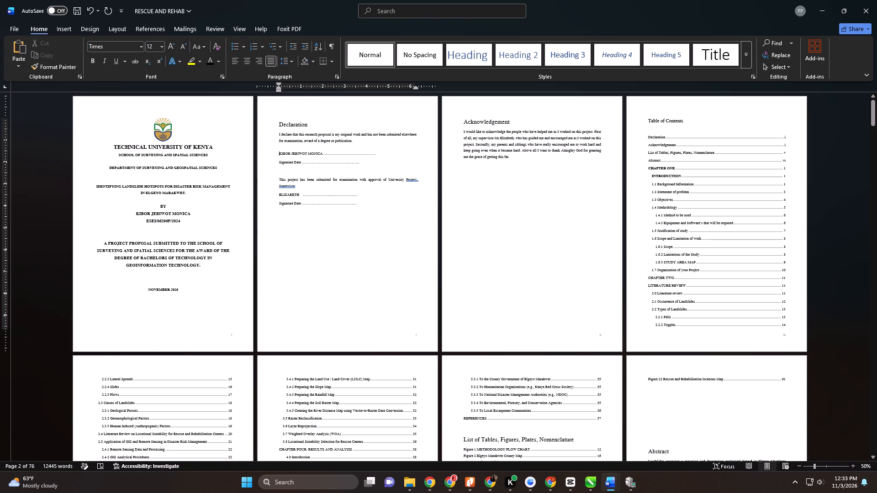
Copy the Declaration page's whole text, from its heading through the last signature line.
drag(374, 223, 276, 148)
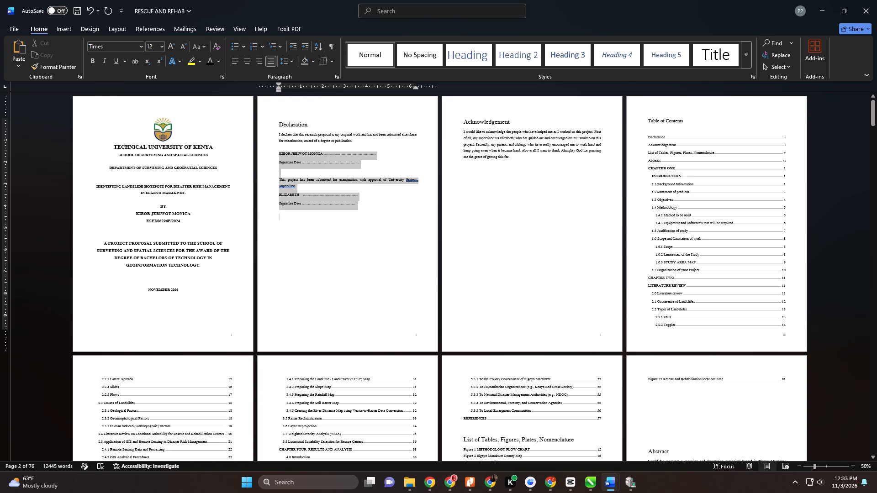
drag(276, 148, 273, 123)
right_click(288, 138)
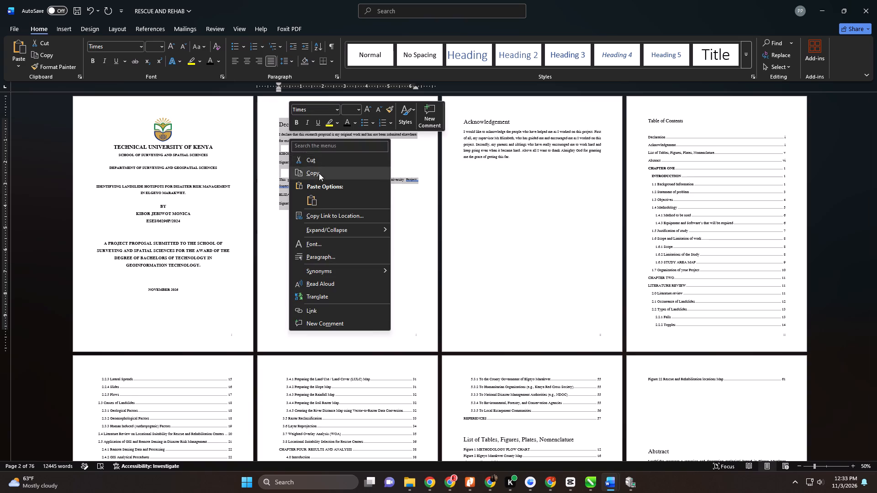
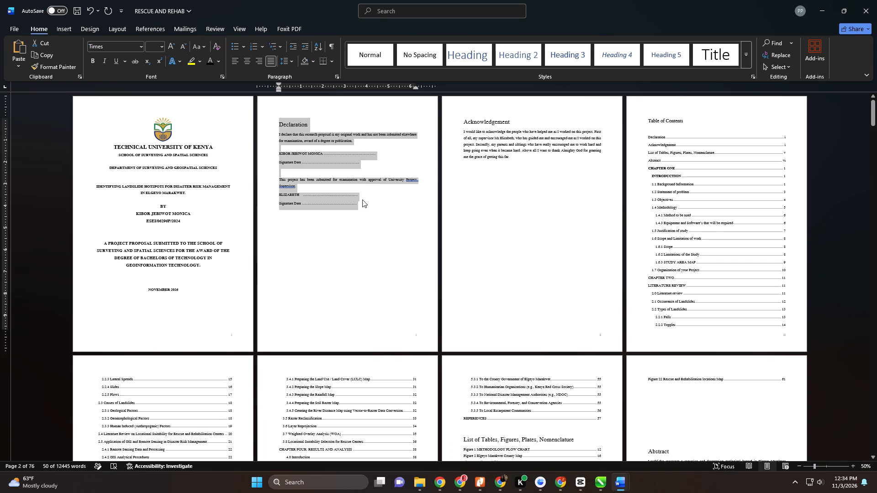
key(ctrl+v)
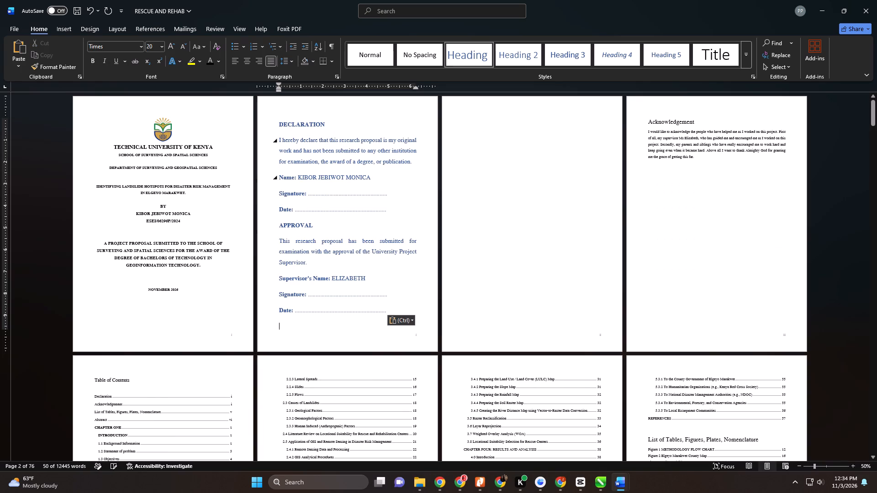
Clear the formatting of the whole pasted declaration and make it justified, 1.5 line spacing and Times font.
drag(394, 311, 293, 237)
drag(293, 237, 272, 114)
click(217, 44)
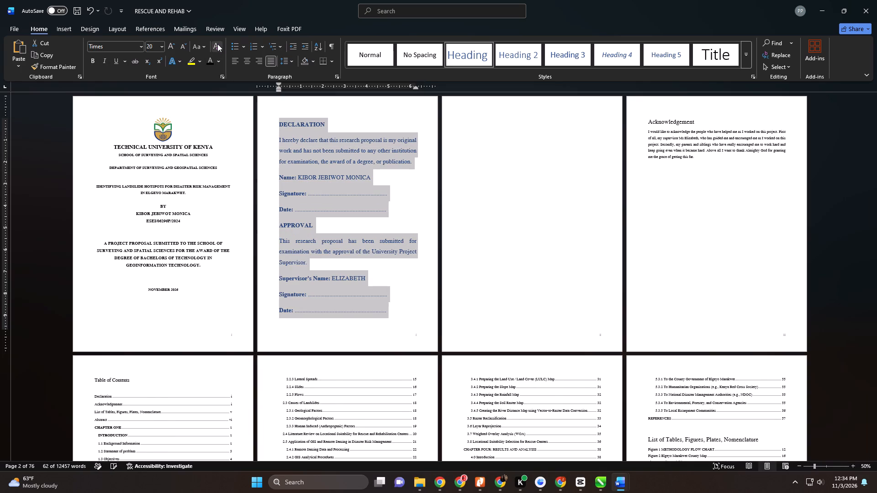
click(275, 61)
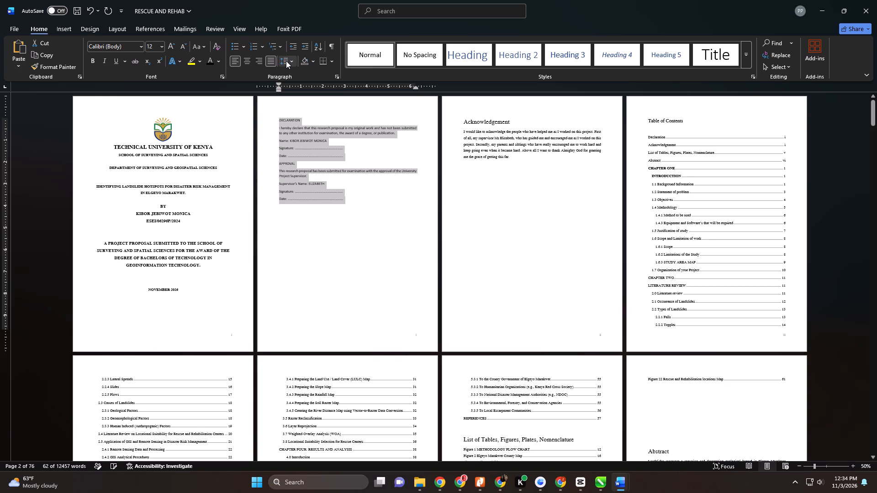
click(286, 61)
click(303, 100)
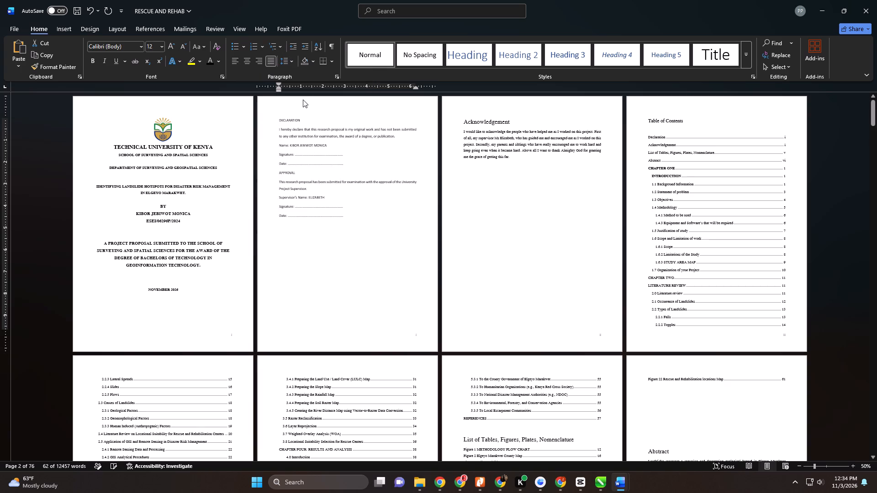
click(139, 47)
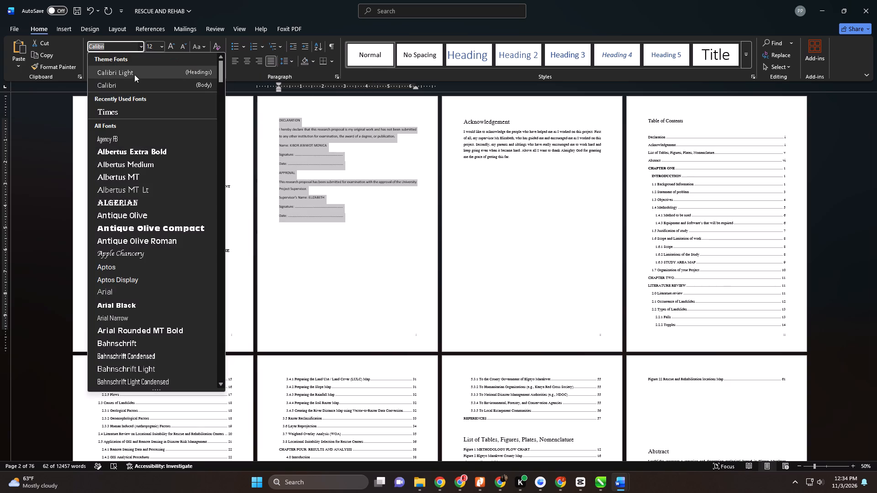
click(121, 110)
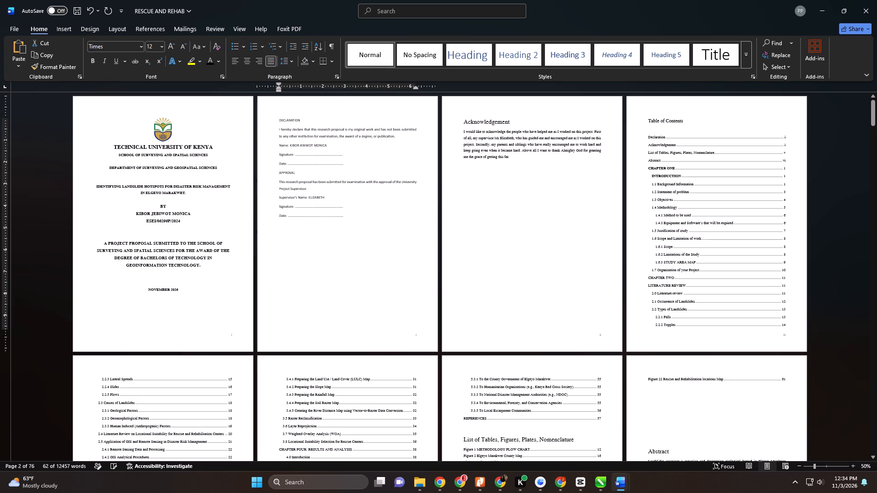
click(286, 61)
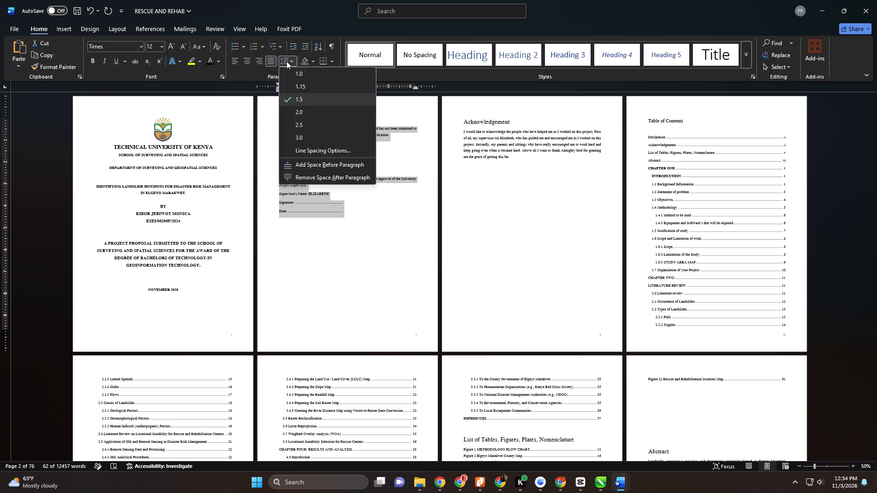
click(301, 101)
Modify the Heading 1 style to Times, 12 pt, bold, centered, with automatic font colour.
click(268, 111)
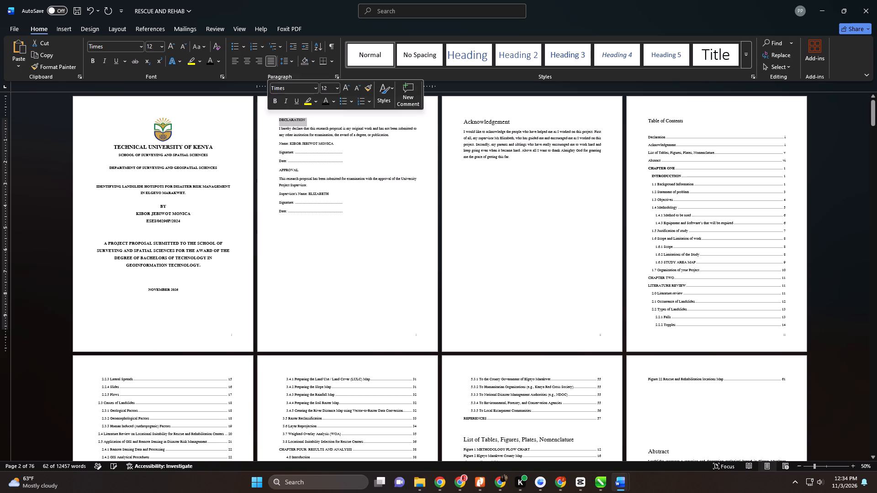
right_click(466, 53)
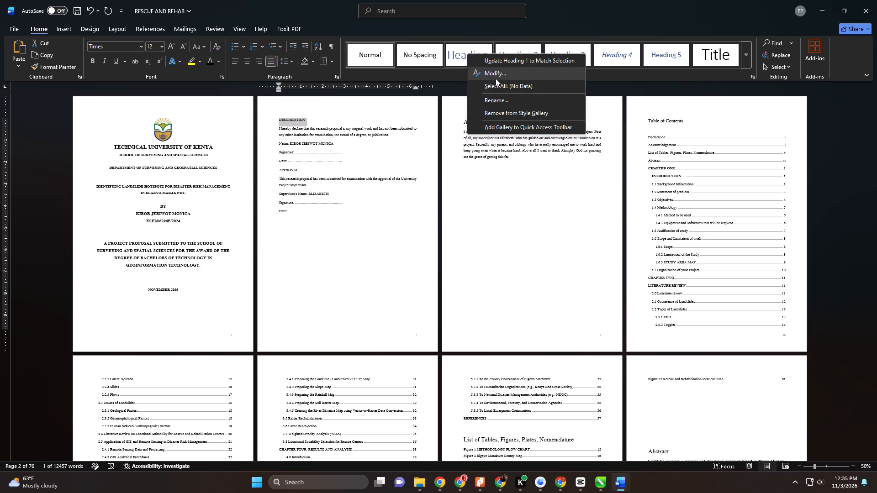
click(496, 76)
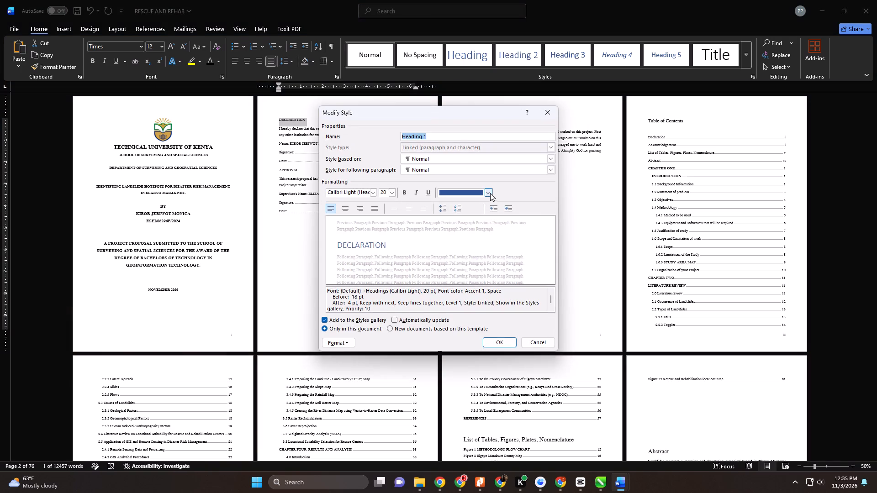
click(491, 192)
click(477, 205)
click(406, 190)
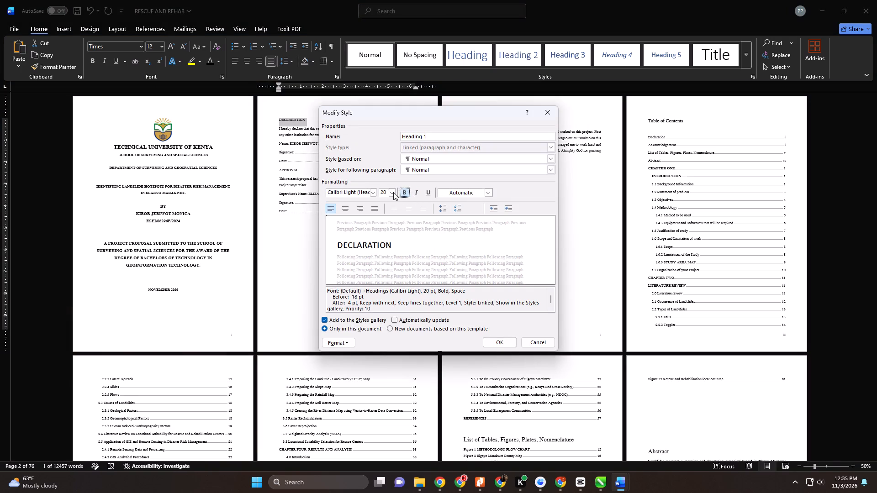
click(393, 192)
click(381, 223)
click(374, 193)
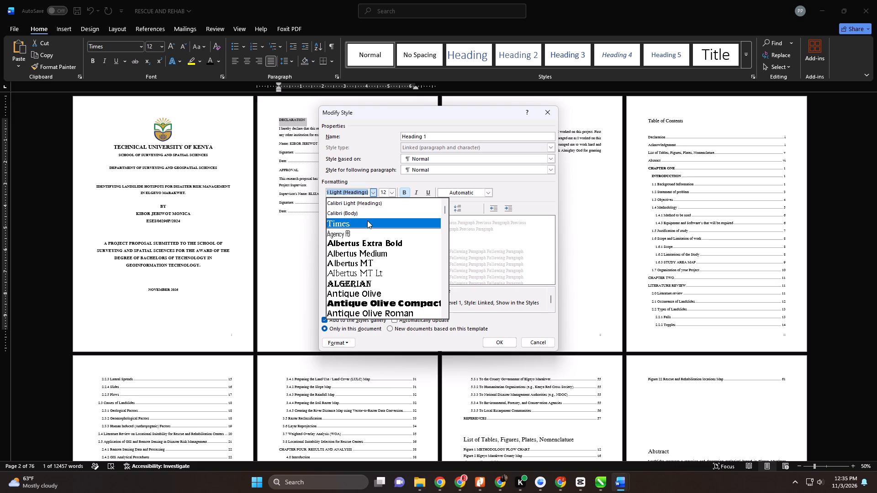
click(367, 220)
click(348, 208)
click(492, 340)
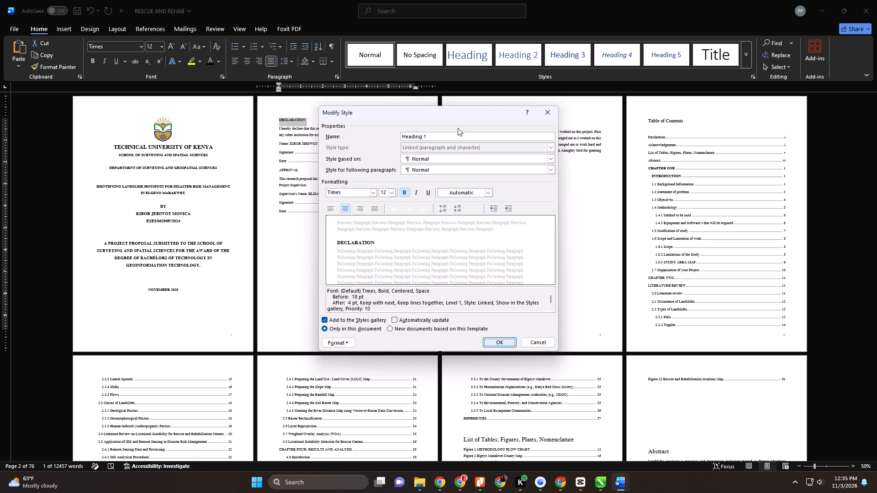
Apply the Heading 1 style to the DECLARATION heading and the Acknowledgement heading.
click(467, 55)
click(450, 119)
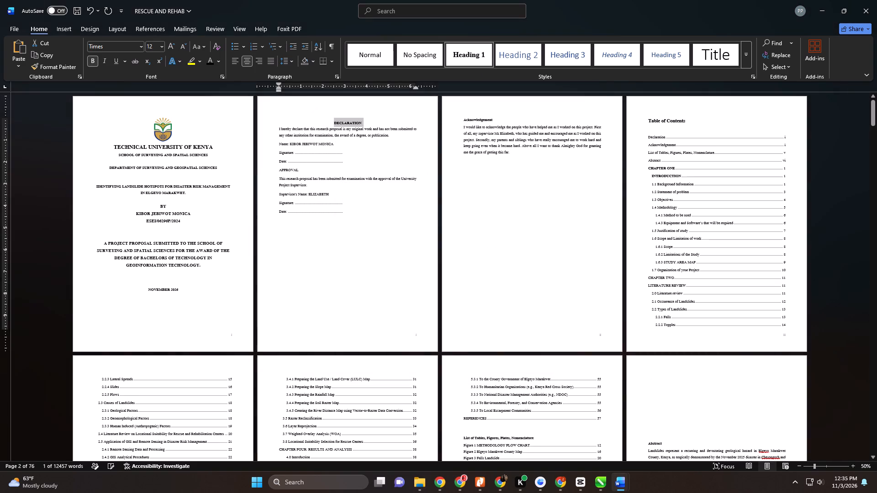
click(460, 46)
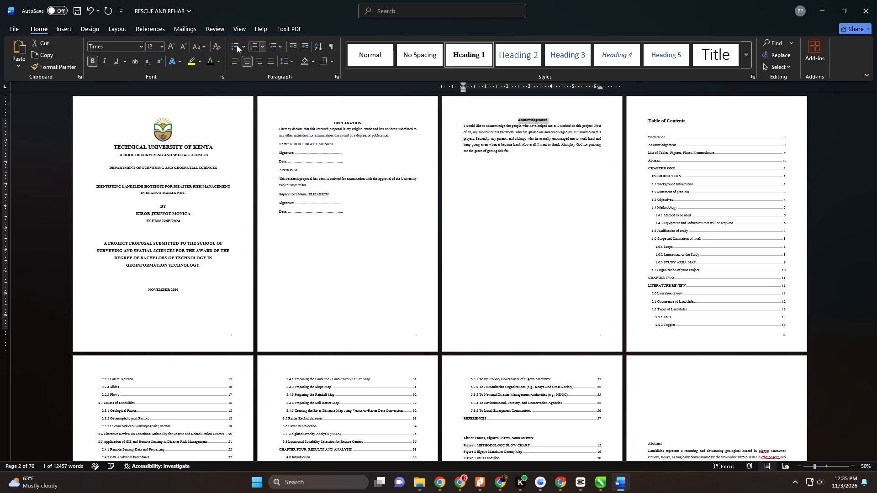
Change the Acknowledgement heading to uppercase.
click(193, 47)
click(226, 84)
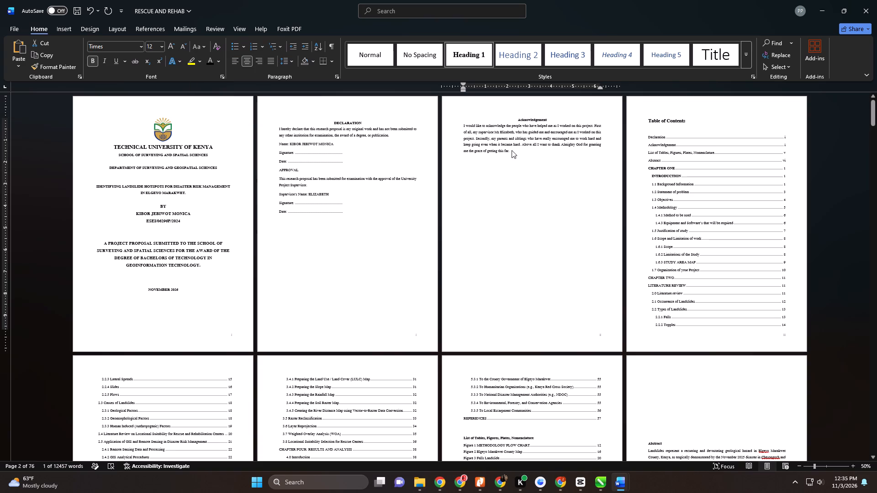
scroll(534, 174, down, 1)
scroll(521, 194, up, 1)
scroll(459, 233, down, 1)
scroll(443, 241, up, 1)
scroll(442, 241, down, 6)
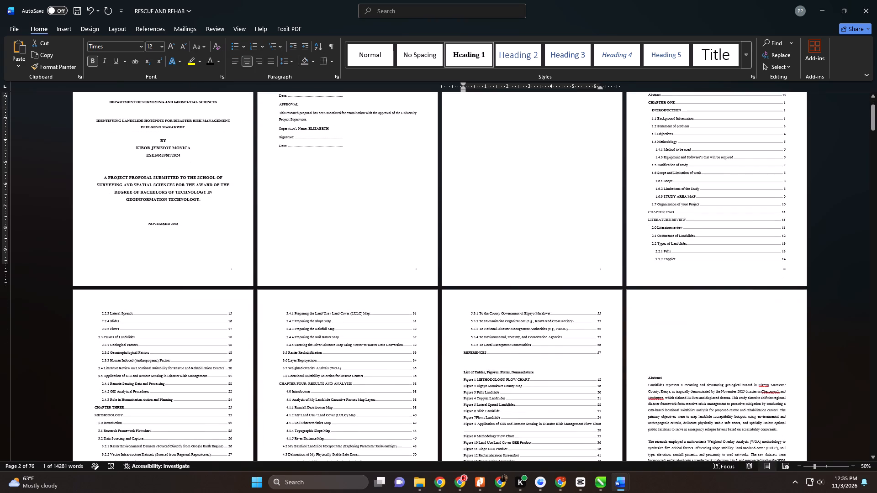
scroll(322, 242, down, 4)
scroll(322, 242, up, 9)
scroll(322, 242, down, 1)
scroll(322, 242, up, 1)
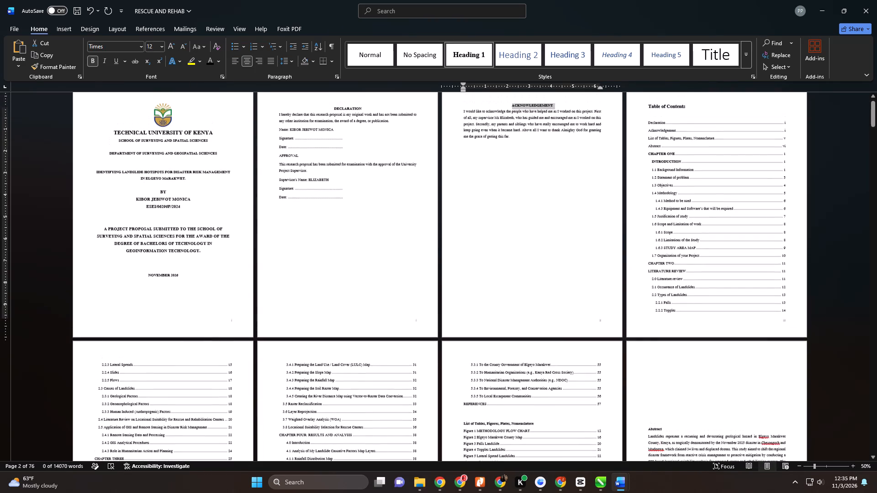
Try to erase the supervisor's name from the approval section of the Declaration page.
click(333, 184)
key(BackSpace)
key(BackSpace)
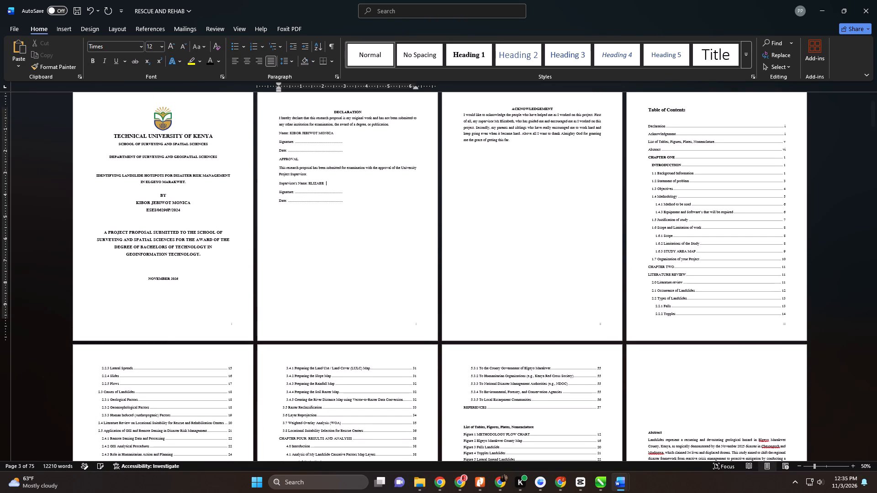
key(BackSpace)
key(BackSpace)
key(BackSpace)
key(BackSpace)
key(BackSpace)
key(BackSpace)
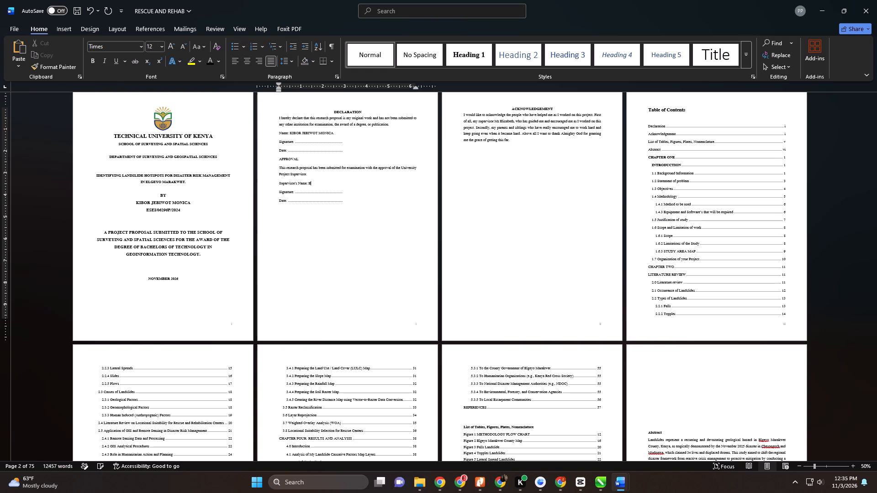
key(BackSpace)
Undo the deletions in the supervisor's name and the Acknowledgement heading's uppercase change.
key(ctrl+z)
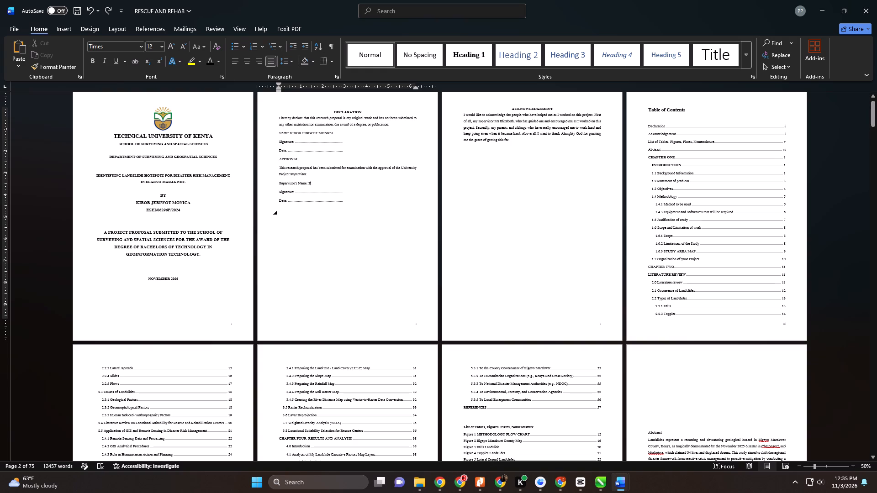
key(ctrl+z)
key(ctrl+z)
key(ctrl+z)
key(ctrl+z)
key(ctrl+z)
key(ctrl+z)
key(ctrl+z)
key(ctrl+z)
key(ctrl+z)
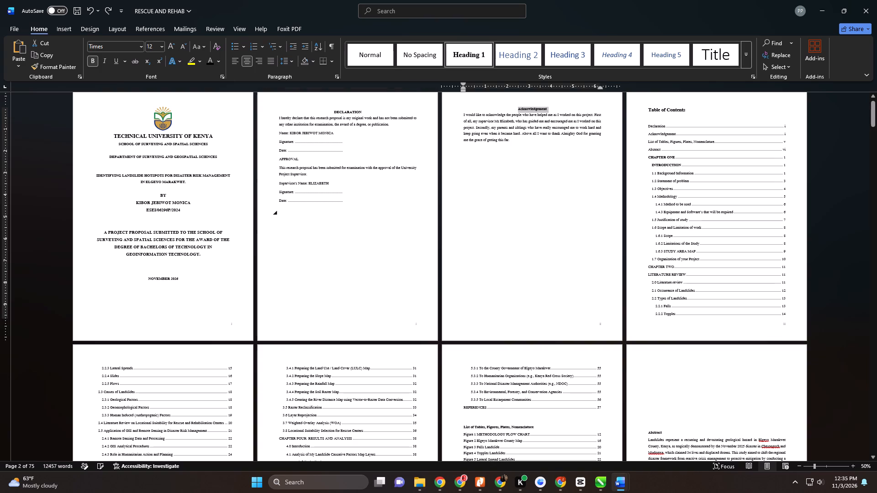
Change the Acknowledgement heading to uppercase.
click(200, 47)
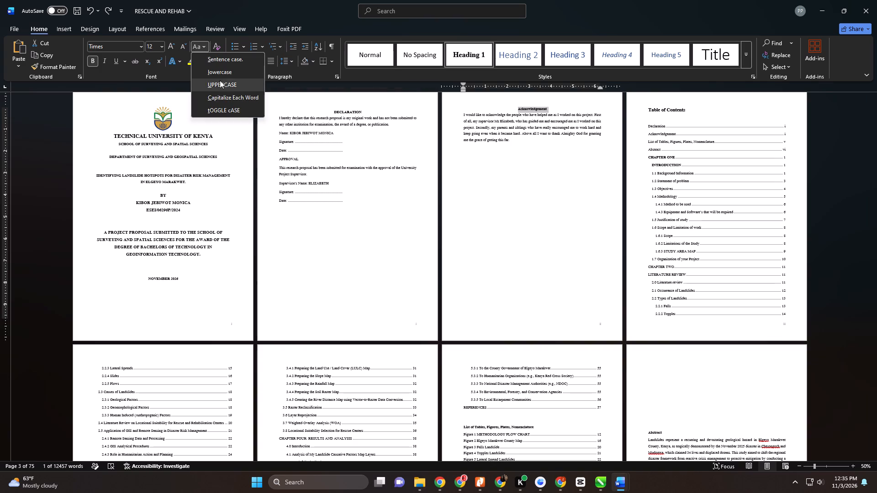
click(222, 83)
Look over the layout of the front matter, from the cover page through the contents, figure list and abstract.
scroll(560, 242, down, 5)
scroll(562, 248, up, 1)
scroll(514, 283, down, 9)
scroll(384, 310, up, 1)
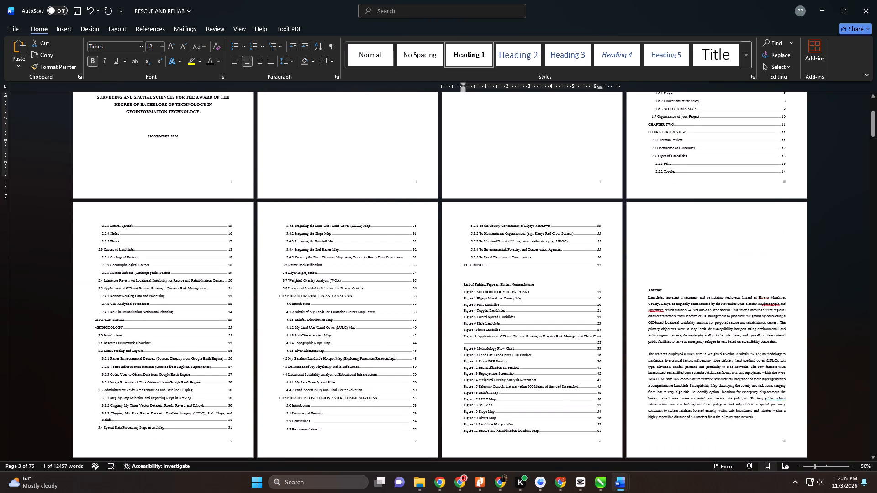
scroll(384, 310, down, 1)
scroll(384, 310, up, 1)
scroll(384, 310, down, 1)
scroll(384, 310, up, 1)
scroll(384, 310, down, 5)
scroll(388, 308, up, 1)
scroll(388, 308, down, 2)
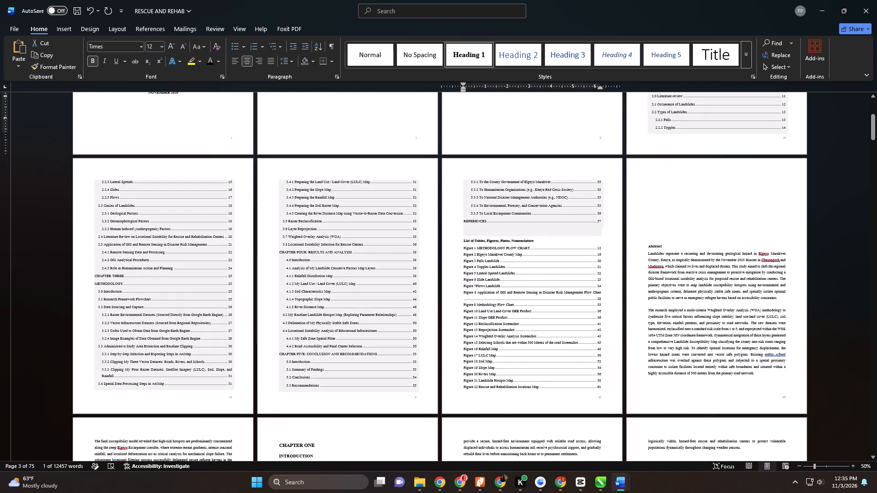
scroll(389, 307, up, 1)
scroll(389, 299, down, 2)
scroll(390, 300, up, 3)
scroll(390, 300, down, 1)
scroll(390, 300, up, 5)
scroll(391, 299, down, 1)
scroll(391, 299, up, 8)
scroll(393, 294, down, 1)
scroll(393, 294, up, 5)
scroll(392, 294, down, 1)
scroll(392, 294, up, 3)
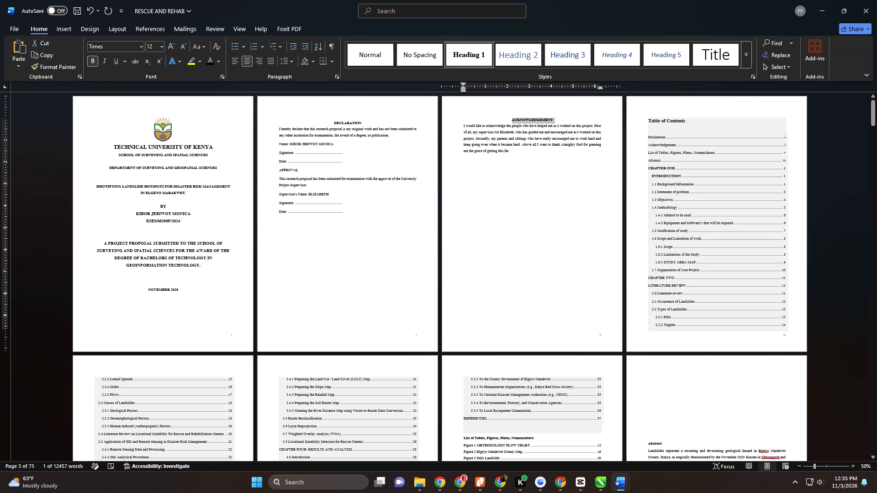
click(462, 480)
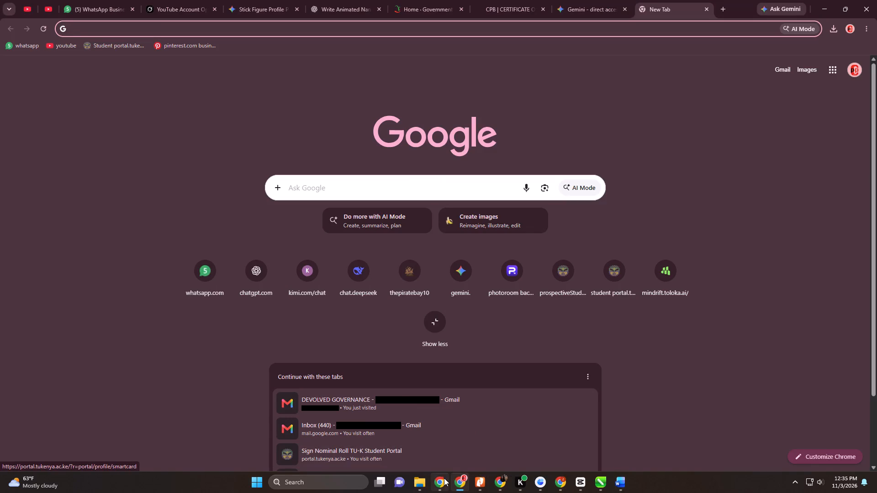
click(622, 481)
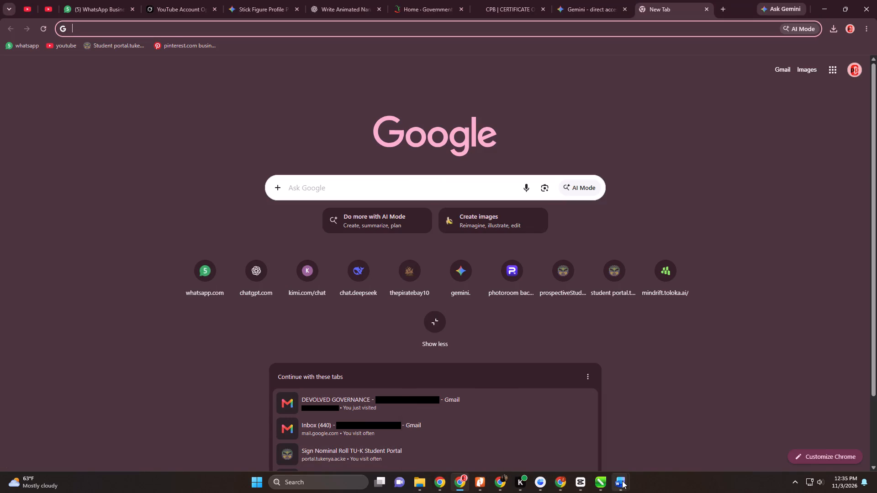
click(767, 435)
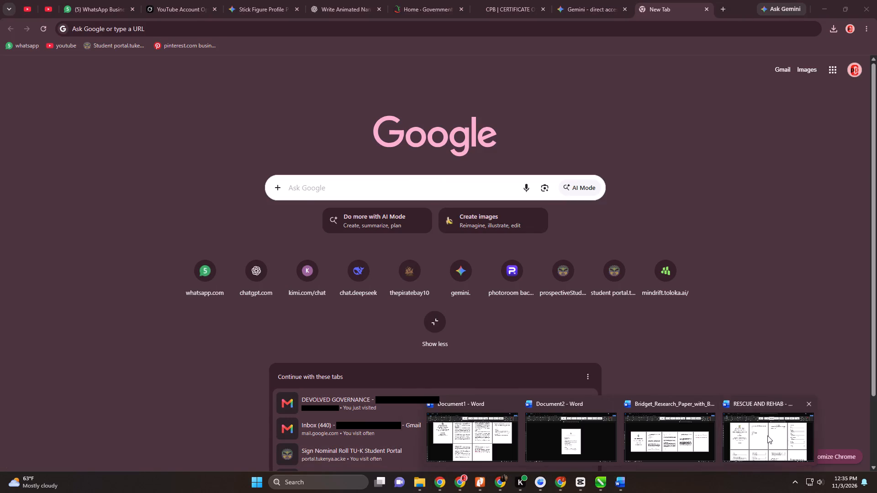
Insert a page break before the List of Tables, Figures, Plates, Nomenclature heading so the list starts on a new page.
scroll(502, 217, down, 1)
scroll(503, 218, up, 1)
scroll(503, 219, down, 1)
scroll(503, 219, up, 1)
scroll(503, 216, down, 2)
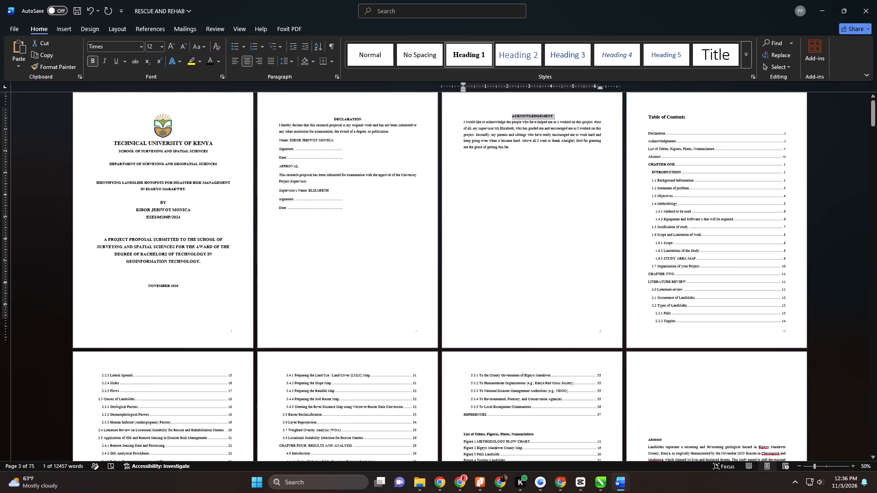
scroll(361, 265, down, 3)
scroll(629, 247, up, 1)
scroll(630, 247, down, 2)
scroll(630, 247, up, 1)
scroll(630, 247, down, 2)
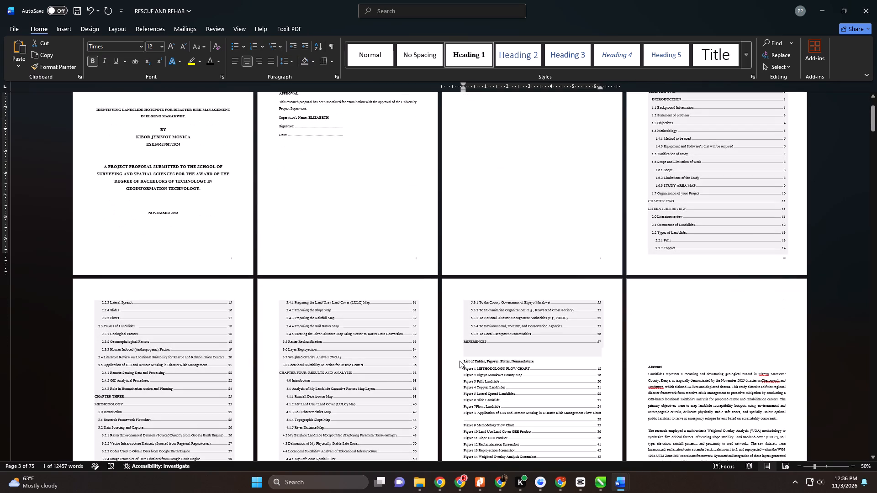
click(465, 361)
click(464, 360)
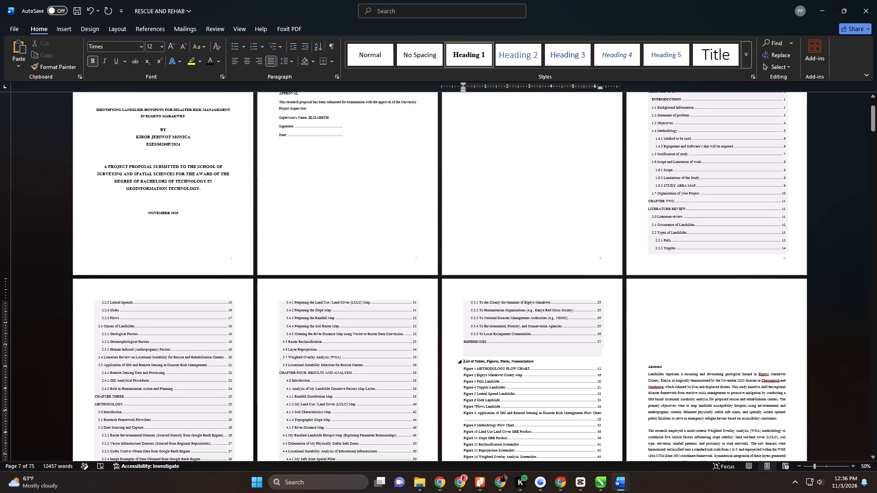
key(ctrl+Return)
Apply the Heading 1 style to the Abstract heading and change it to uppercase.
scroll(670, 323, down, 3)
scroll(670, 323, up, 1)
scroll(670, 323, down, 1)
scroll(671, 323, up, 1)
scroll(671, 323, down, 1)
scroll(671, 322, up, 1)
scroll(671, 322, down, 1)
scroll(671, 322, up, 1)
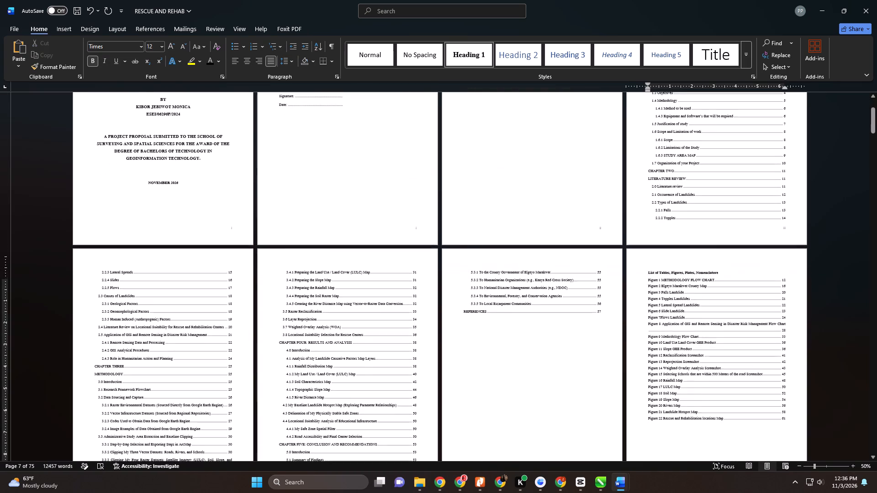
scroll(671, 322, down, 1)
scroll(672, 324, up, 1)
scroll(672, 324, down, 3)
scroll(417, 406, up, 1)
scroll(417, 406, down, 1)
scroll(417, 406, up, 1)
scroll(417, 406, down, 3)
scroll(427, 434, up, 1)
scroll(431, 444, down, 5)
scroll(366, 398, up, 1)
scroll(333, 391, down, 7)
scroll(240, 390, up, 1)
scroll(240, 390, down, 3)
scroll(239, 390, up, 1)
scroll(234, 384, down, 5)
scroll(232, 382, up, 1)
scroll(219, 391, down, 1)
scroll(203, 392, up, 1)
scroll(201, 392, down, 5)
scroll(107, 359, up, 1)
scroll(107, 359, down, 3)
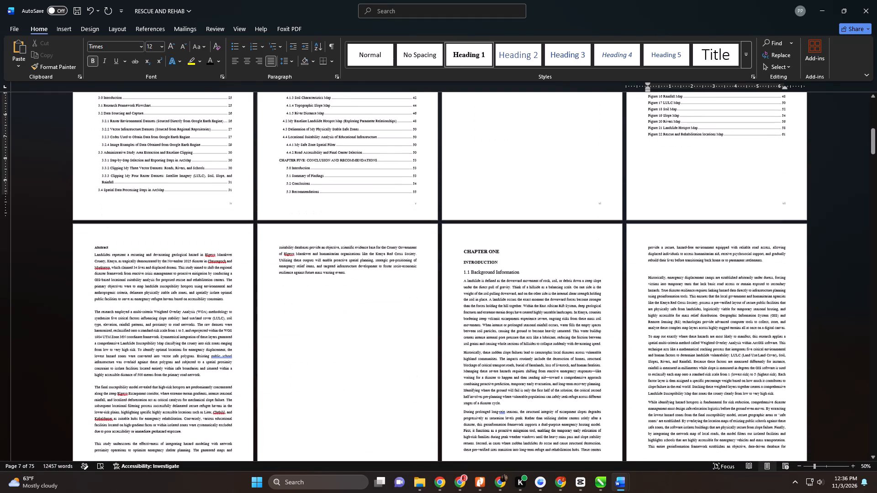
click(82, 243)
click(477, 48)
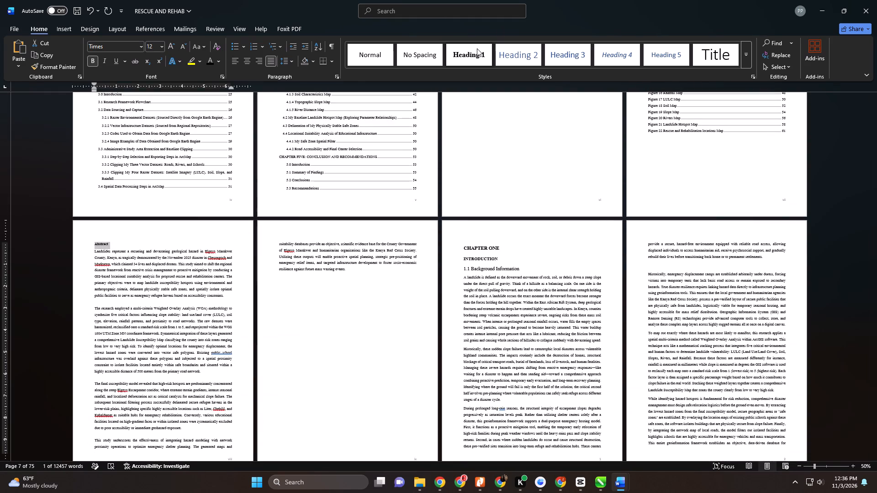
click(206, 45)
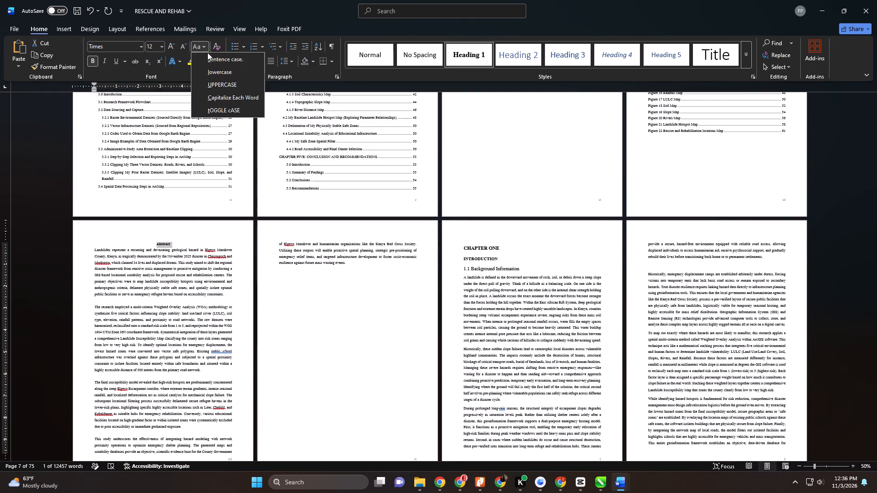
click(222, 82)
Set the line spacing of all the abstract's body text to 1.0.
click(340, 269)
drag(353, 265, 199, 258)
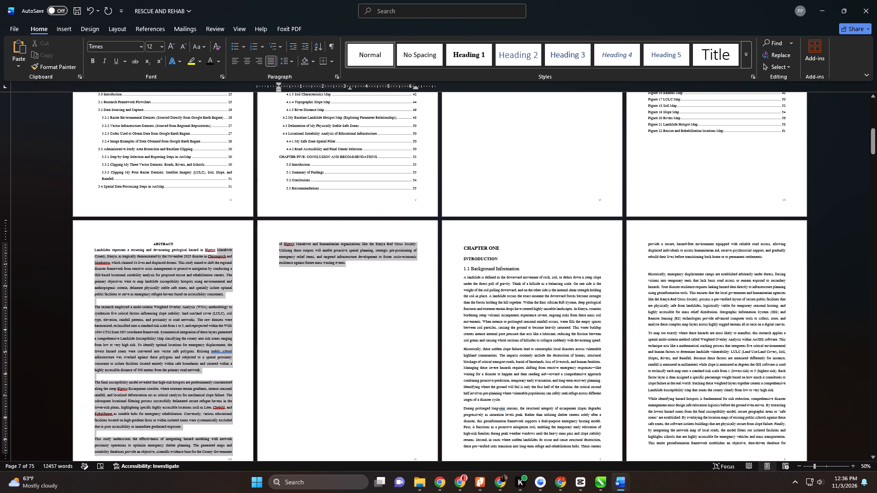
drag(199, 258, 89, 250)
click(293, 58)
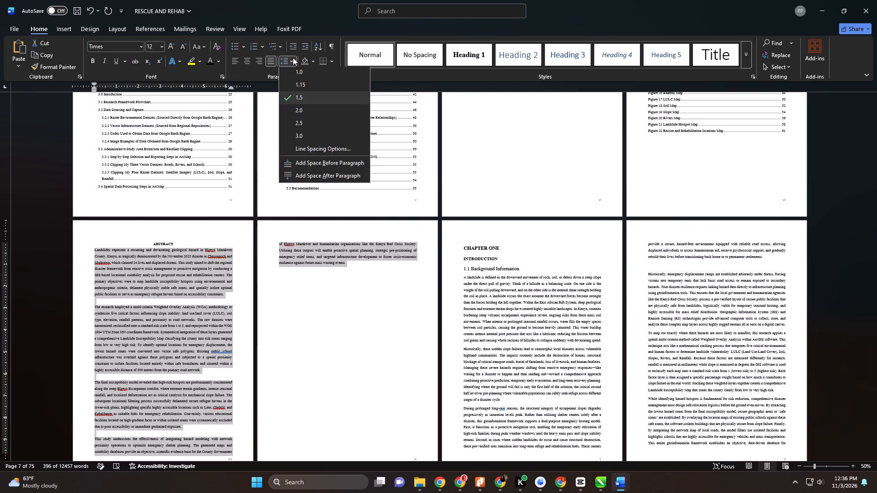
click(300, 72)
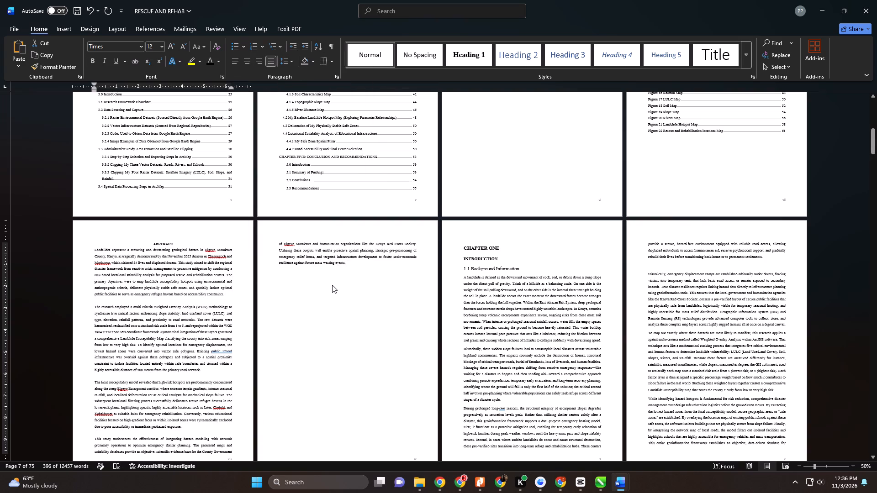
Apply the Heading 1 style to the CHAPTER ONE and INTRODUCTION headings.
scroll(299, 239, down, 4)
scroll(299, 240, up, 1)
scroll(283, 239, down, 2)
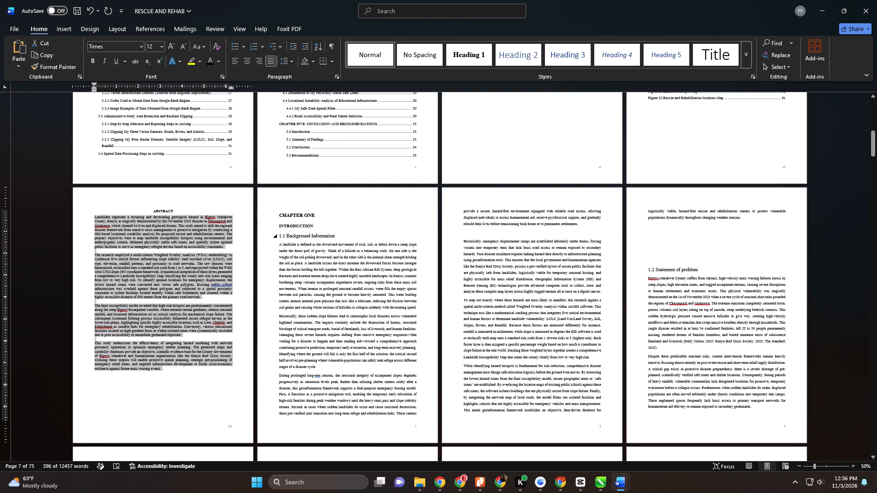
click(269, 193)
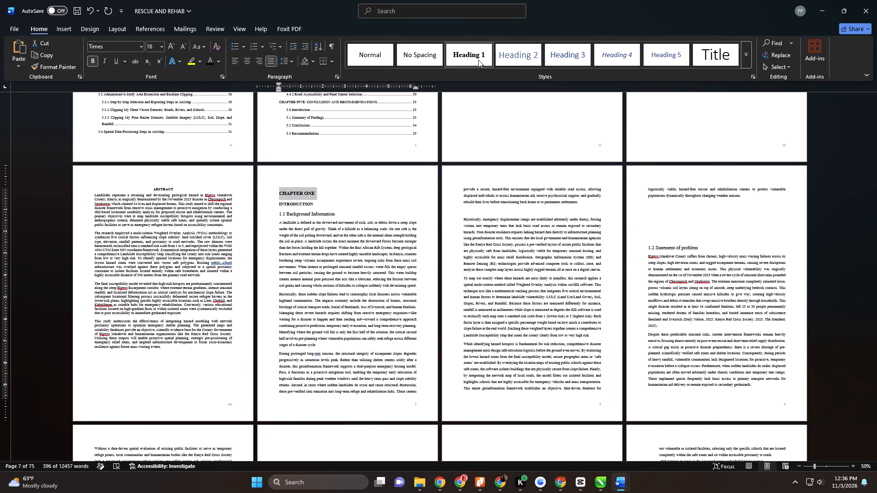
click(478, 58)
click(268, 198)
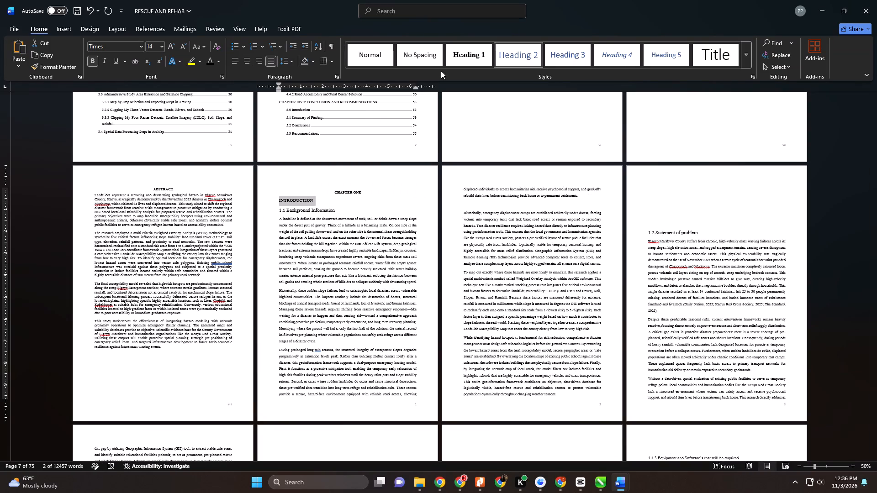
click(479, 49)
Delete the blank lines above the "Historically, emergency displacement camps" paragraph and above the 1.2 Statement of problem heading.
click(478, 206)
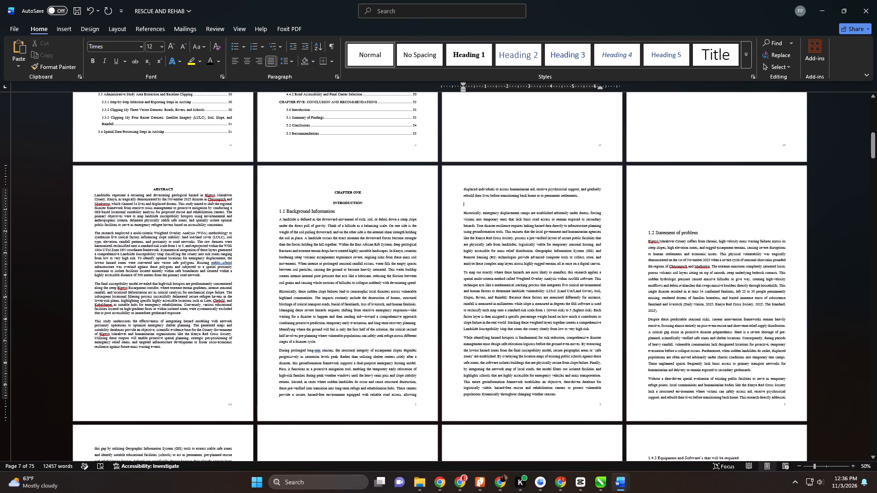
key(Delete)
drag(650, 168, 667, 229)
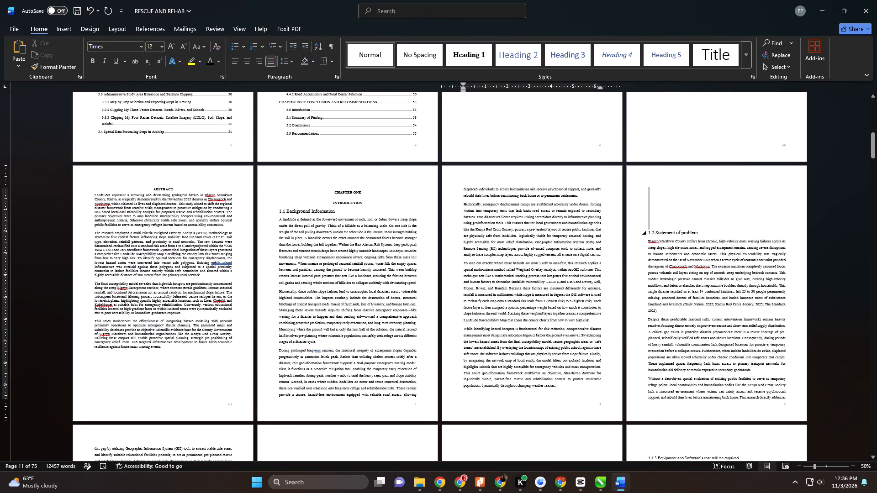
click(654, 178)
drag(654, 170, 671, 219)
key(Delete)
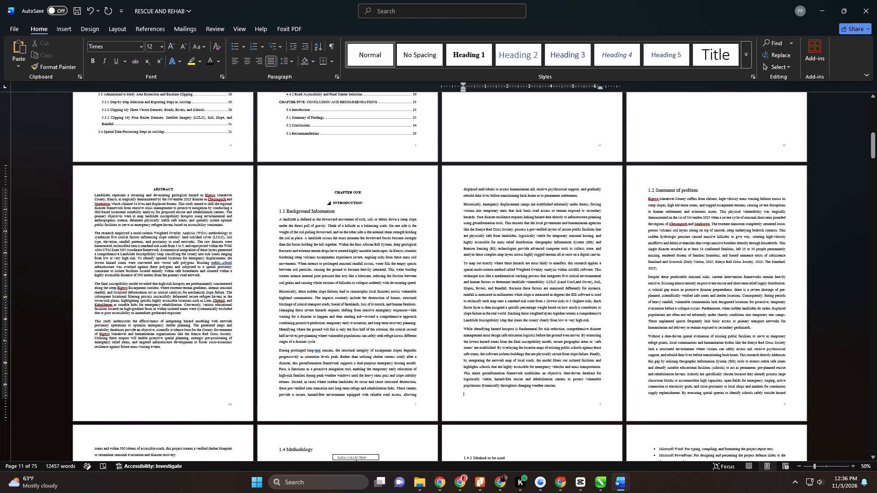
Select the 1.1 Background Information heading.
click(267, 209)
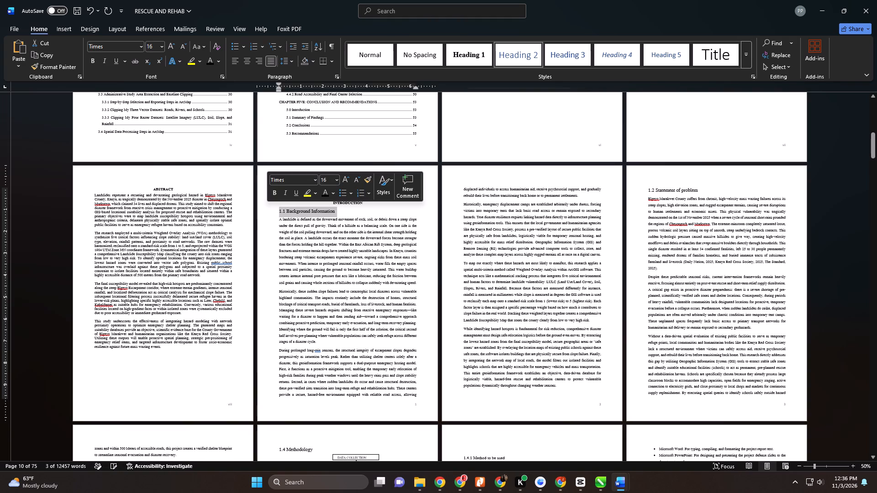
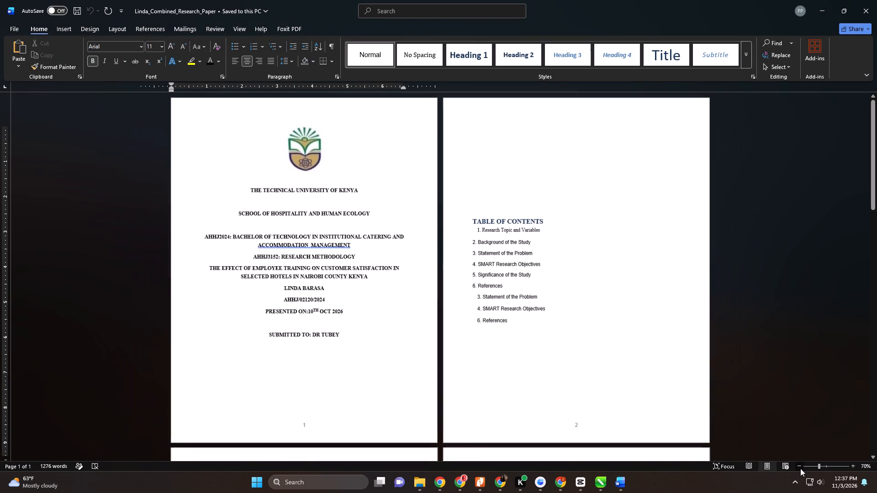
Delete the blank lines above the TABLE OF CONTENTS heading in the combined research paper.
drag(370, 104, 407, 193)
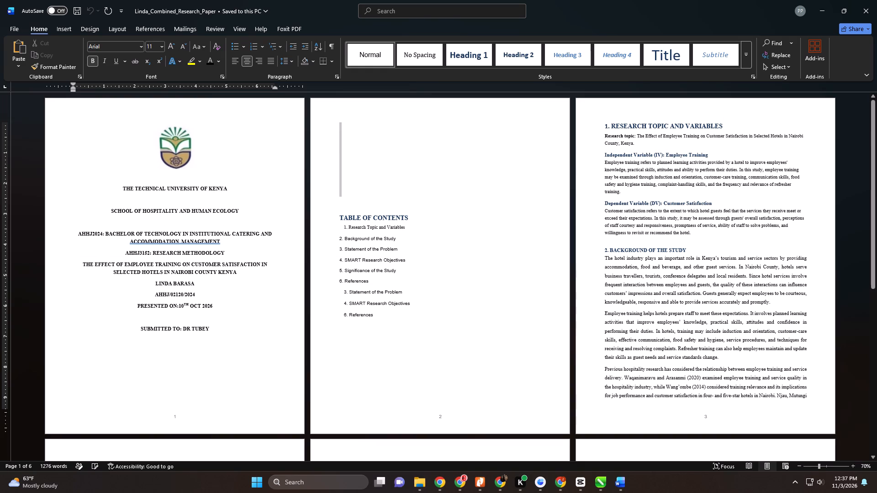
drag(407, 193, 412, 202)
key(Delete)
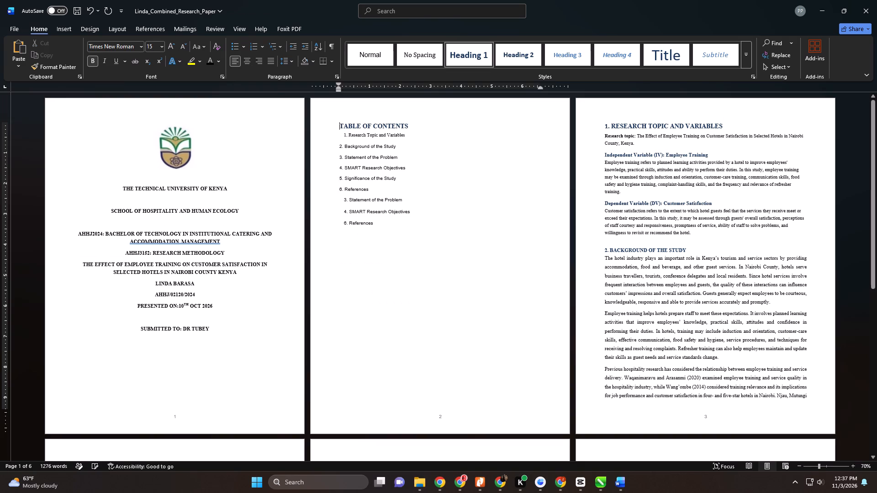
Check the research paper's pages through to the references and save the document.
scroll(439, 194, down, 8)
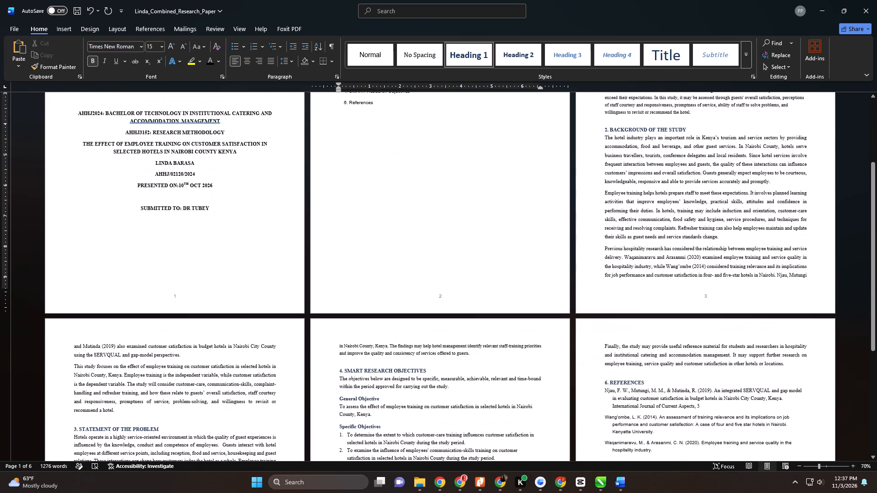
scroll(497, 191, down, 1)
scroll(497, 191, up, 1)
scroll(497, 191, down, 5)
scroll(498, 194, up, 1)
scroll(498, 194, down, 1)
scroll(498, 194, up, 1)
scroll(498, 194, down, 1)
scroll(498, 194, up, 1)
scroll(498, 194, down, 2)
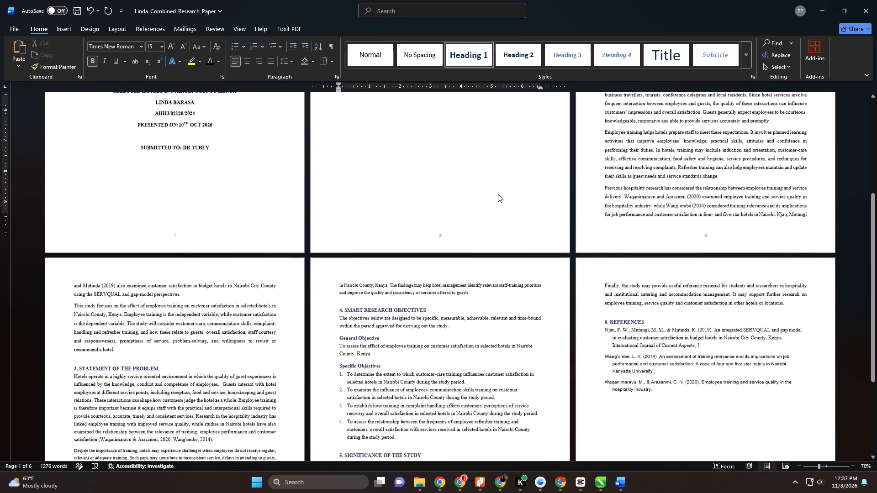
scroll(498, 194, down, 3)
key(ctrl+s)
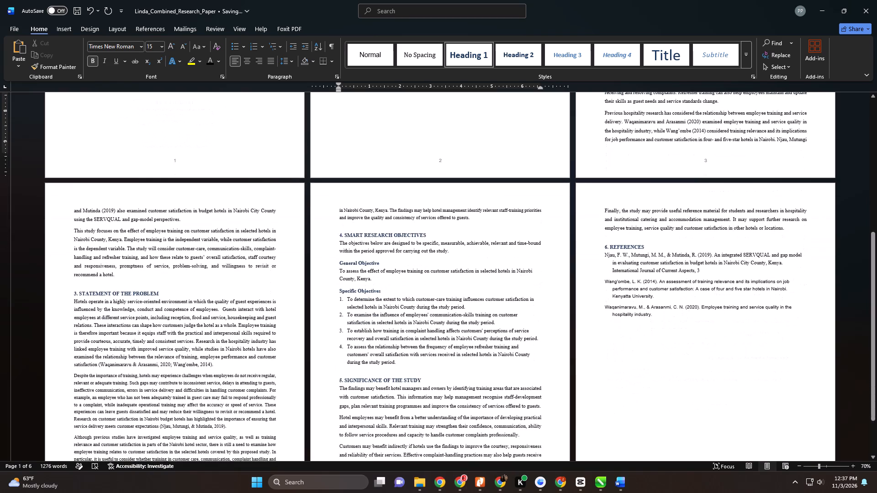
Print all pages of the research paper one-sided on the EPSON L365 Series printer.
key(ctrl+p)
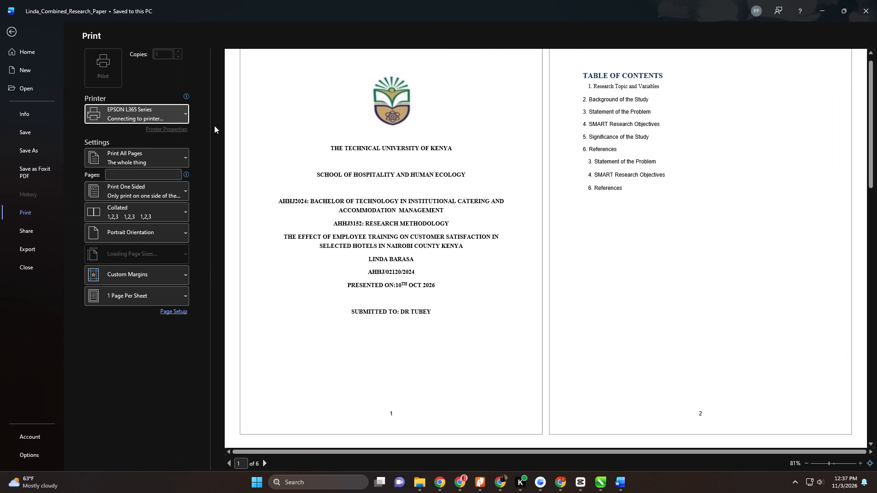
click(106, 72)
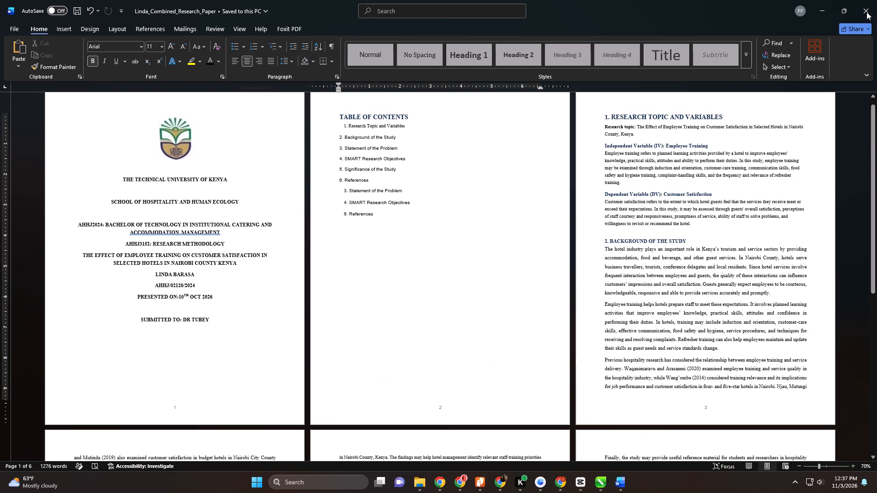
Close the printed research paper and return to the RESCUE AND REHAB report.
click(865, 10)
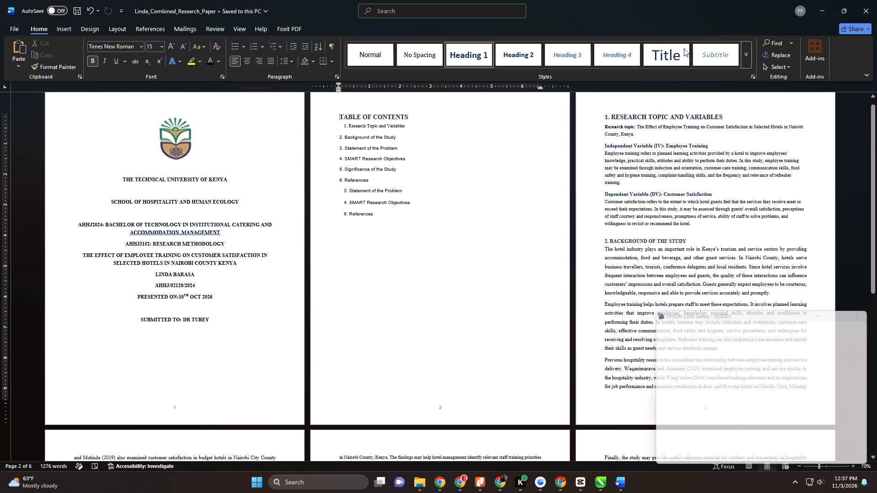
click(864, 11)
Modify the Heading 2 style to Times, 12 pt, bold, with automatic font colour.
scroll(418, 310, down, 7)
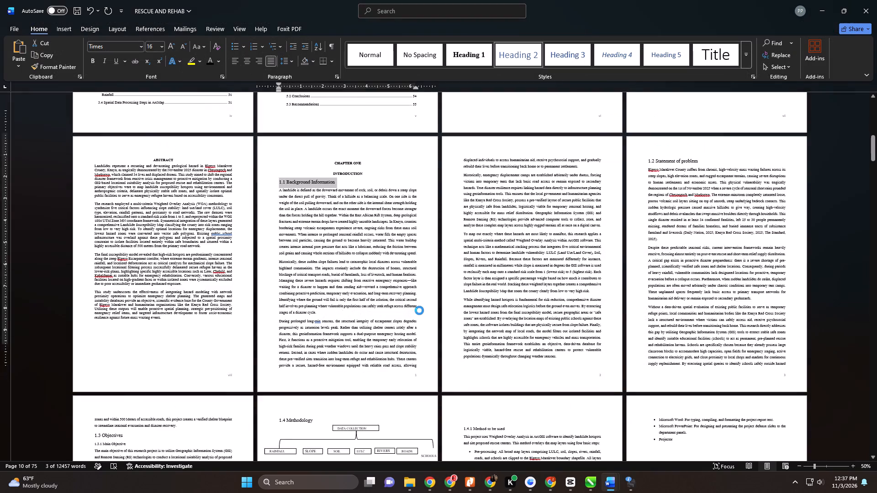
scroll(419, 310, down, 1)
scroll(421, 303, up, 6)
right_click(506, 54)
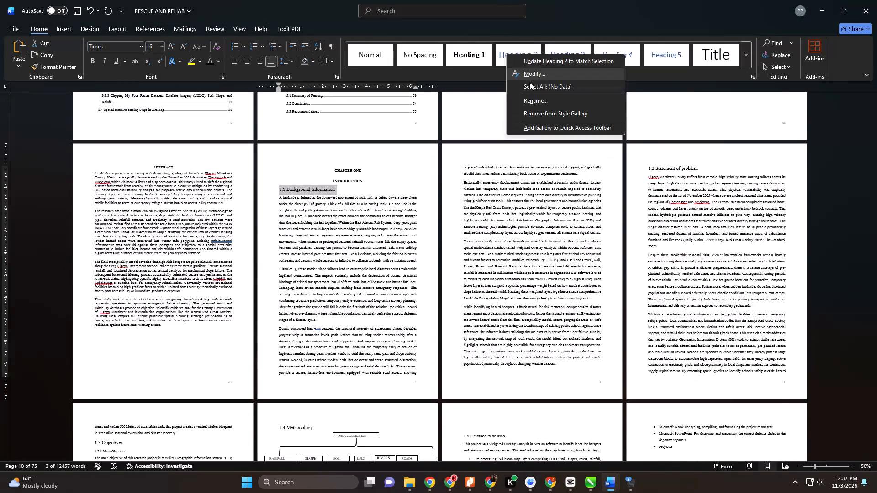
click(529, 77)
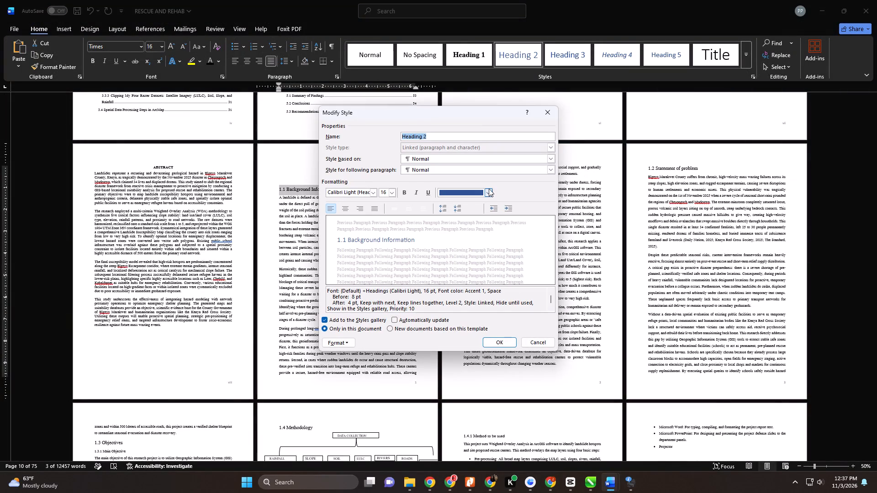
click(489, 189)
click(470, 204)
click(404, 191)
click(390, 192)
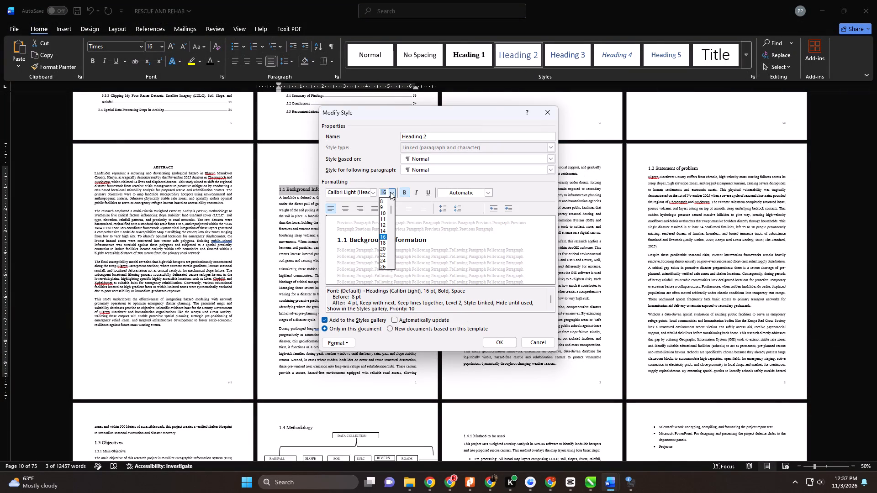
click(383, 223)
click(373, 191)
click(367, 220)
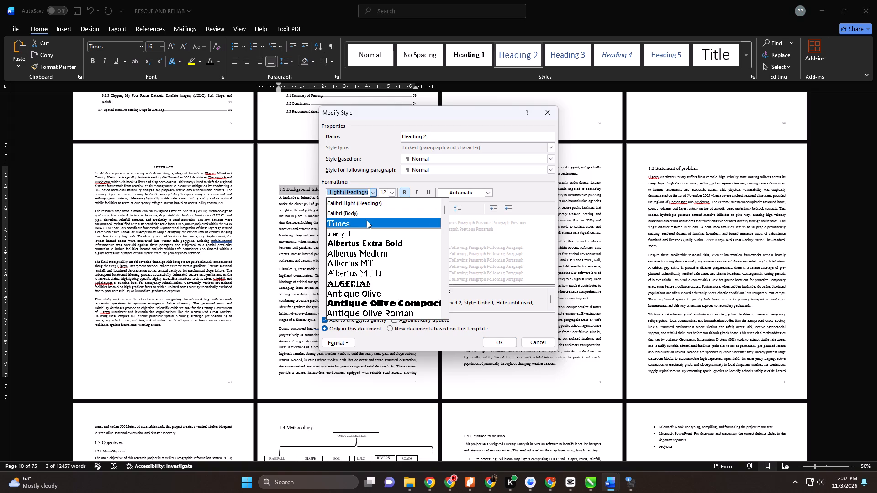
click(500, 345)
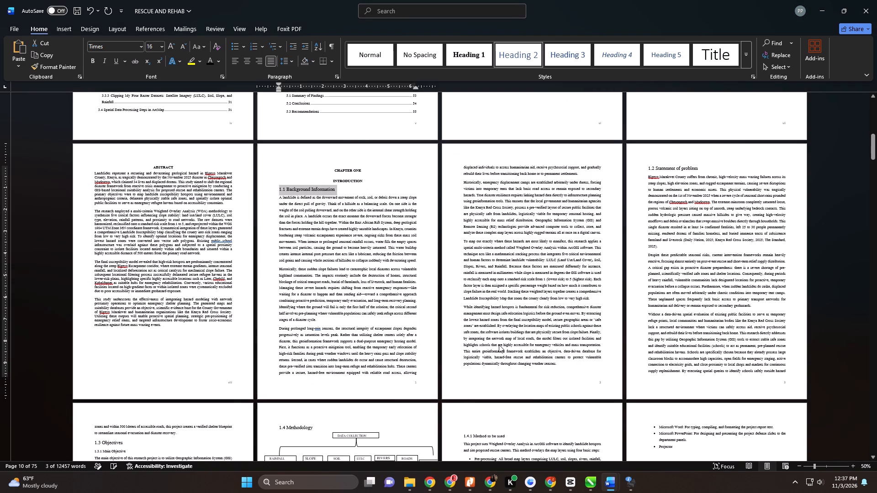
Examine the headings and layout of the chapter one pages from 1.1 to the study area map.
scroll(541, 208, down, 6)
scroll(541, 208, up, 1)
scroll(541, 208, down, 1)
scroll(542, 208, up, 1)
scroll(543, 208, down, 4)
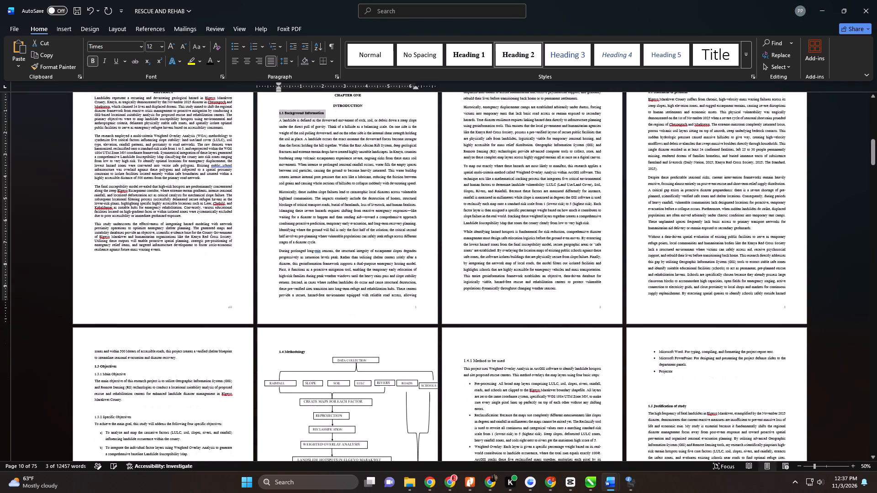
scroll(544, 210, down, 3)
scroll(544, 210, up, 1)
scroll(544, 210, down, 1)
scroll(544, 210, up, 1)
scroll(544, 210, down, 3)
scroll(543, 209, up, 1)
scroll(543, 209, down, 1)
scroll(543, 209, up, 1)
scroll(543, 209, down, 9)
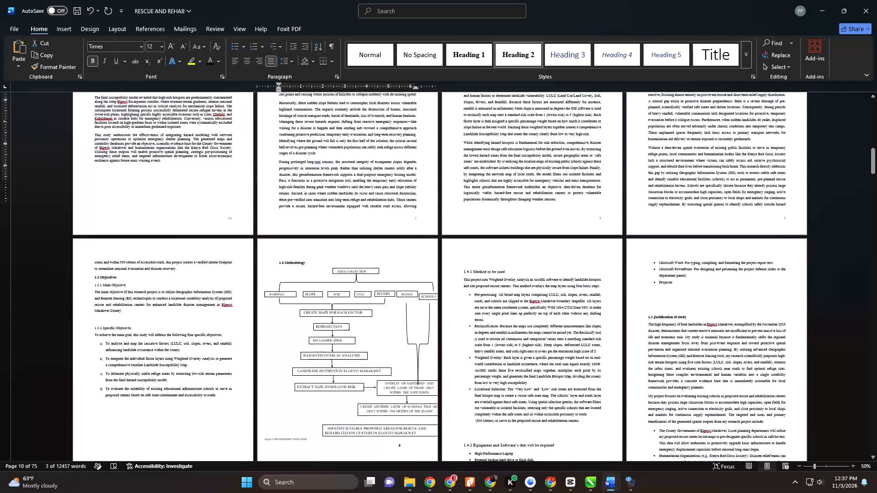
scroll(543, 209, down, 8)
scroll(543, 209, up, 1)
scroll(498, 210, down, 1)
scroll(481, 213, up, 1)
scroll(481, 213, down, 1)
scroll(481, 213, up, 1)
scroll(481, 213, down, 1)
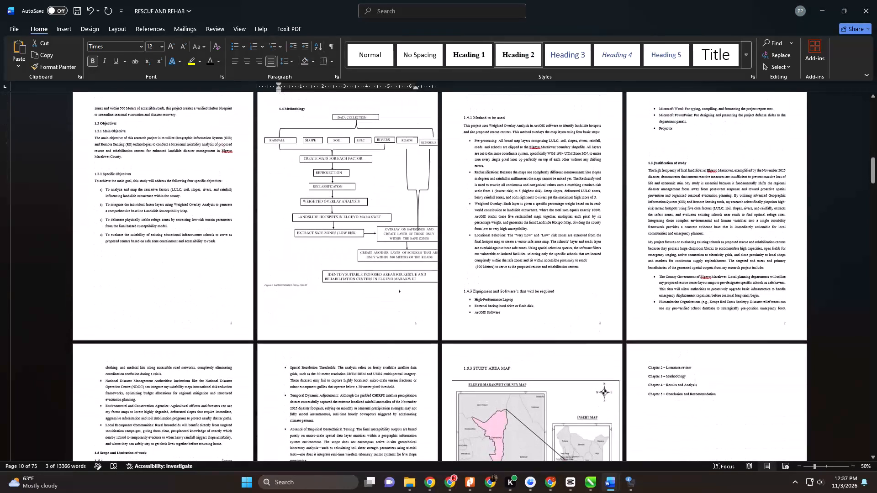
click(257, 275)
click(259, 276)
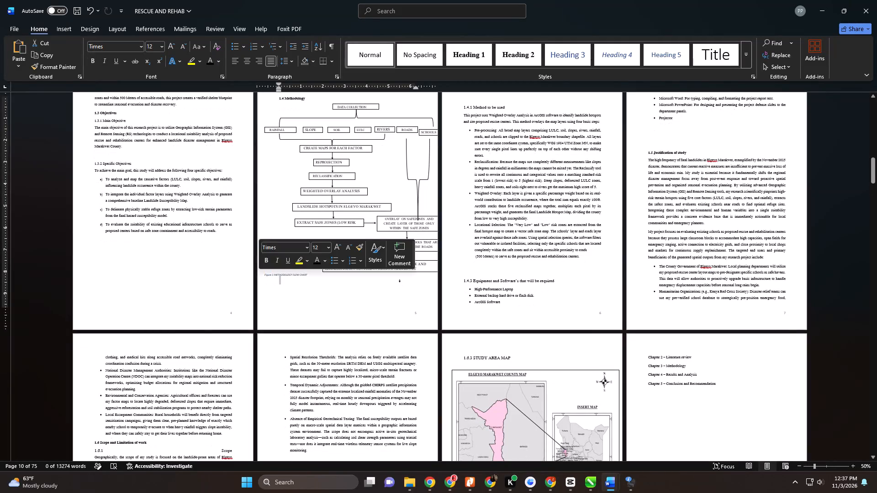
scroll(309, 295, down, 2)
click(454, 245)
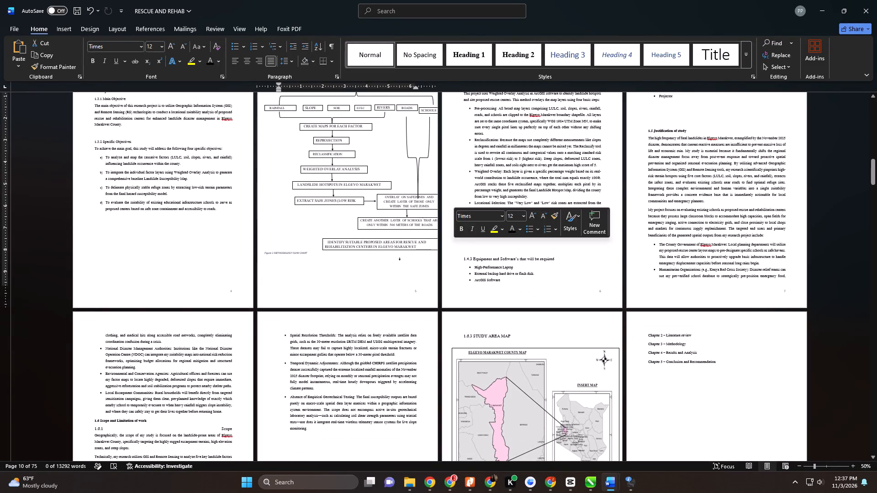
scroll(454, 243, up, 3)
scroll(454, 243, down, 1)
scroll(455, 242, up, 1)
scroll(456, 242, down, 1)
Modify the Heading 3 style to Times, 12 pt, bold, with automatic font colour.
click(475, 106)
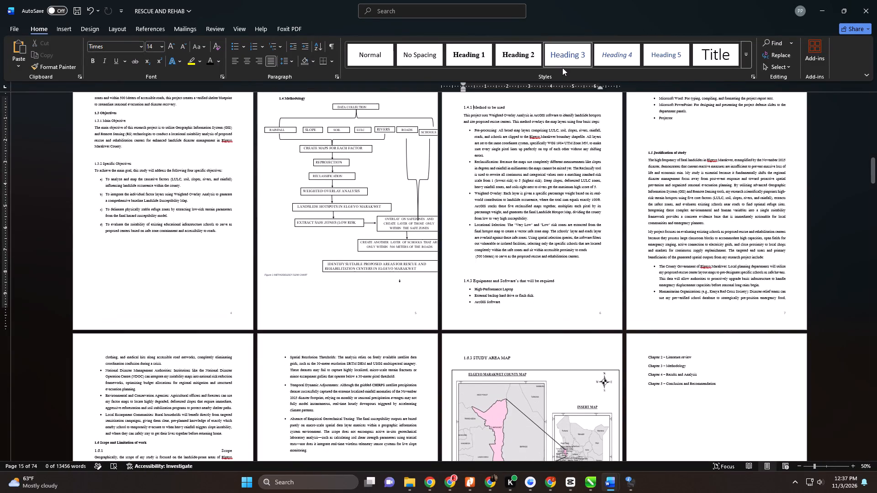
right_click(565, 54)
click(594, 73)
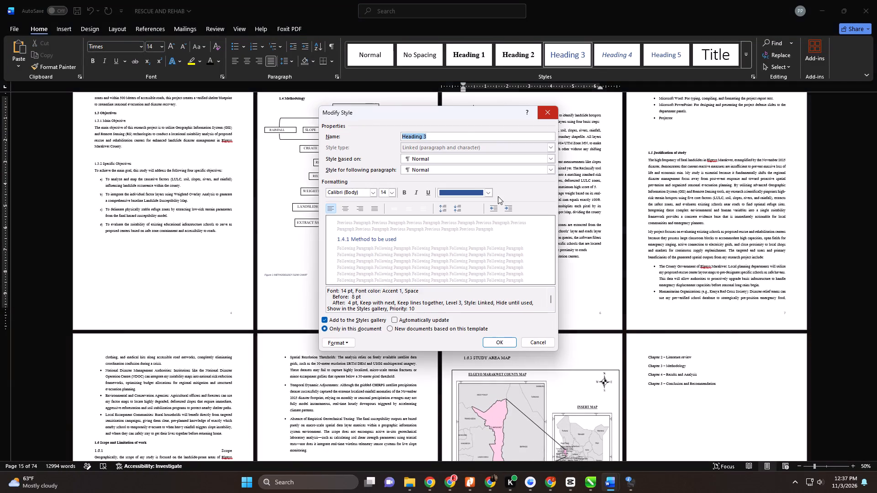
click(489, 190)
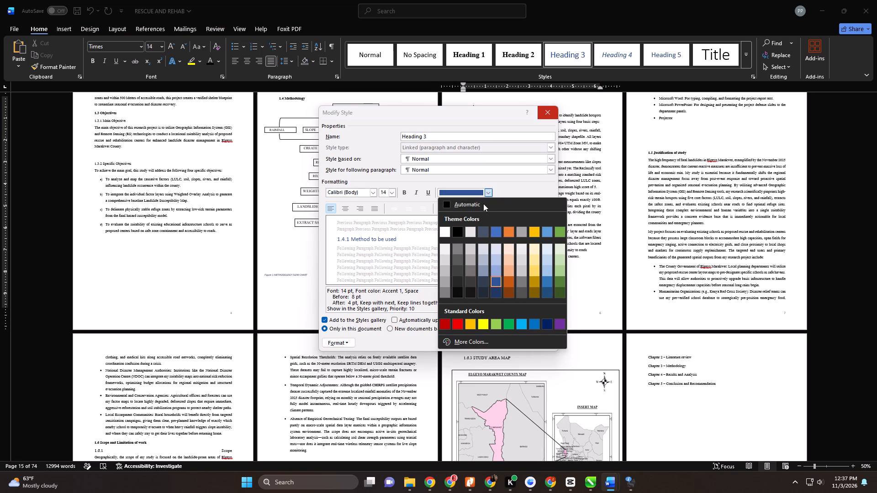
click(483, 204)
click(393, 194)
click(383, 225)
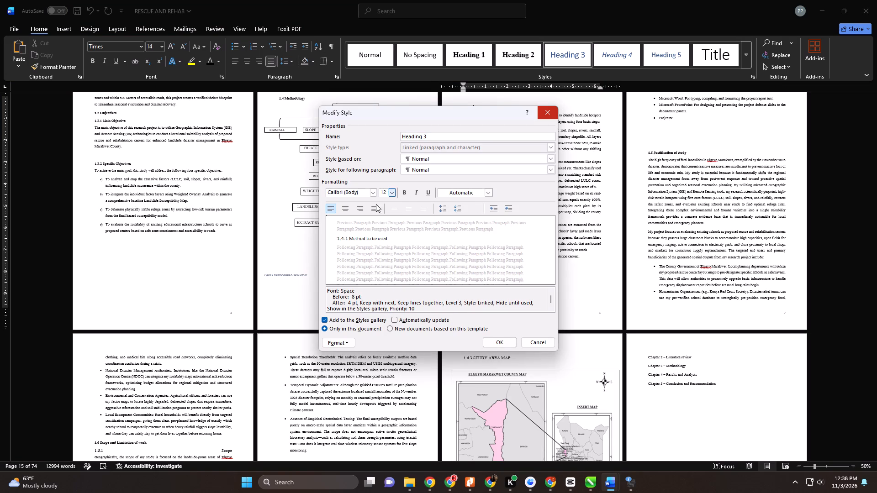
click(373, 194)
click(363, 224)
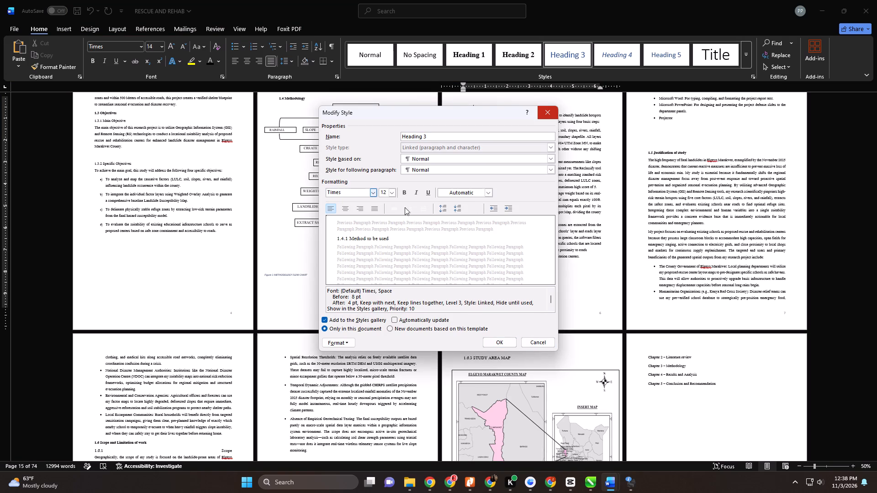
click(403, 194)
click(494, 338)
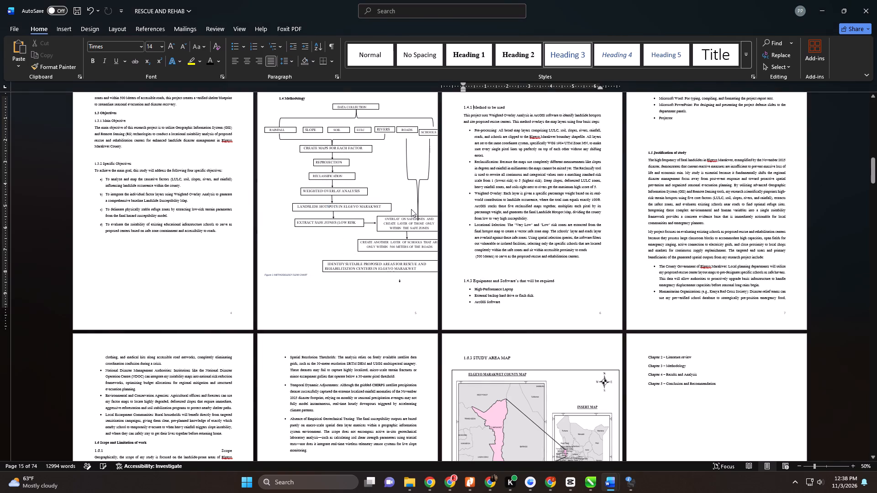
Delete the blank lines above the 1.4.3 Equipment and Software's heading.
click(477, 268)
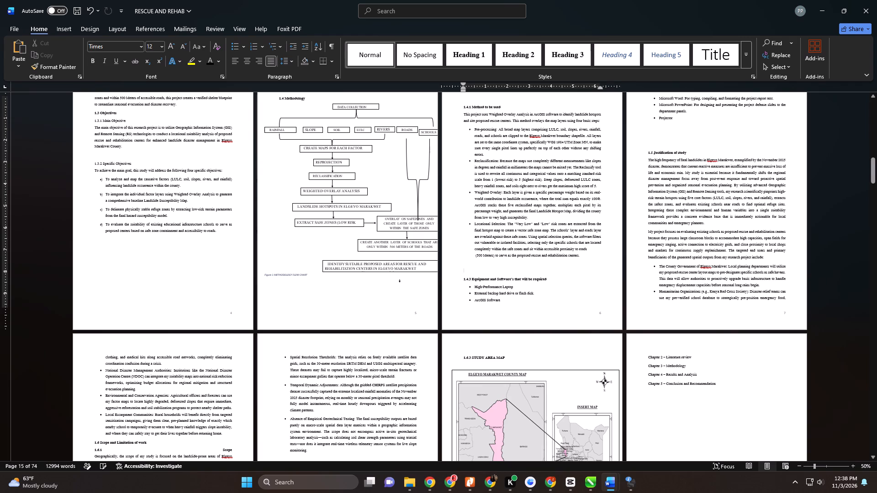
key(Delete)
click(479, 265)
key(Delete)
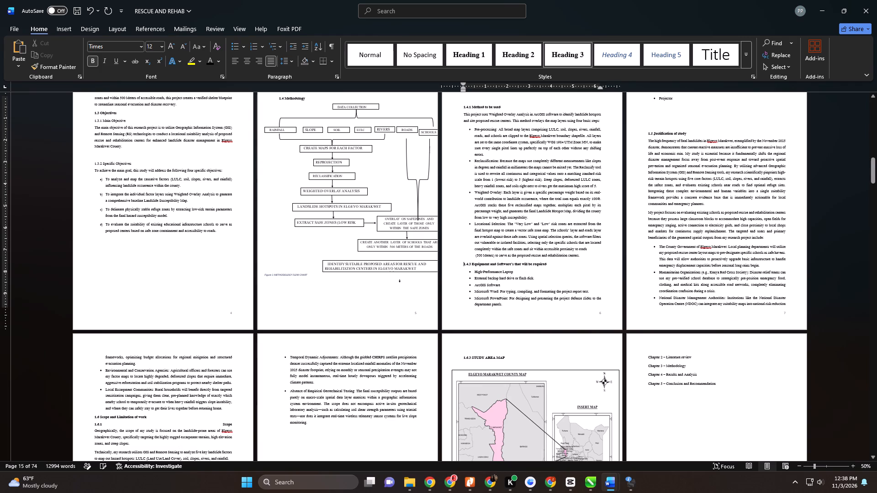
Delete the blank lines above the 1.5 Justification of study heading.
drag(660, 111, 663, 121)
key(Delete)
key(Delete)
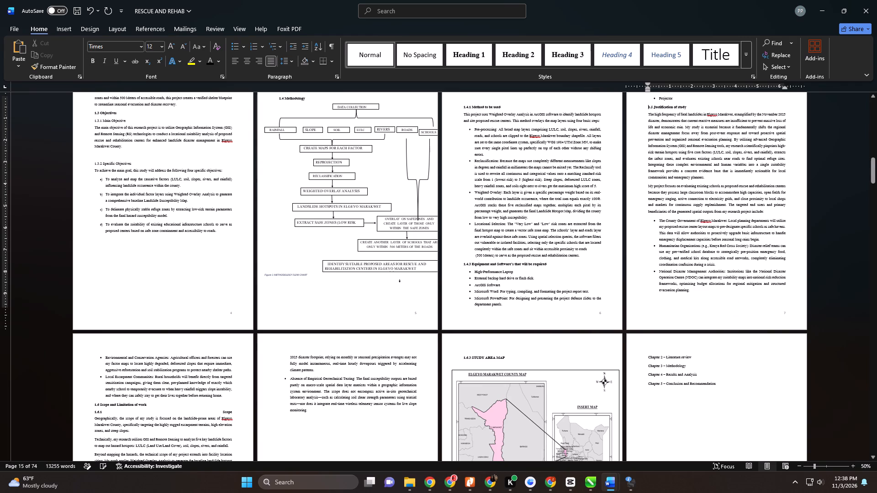
Delete the blank line above the 1.4.1 Method to be used heading.
scroll(530, 147, up, 1)
scroll(530, 147, down, 1)
scroll(530, 147, up, 3)
click(478, 119)
key(Delete)
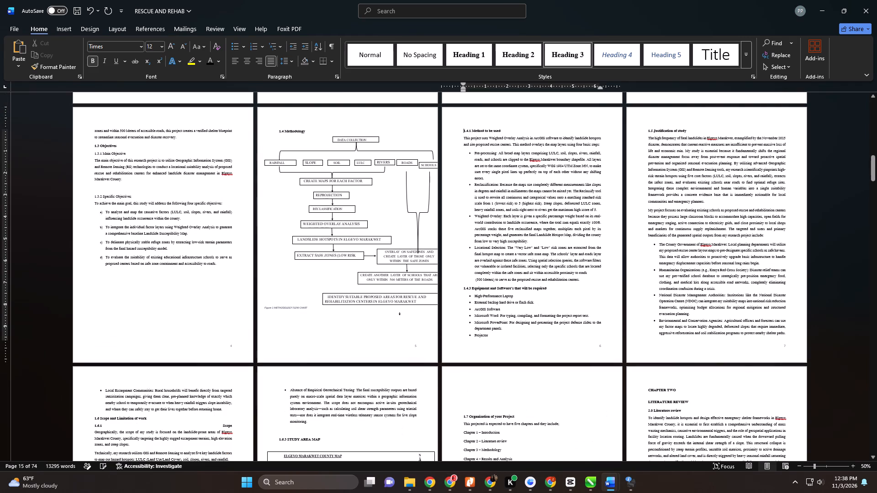
Replace the break between the stretched 1.6.1 Scope heading and its body text with a new paragraph break.
click(662, 119)
scroll(665, 122, down, 1)
scroll(666, 136, up, 1)
scroll(666, 178, down, 1)
scroll(666, 197, up, 1)
scroll(667, 231, down, 1)
scroll(667, 244, up, 1)
scroll(656, 263, down, 3)
scroll(635, 278, up, 1)
scroll(630, 279, down, 1)
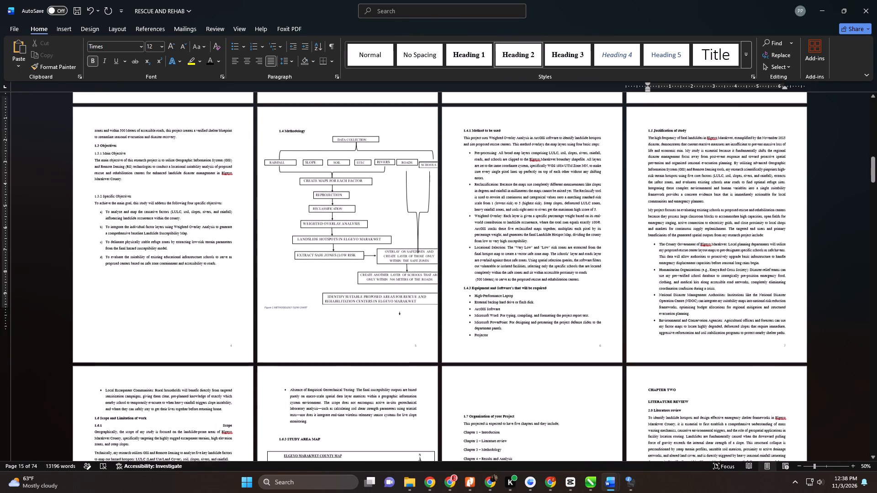
scroll(638, 277, down, 3)
scroll(343, 344, up, 1)
scroll(343, 344, down, 3)
scroll(236, 356, up, 1)
scroll(236, 356, down, 1)
scroll(236, 356, up, 1)
scroll(237, 352, down, 1)
scroll(239, 355, up, 1)
scroll(239, 355, down, 1)
scroll(239, 355, up, 1)
scroll(239, 355, down, 1)
scroll(239, 355, up, 1)
scroll(241, 355, down, 5)
scroll(241, 355, up, 1)
scroll(241, 355, down, 1)
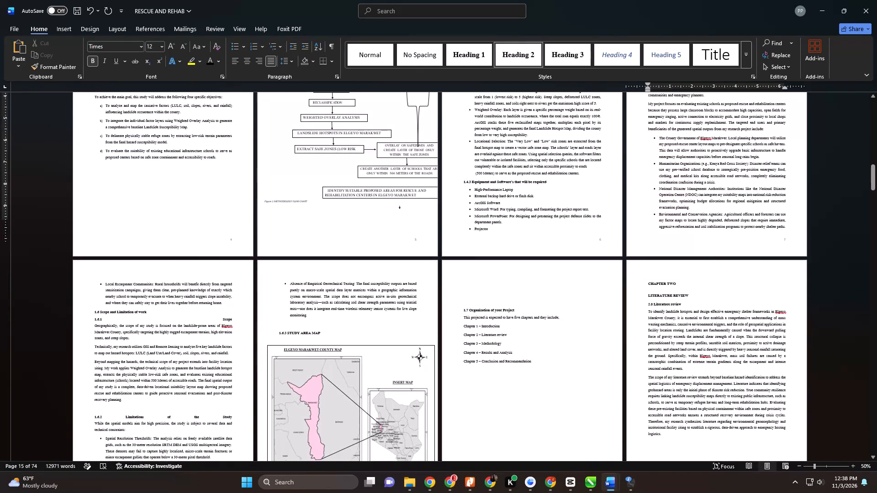
click(93, 302)
key(BackSpace)
key(Return)
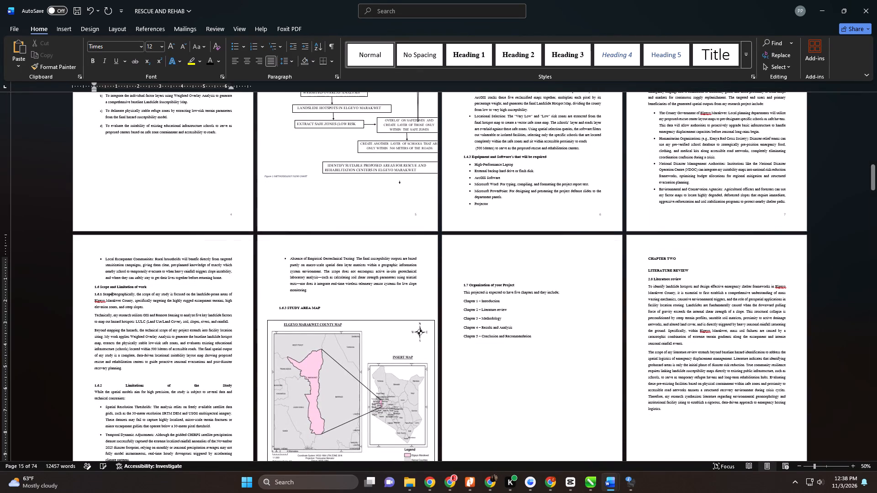
Replace the break between the stretched 1.6.2 Limitations of the Study heading and its body text with a new paragraph break.
scroll(94, 300, down, 2)
scroll(95, 301, up, 1)
scroll(95, 301, down, 1)
scroll(95, 301, up, 1)
scroll(95, 301, down, 3)
scroll(102, 339, up, 1)
scroll(103, 341, down, 1)
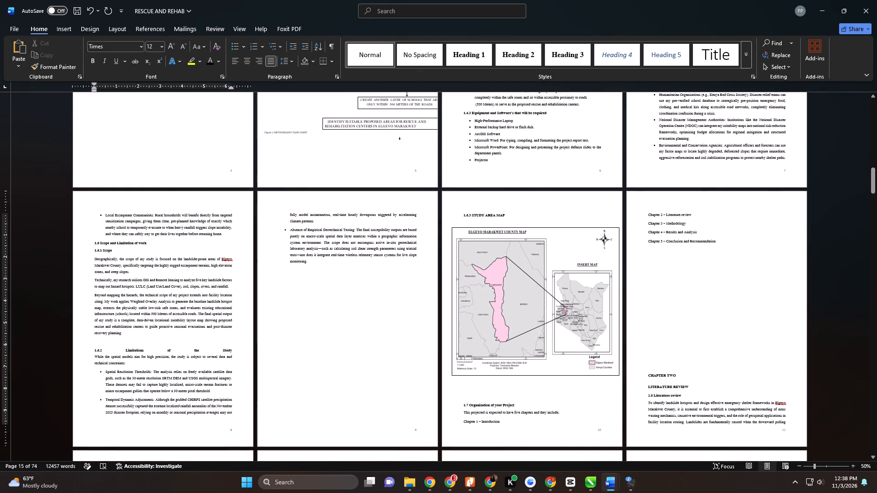
click(92, 357)
key(BackSpace)
key(Return)
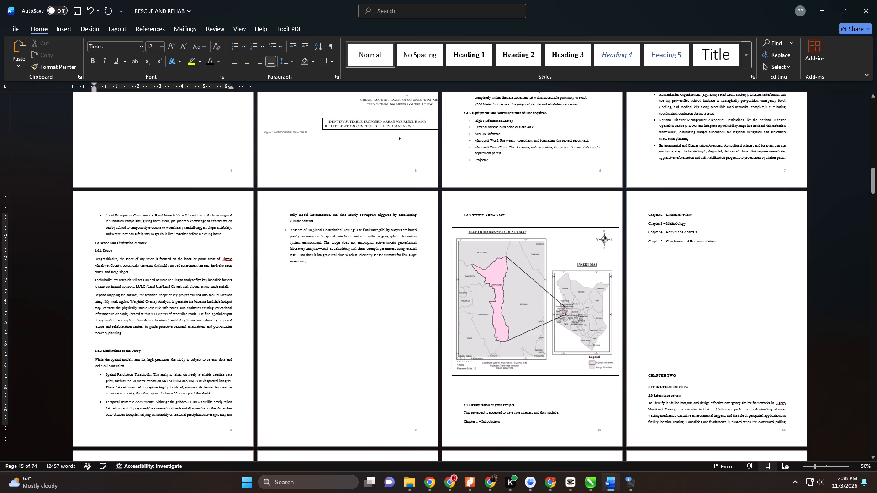
Insert a page break in front of the CHAPTER TWO heading so the chapter starts on a new page.
scroll(354, 288, up, 1)
scroll(354, 288, down, 1)
scroll(354, 288, up, 1)
scroll(354, 288, down, 5)
scroll(354, 291, up, 1)
scroll(354, 291, down, 3)
scroll(354, 291, up, 1)
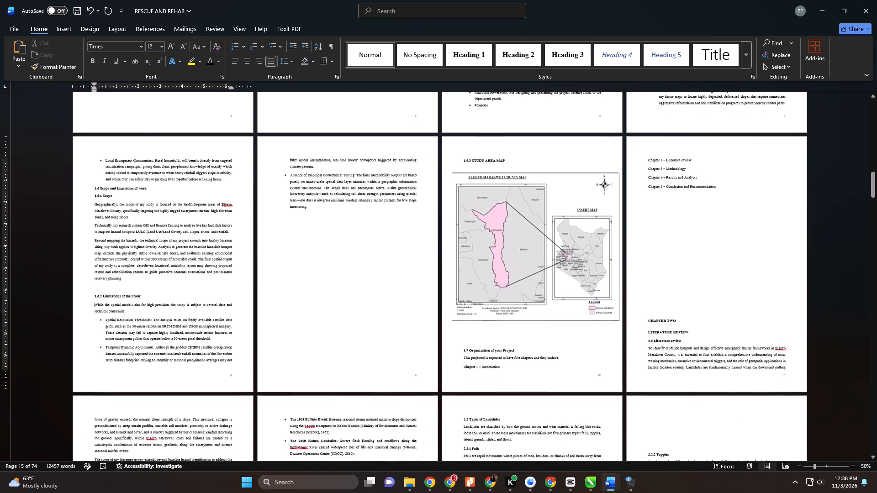
click(649, 320)
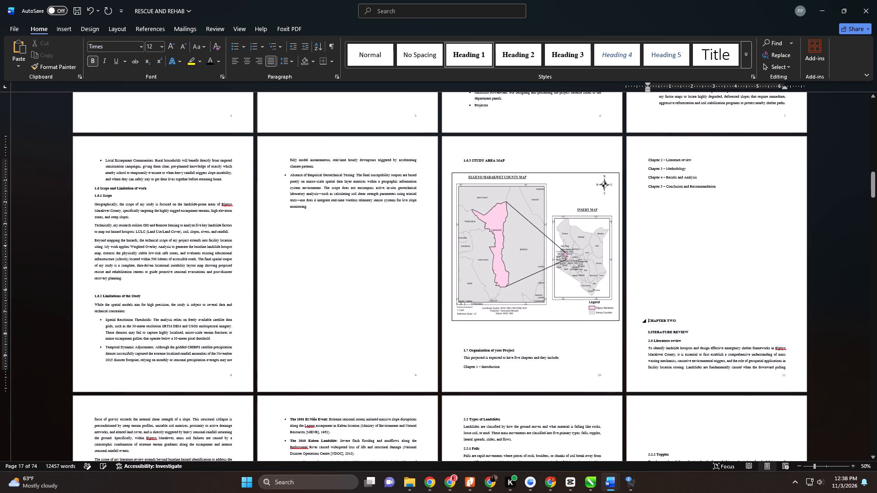
key(ctrl+Return)
Delete the blank lines between the study area map and the 1.7 Organization of your Project heading.
scroll(383, 363, down, 3)
scroll(299, 384, up, 1)
scroll(296, 386, down, 1)
scroll(288, 389, up, 1)
scroll(222, 392, down, 1)
scroll(222, 392, up, 1)
scroll(222, 392, down, 1)
scroll(222, 392, up, 1)
scroll(211, 389, down, 1)
scroll(209, 389, up, 1)
scroll(208, 391, down, 3)
scroll(210, 395, up, 1)
scroll(210, 395, down, 1)
scroll(210, 395, up, 1)
scroll(210, 395, down, 3)
scroll(210, 395, up, 1)
scroll(210, 395, down, 1)
scroll(210, 395, up, 1)
scroll(210, 395, down, 1)
scroll(210, 395, up, 1)
scroll(210, 395, down, 1)
scroll(210, 394, up, 1)
scroll(210, 394, down, 3)
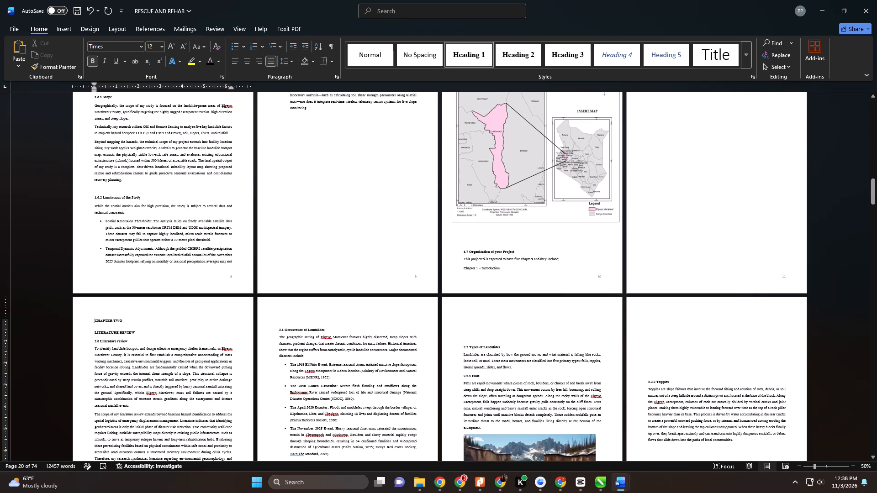
drag(466, 229, 476, 241)
key(Delete)
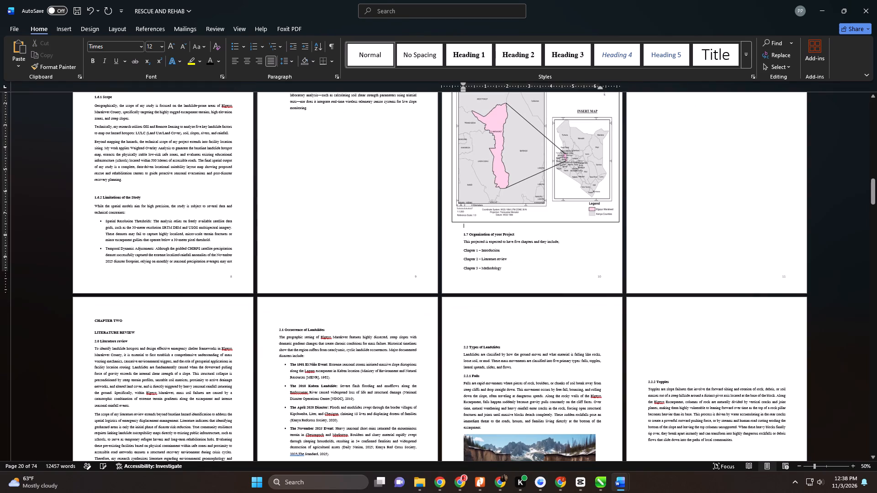
key(Delete)
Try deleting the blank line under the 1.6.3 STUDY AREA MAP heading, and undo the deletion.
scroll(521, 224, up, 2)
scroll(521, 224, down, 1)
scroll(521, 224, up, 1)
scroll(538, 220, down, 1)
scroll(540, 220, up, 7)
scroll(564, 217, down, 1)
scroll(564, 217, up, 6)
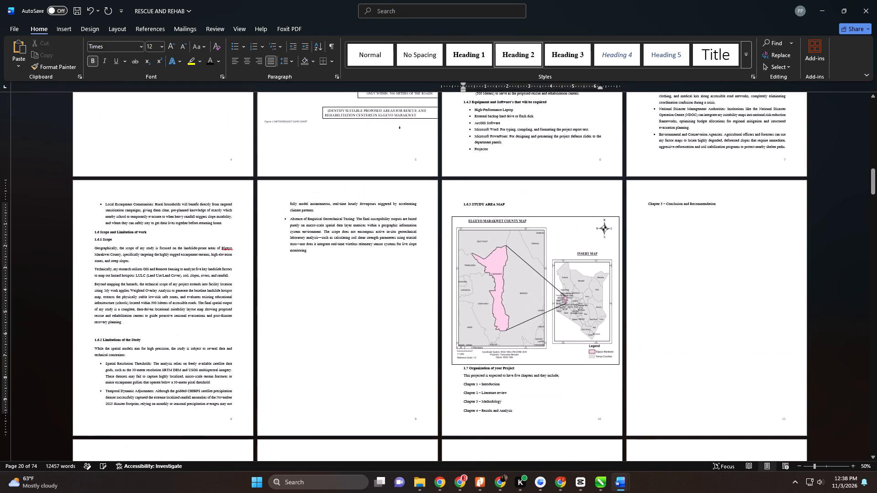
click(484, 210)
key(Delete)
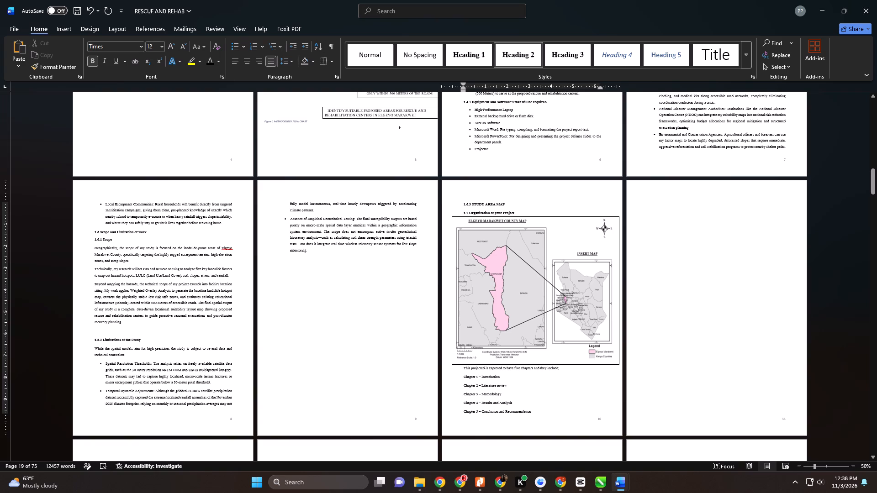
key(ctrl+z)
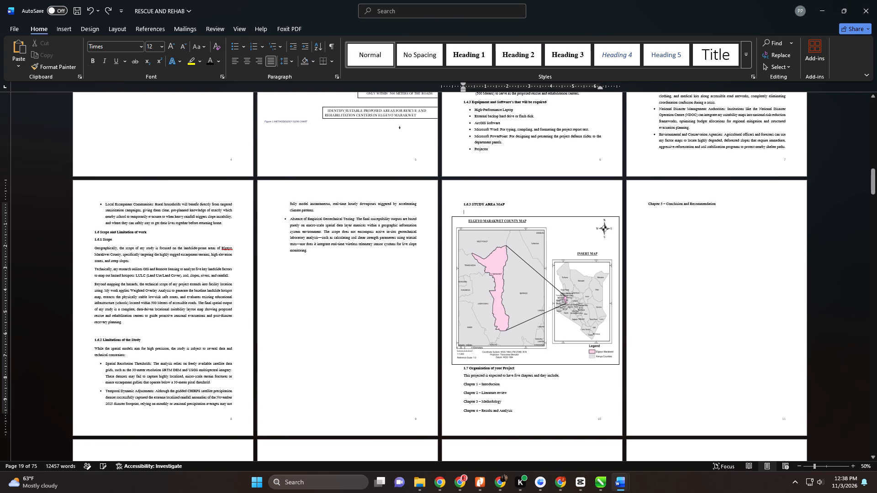
Shrink the Elgeyo Marakwet county map picture until its caption fits inside the frame, and stretch its width to fill the frame.
click(499, 243)
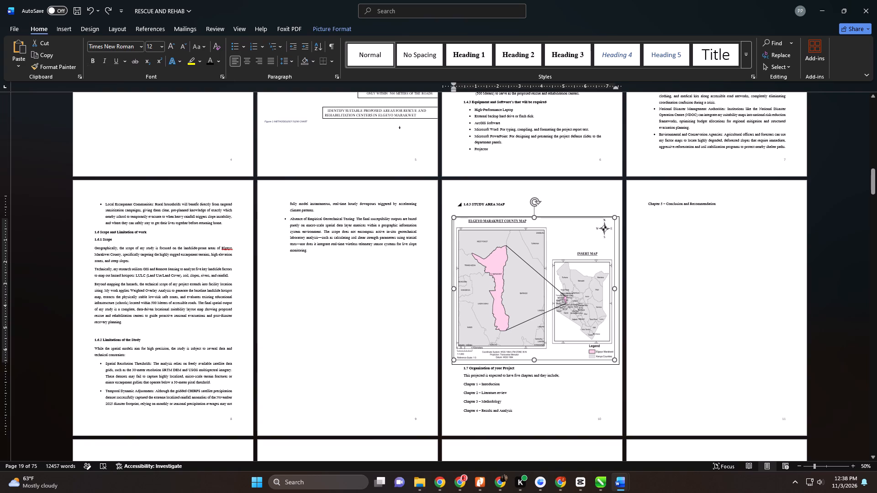
drag(506, 204, 481, 204)
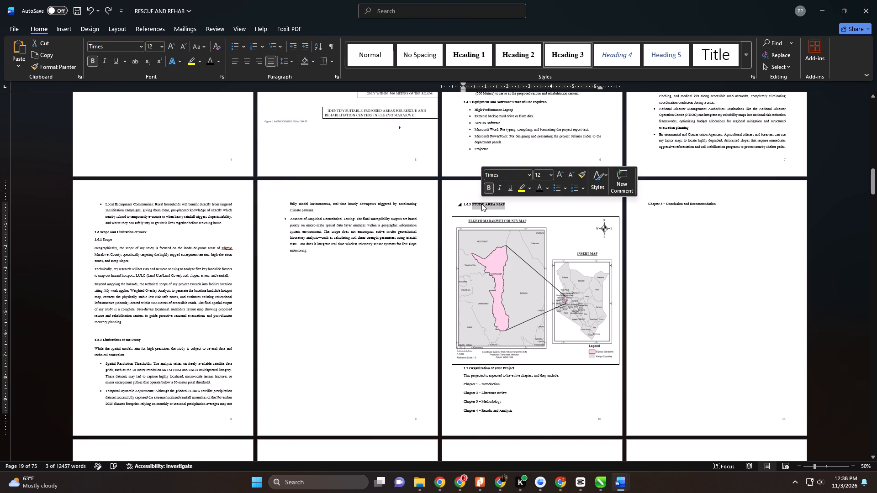
click(512, 324)
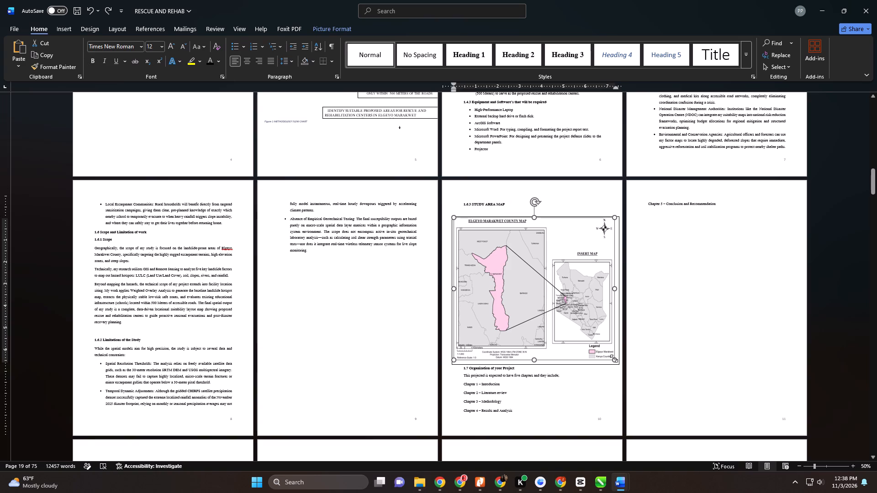
drag(614, 359, 594, 339)
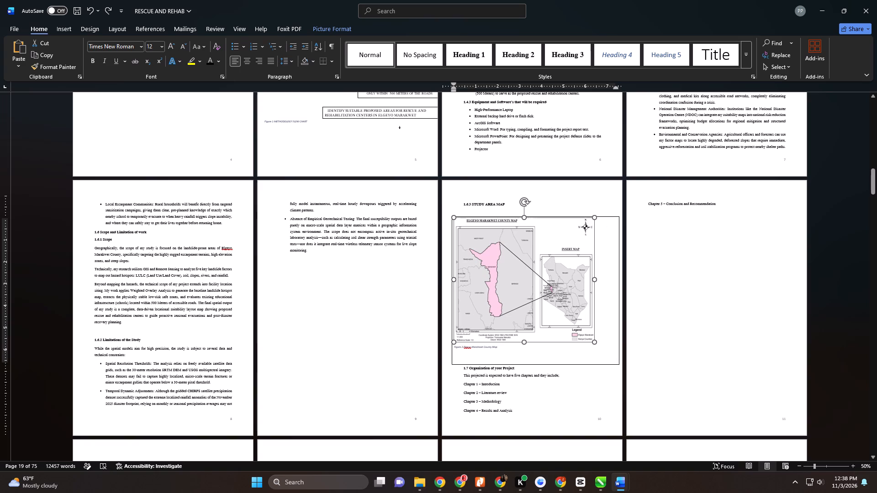
click(496, 352)
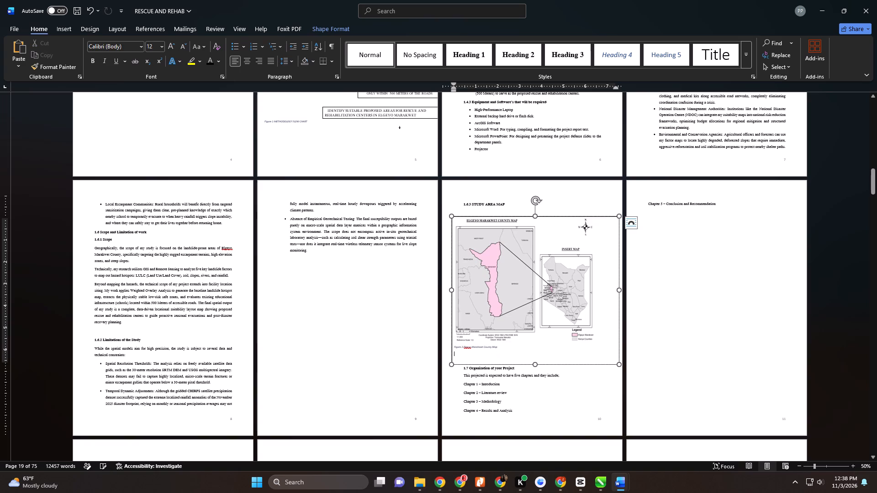
click(537, 302)
drag(593, 279, 614, 279)
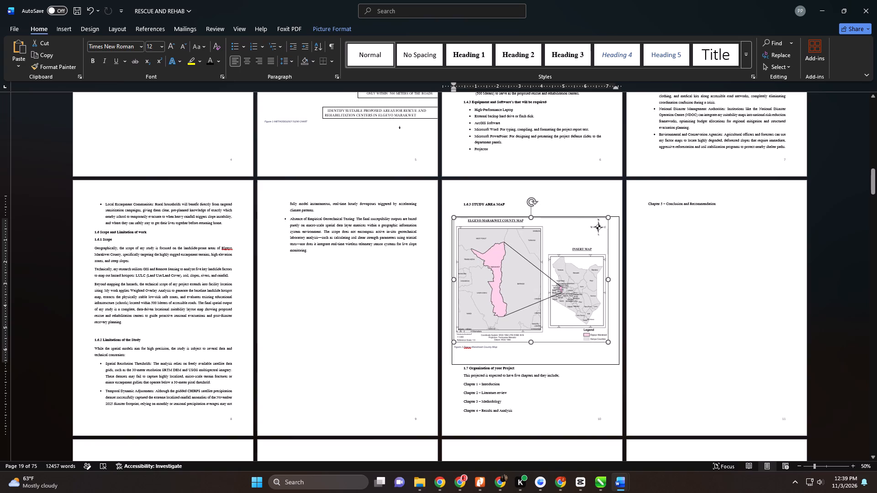
drag(614, 279, 615, 279)
click(541, 364)
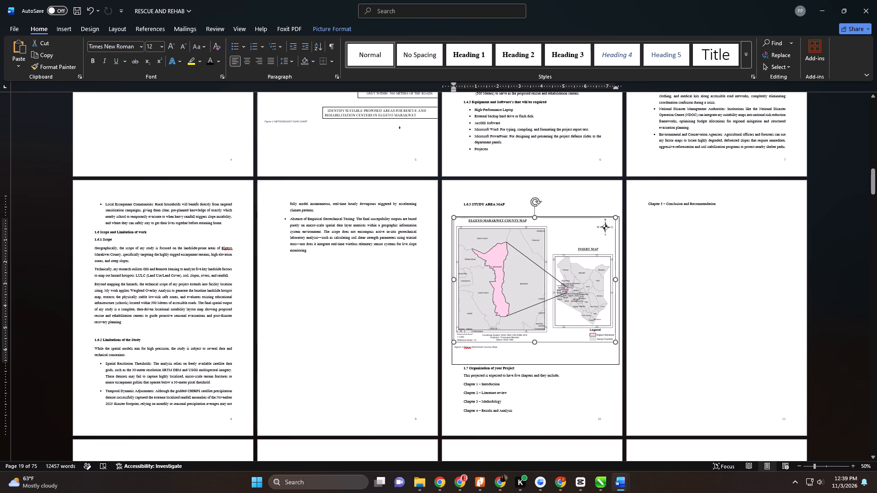
click(684, 277)
Adjust the height of the frame around the county map from its lower edge, leaving a small gap under the caption.
scroll(661, 228, down, 2)
click(470, 341)
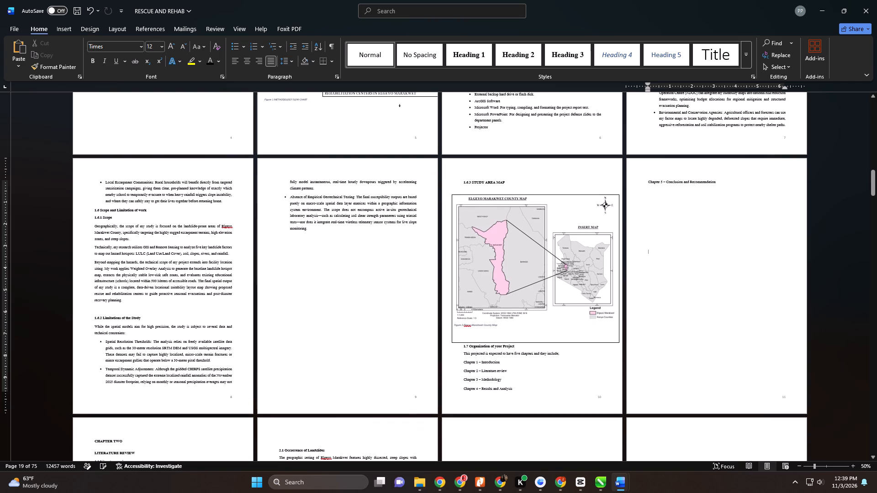
drag(536, 342, 536, 338)
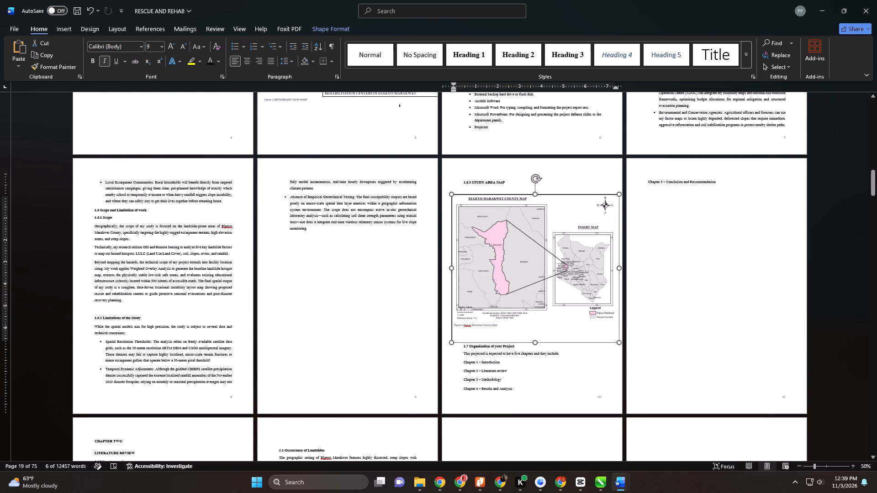
drag(536, 338, 538, 331)
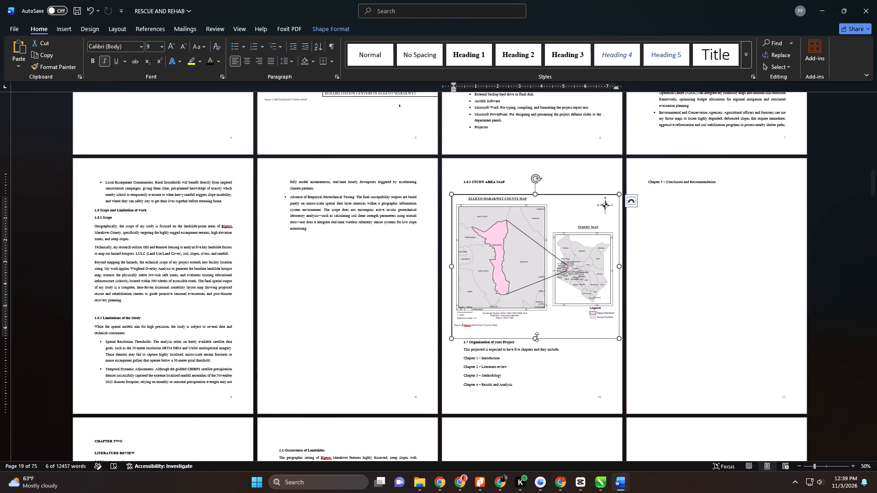
drag(537, 337, 541, 343)
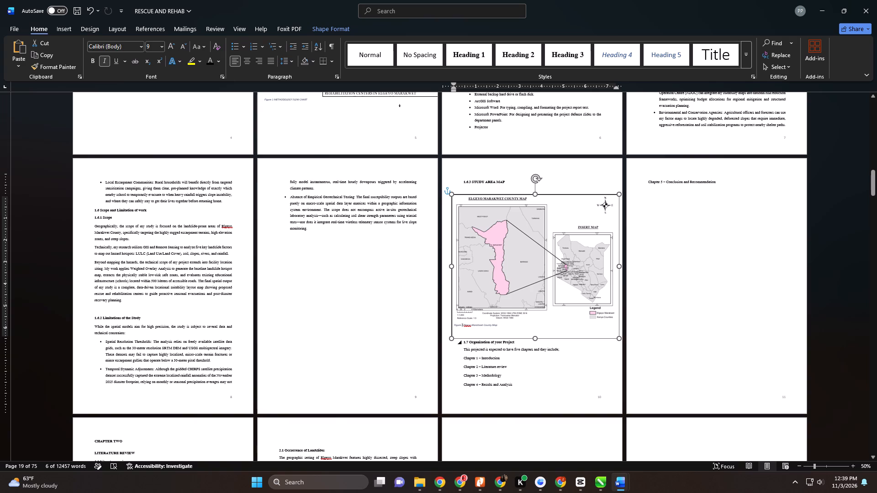
drag(541, 343, 544, 348)
drag(535, 340, 546, 363)
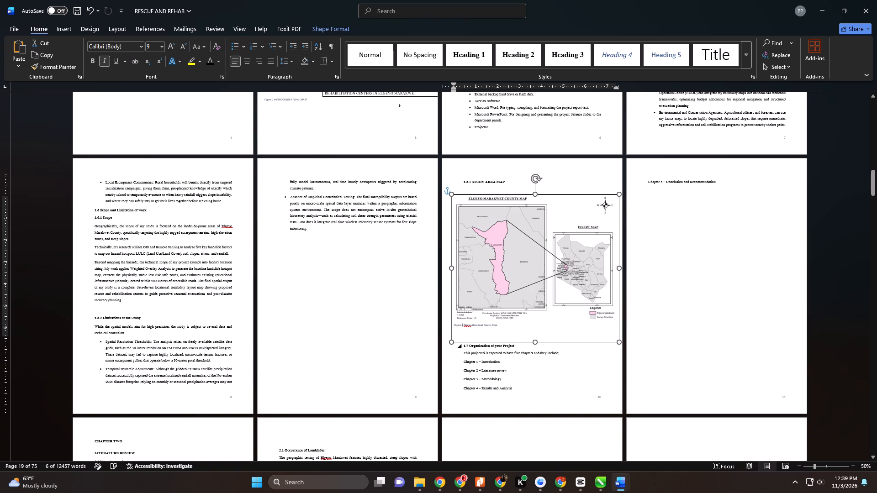
drag(546, 363, 547, 360)
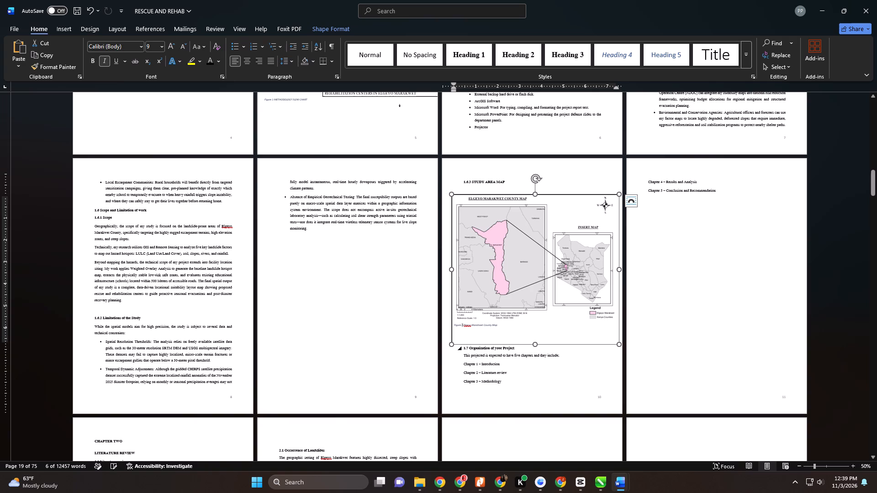
Insert a page break in front of the 1.7 Organization of your Project heading.
click(464, 348)
key(ctrl+Return)
Reapply the Heading 1 style to the CHAPTER TWO and LITERATURE REVIEW headings so both are centred.
scroll(596, 261, up, 1)
scroll(596, 261, down, 1)
scroll(596, 261, up, 1)
scroll(464, 311, down, 2)
scroll(343, 372, up, 1)
scroll(339, 374, down, 1)
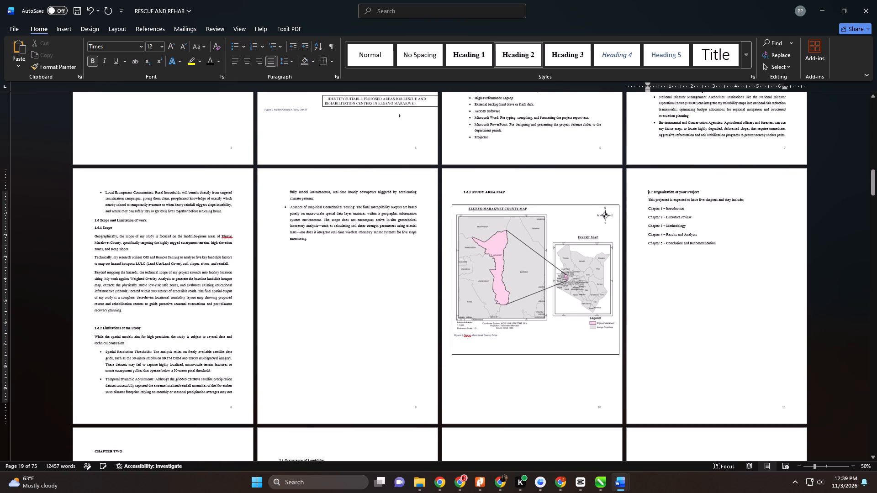
scroll(317, 387, up, 1)
scroll(314, 389, down, 1)
scroll(218, 401, up, 1)
scroll(218, 402, down, 1)
scroll(218, 402, up, 1)
scroll(218, 402, down, 5)
scroll(219, 406, up, 1)
scroll(219, 406, down, 3)
scroll(219, 406, up, 1)
scroll(220, 404, down, 1)
scroll(221, 404, up, 1)
scroll(221, 404, down, 1)
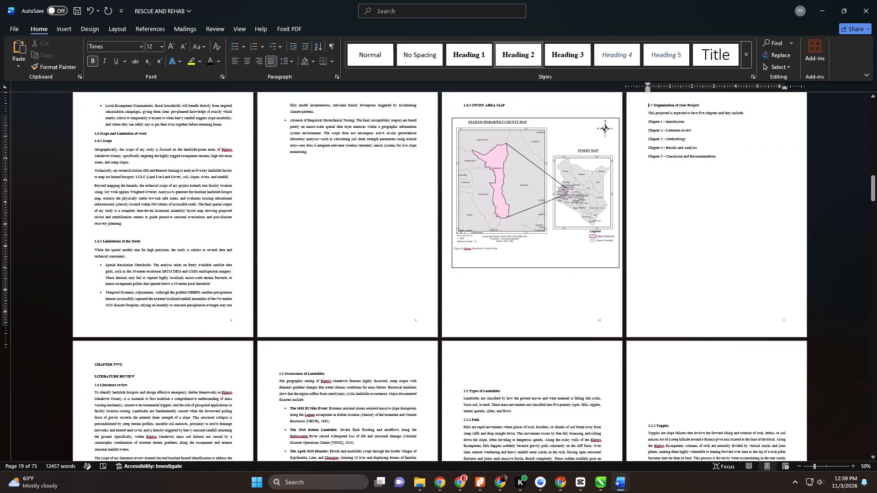
scroll(222, 404, down, 4)
scroll(228, 400, up, 1)
scroll(228, 400, down, 3)
scroll(229, 402, up, 1)
scroll(229, 403, down, 1)
scroll(229, 403, up, 1)
scroll(233, 405, down, 1)
scroll(233, 405, up, 1)
scroll(233, 405, down, 1)
scroll(233, 405, up, 1)
scroll(233, 405, down, 1)
scroll(233, 405, up, 1)
scroll(233, 405, down, 1)
click(85, 299)
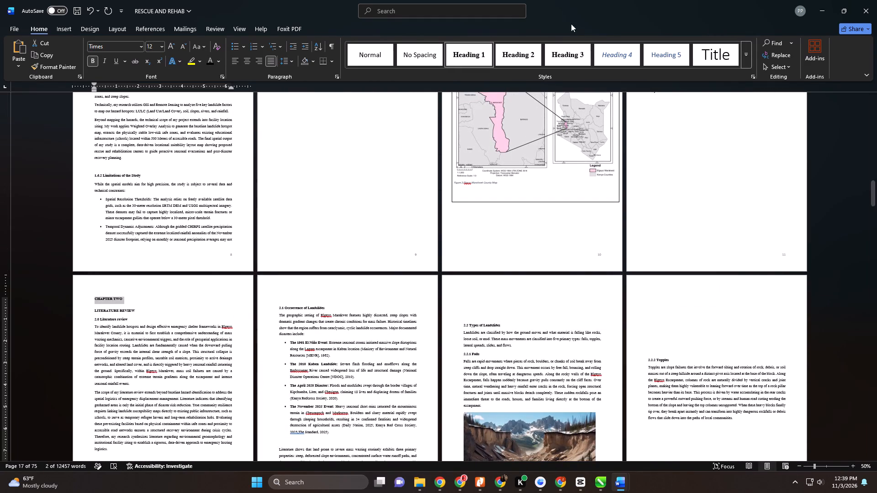
click(474, 52)
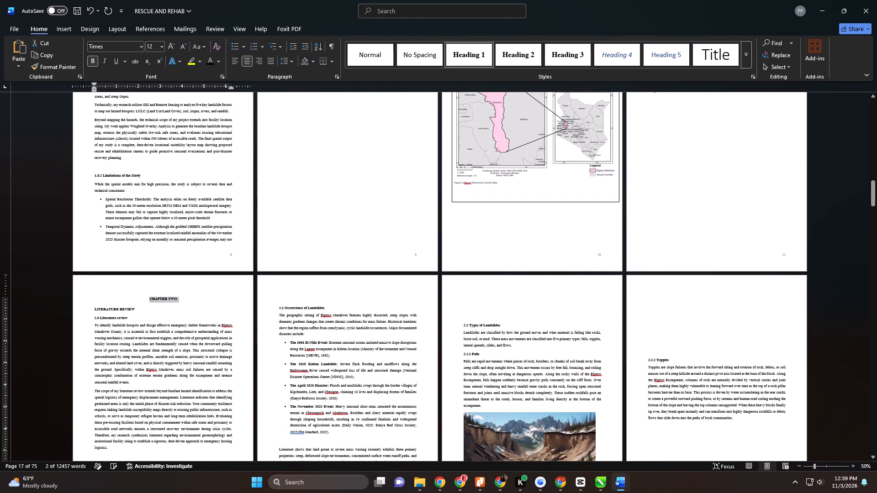
click(76, 309)
click(473, 51)
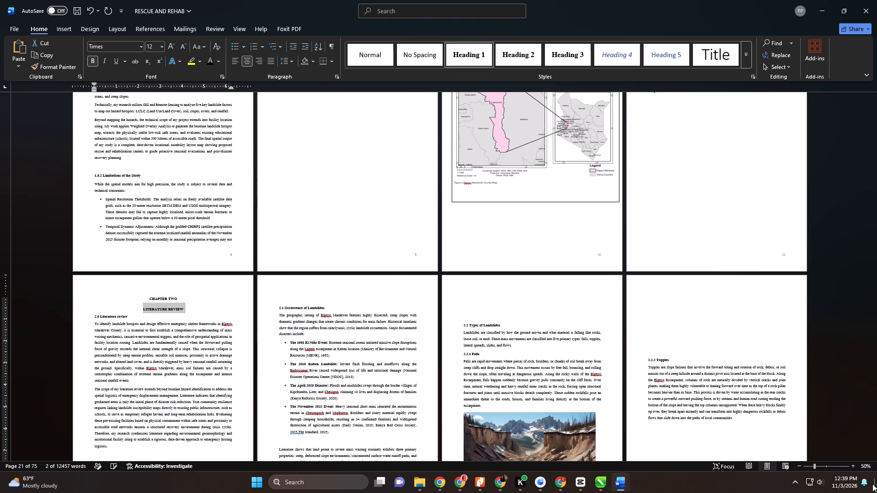
Format the Elgeyo Marakwet County Map figure caption as 12 pt Times, bold and black.
click(855, 467)
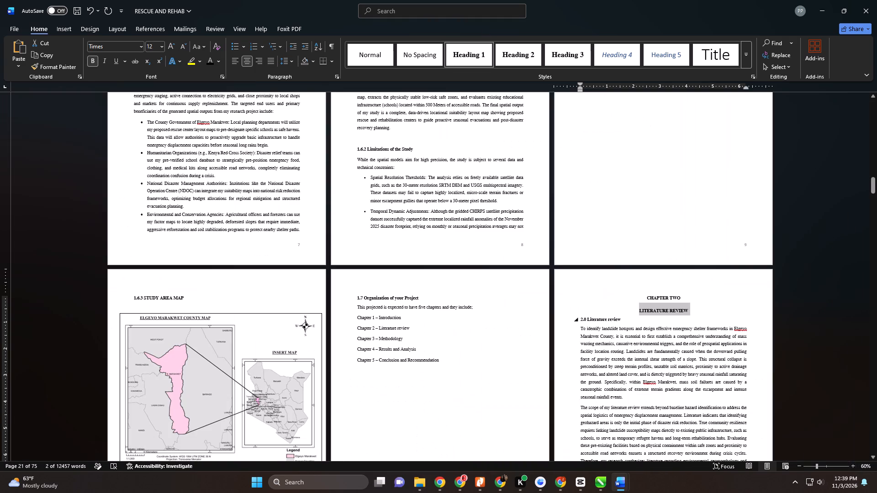
scroll(502, 247, down, 6)
scroll(504, 249, up, 1)
scroll(504, 249, down, 5)
scroll(504, 249, up, 1)
scroll(504, 249, down, 1)
scroll(504, 249, up, 1)
scroll(504, 249, down, 1)
scroll(504, 249, up, 1)
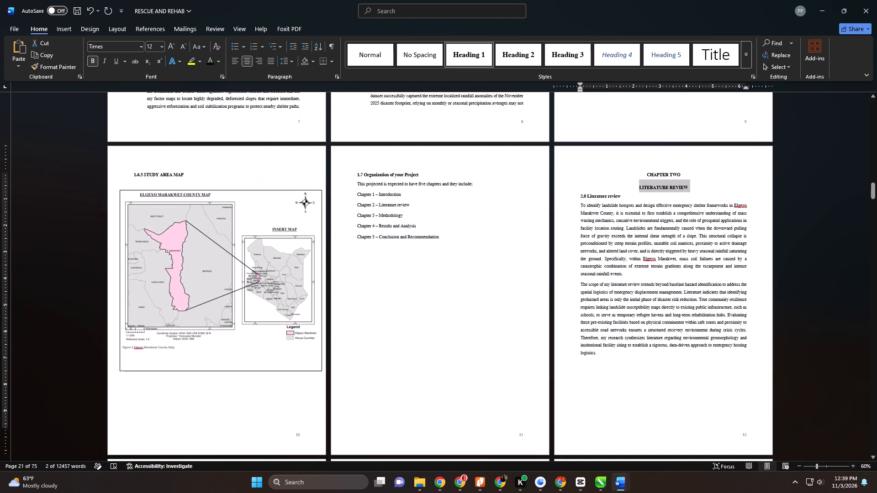
triple_click(160, 361)
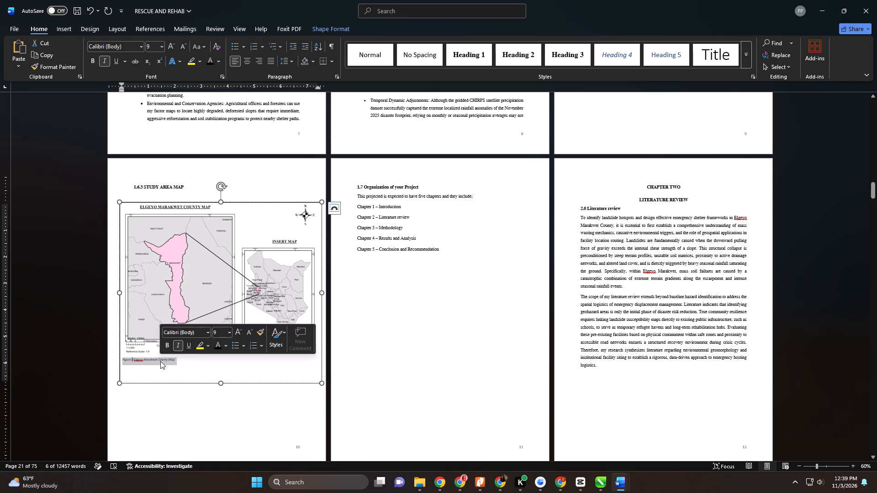
double_click(240, 332)
click(240, 332)
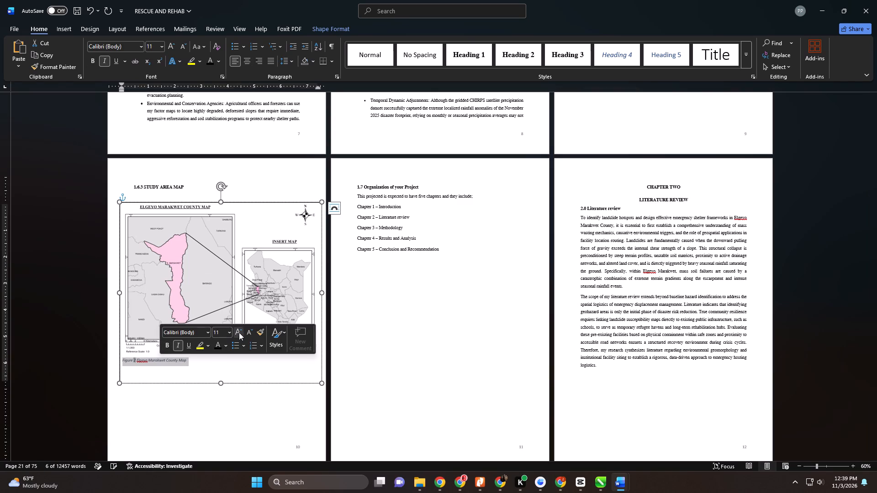
click(217, 347)
click(207, 330)
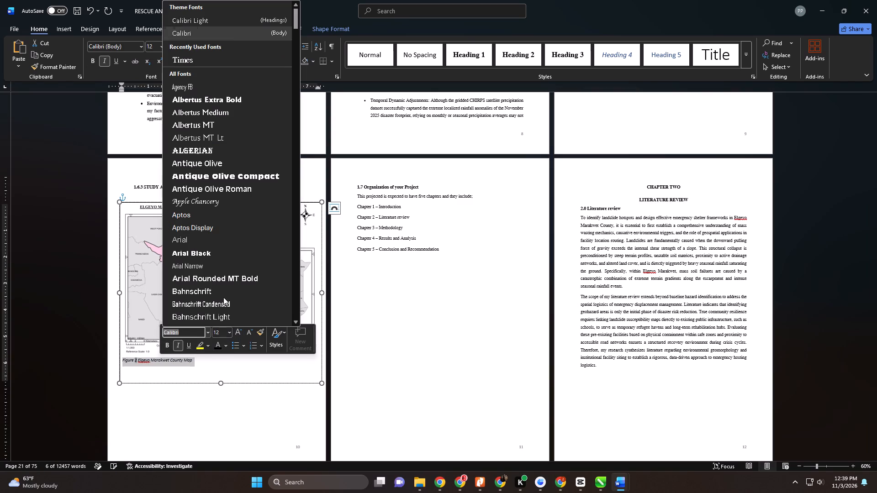
click(190, 57)
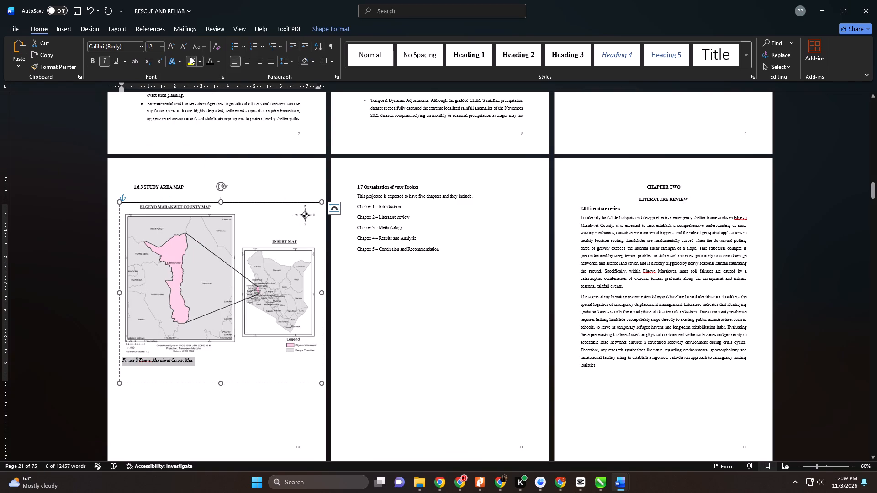
click(91, 58)
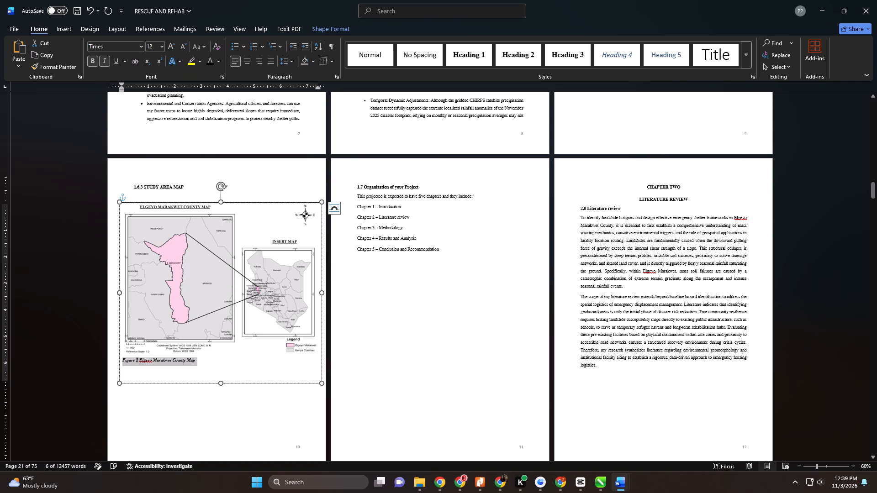
click(196, 420)
Delete the blank lines above the 2.1 Occurrence of Landslides and 2.2 Types of Landslides headings.
scroll(389, 261, down, 1)
scroll(389, 261, up, 1)
scroll(389, 261, down, 3)
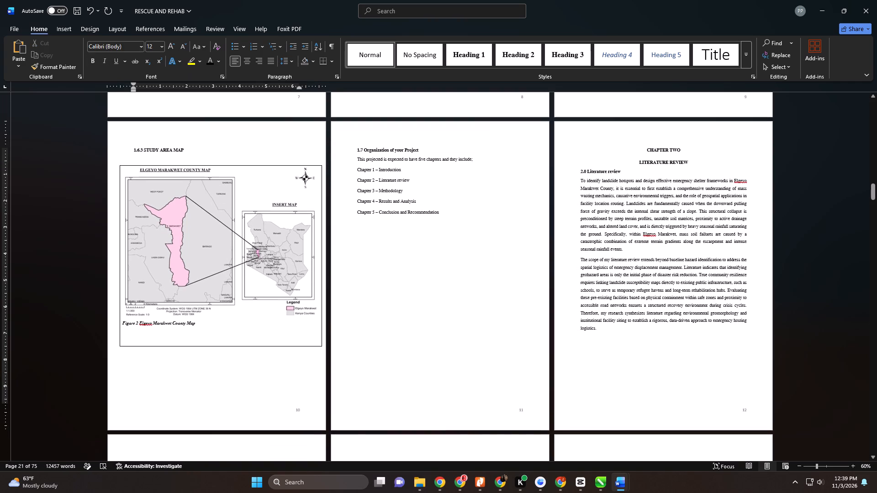
scroll(610, 174, down, 12)
scroll(614, 181, up, 1)
scroll(614, 181, down, 1)
scroll(614, 181, up, 1)
scroll(614, 181, down, 1)
scroll(614, 181, up, 1)
scroll(614, 181, down, 7)
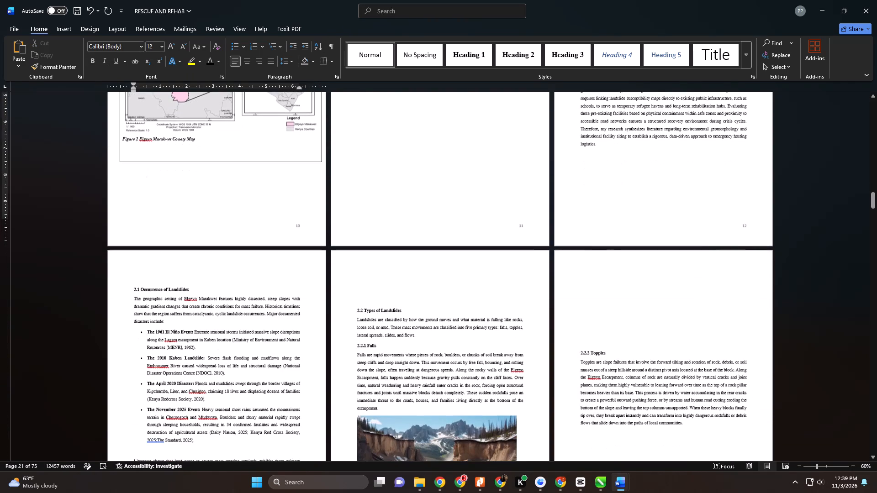
click(152, 231)
key(Delete)
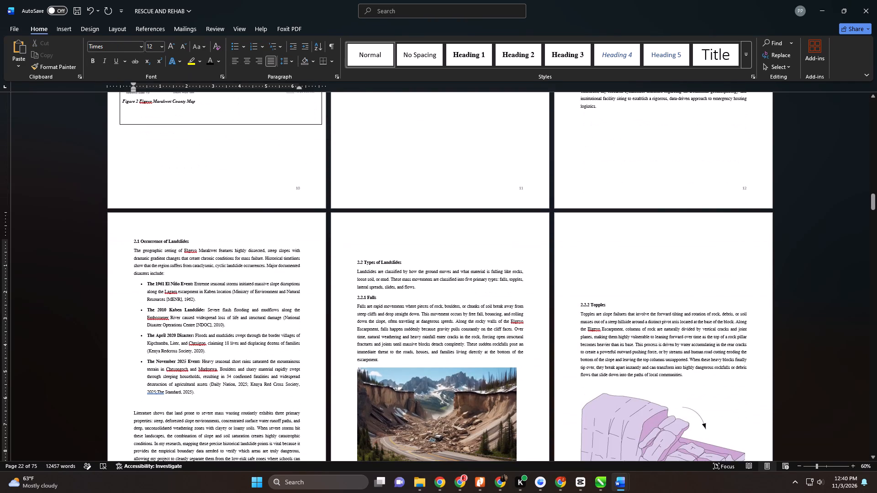
click(362, 227)
key(Delete)
key(Delete)
Delete the blank lines above the 2.2.2 Topples heading so it starts at the top of its page.
drag(606, 211, 619, 266)
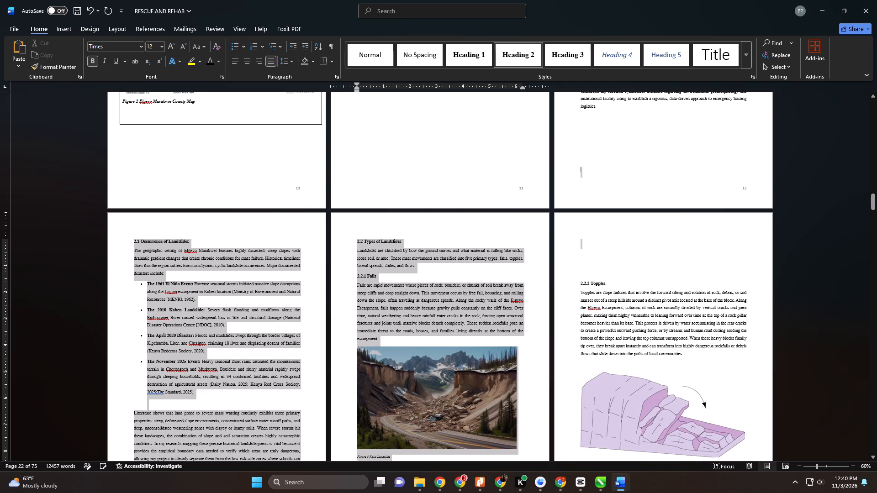
drag(619, 266, 623, 273)
click(592, 223)
drag(591, 219, 610, 267)
key(Delete)
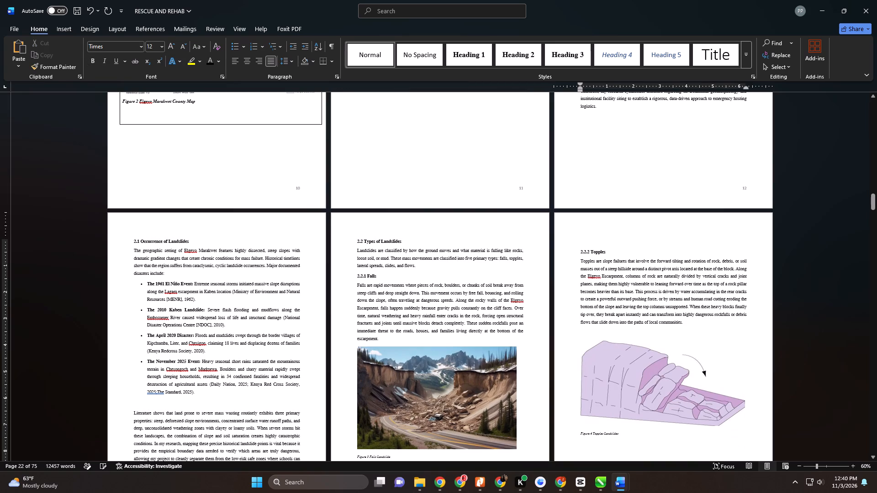
scroll(596, 223, down, 4)
scroll(596, 225, up, 1)
scroll(596, 225, down, 1)
key(Delete)
Format the Falls Landslide figure caption as 12 pt, bold and black.
scroll(602, 183, up, 1)
scroll(602, 183, down, 1)
scroll(602, 183, up, 1)
scroll(602, 183, down, 1)
scroll(602, 183, up, 1)
scroll(603, 184, down, 7)
scroll(604, 188, up, 1)
scroll(604, 189, down, 1)
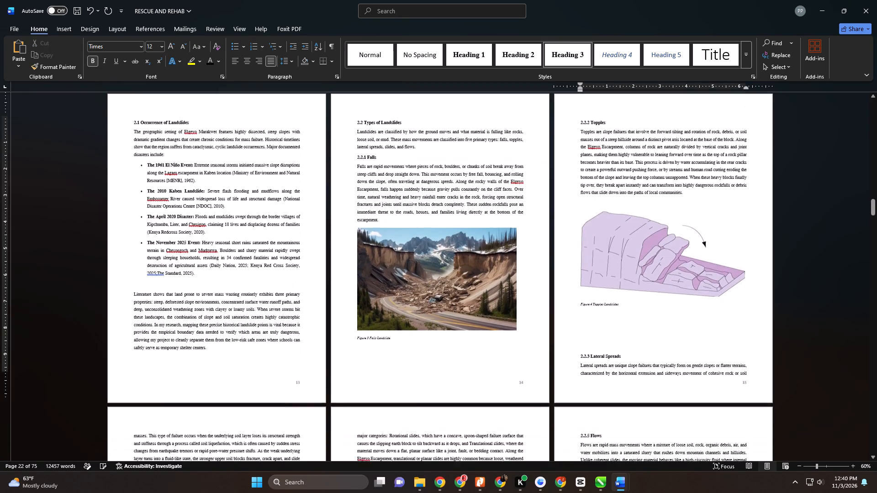
scroll(604, 188, up, 4)
click(590, 153)
scroll(590, 153, down, 5)
scroll(555, 228, up, 1)
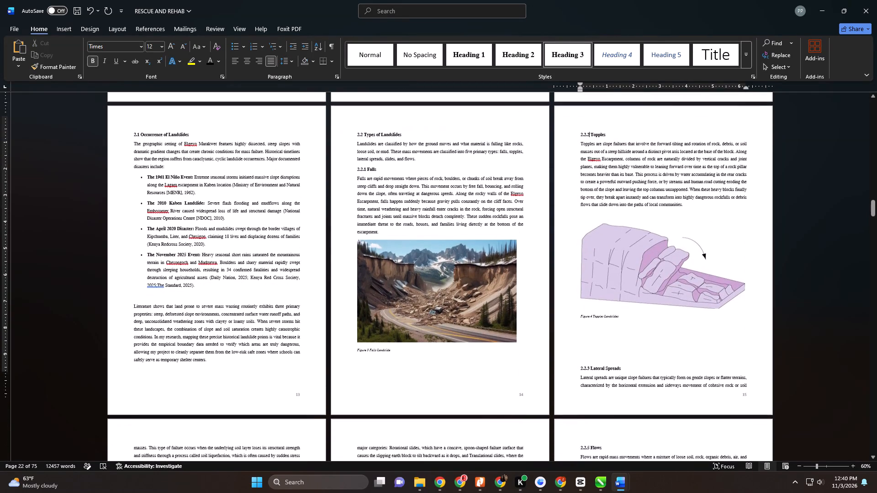
scroll(543, 228, down, 1)
scroll(539, 230, up, 1)
scroll(416, 264, down, 1)
scroll(412, 268, up, 1)
click(345, 336)
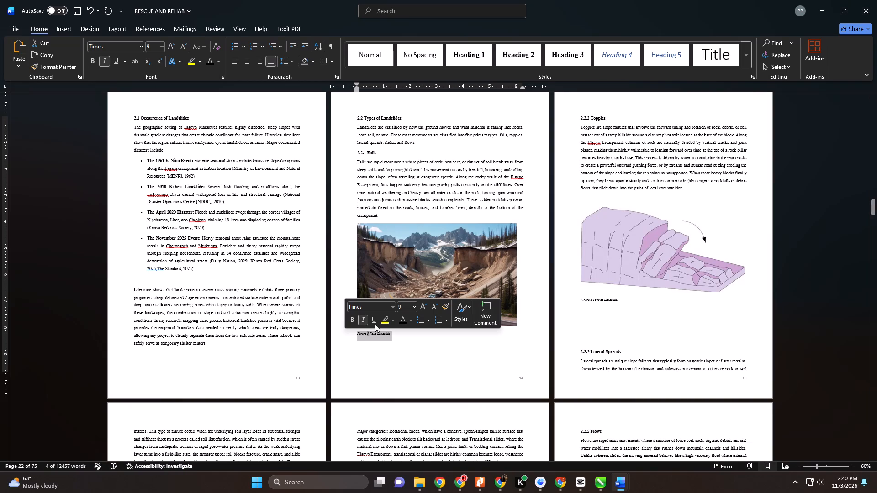
double_click(424, 309)
click(424, 309)
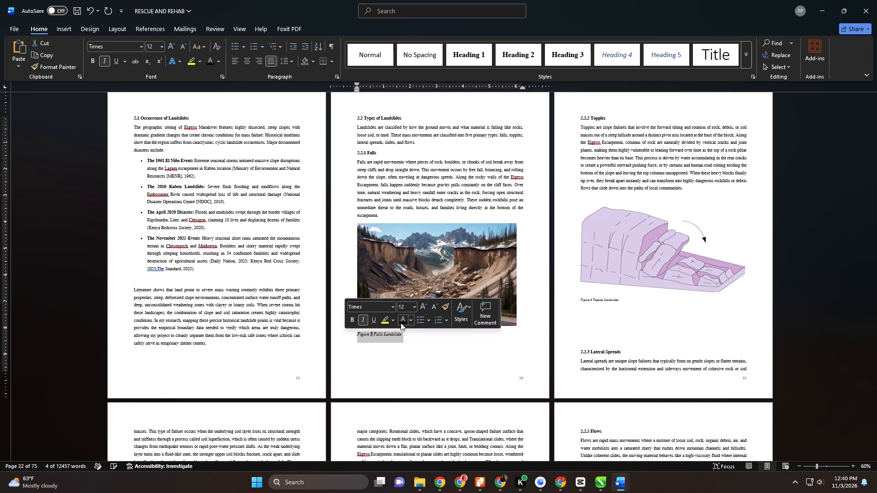
click(401, 321)
click(350, 319)
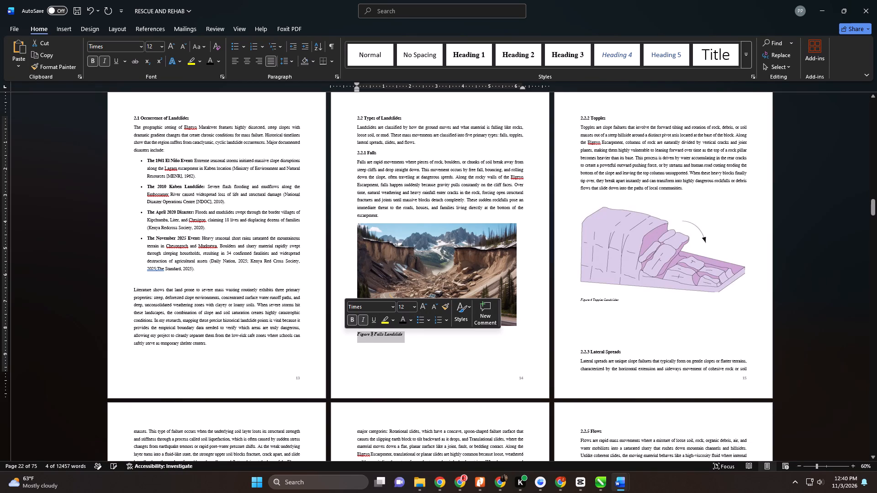
click(382, 376)
Delete the blank lines between the Topples Landslides caption and the 2.2.3 Lateral Spreads heading.
scroll(478, 320, down, 1)
scroll(479, 320, up, 1)
scroll(479, 320, down, 3)
scroll(479, 319, up, 1)
scroll(479, 319, down, 1)
scroll(479, 319, up, 1)
scroll(479, 319, down, 1)
drag(588, 277, 599, 303)
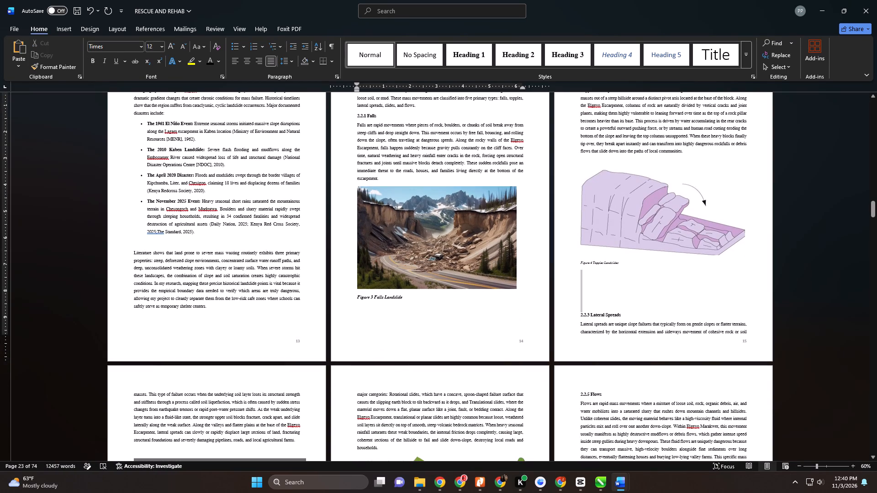
drag(599, 303, 601, 302)
key(Delete)
Format the Topples Landslides figure caption as 12 pt, bold and black.
click(566, 261)
click(573, 246)
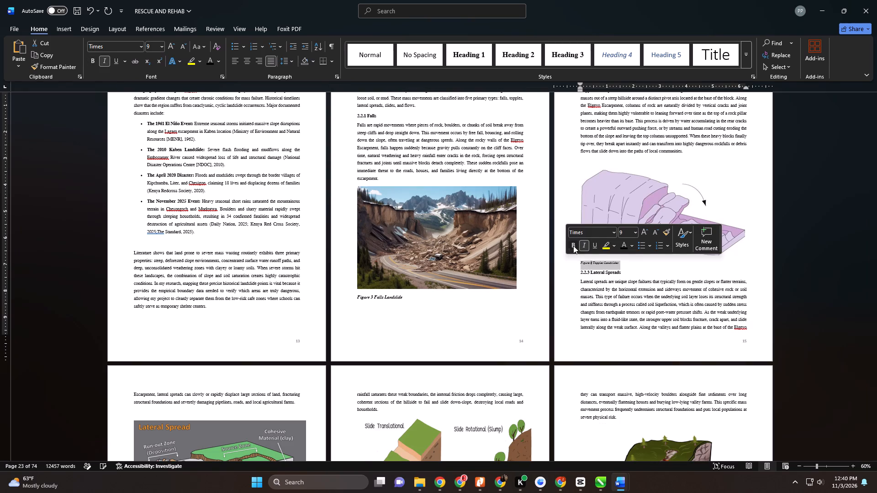
double_click(644, 237)
click(645, 234)
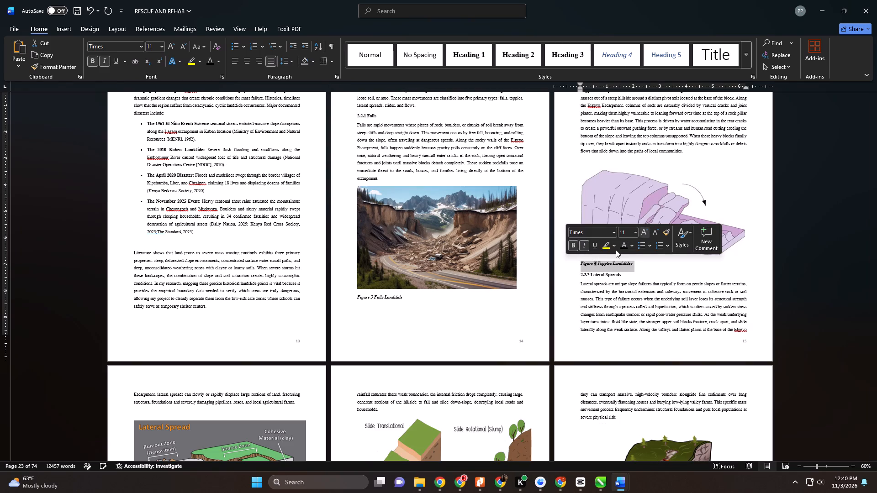
click(625, 245)
scroll(583, 273, down, 3)
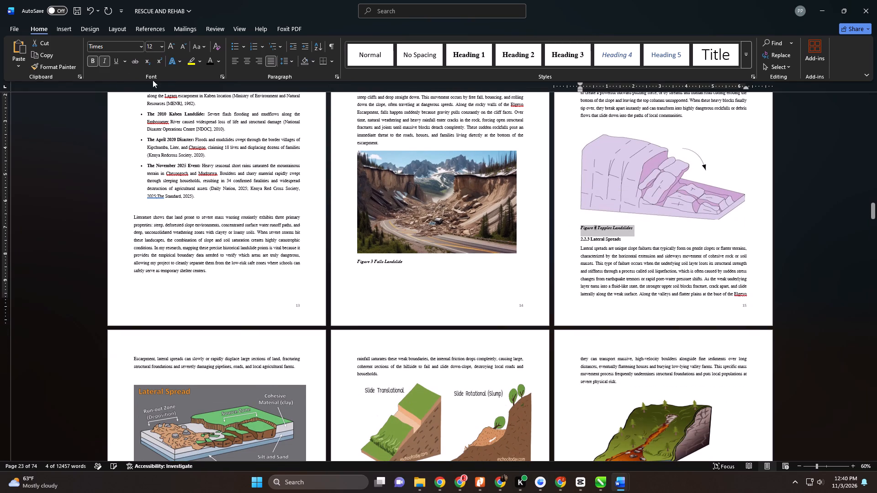
click(93, 60)
click(93, 60)
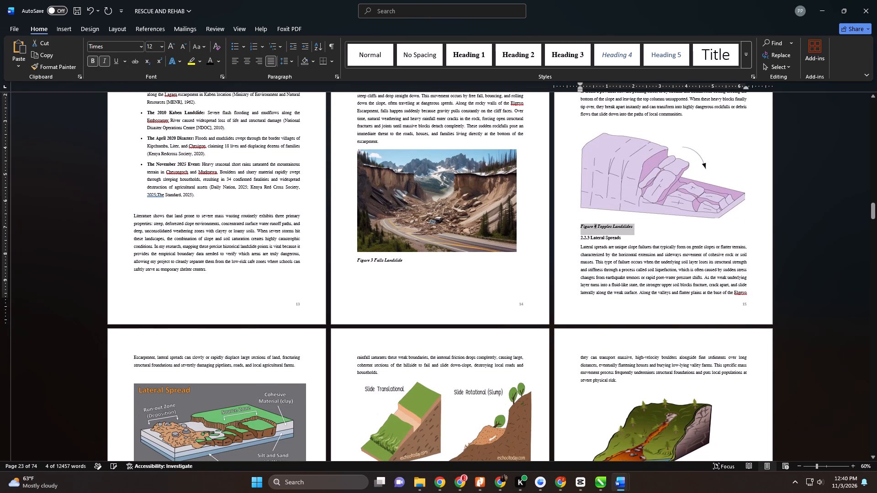
Insert a page break in front of the 2.2.3 Lateral Spreads heading.
scroll(155, 170, down, 4)
scroll(162, 185, up, 1)
scroll(170, 197, down, 14)
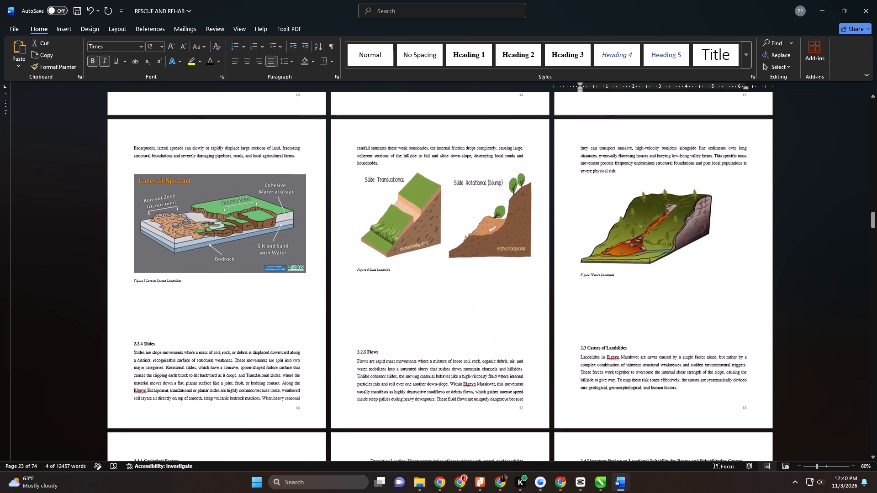
scroll(174, 207, up, 13)
scroll(595, 187, up, 2)
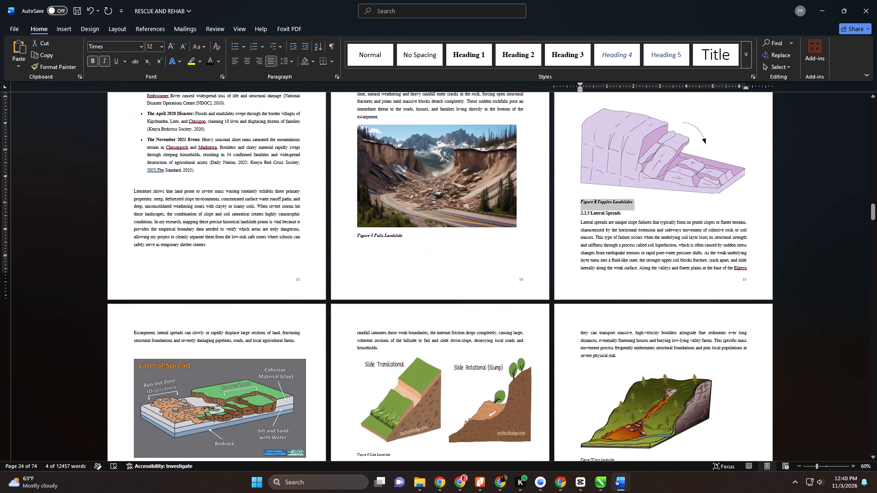
scroll(608, 186, down, 1)
scroll(608, 186, up, 1)
scroll(608, 186, down, 1)
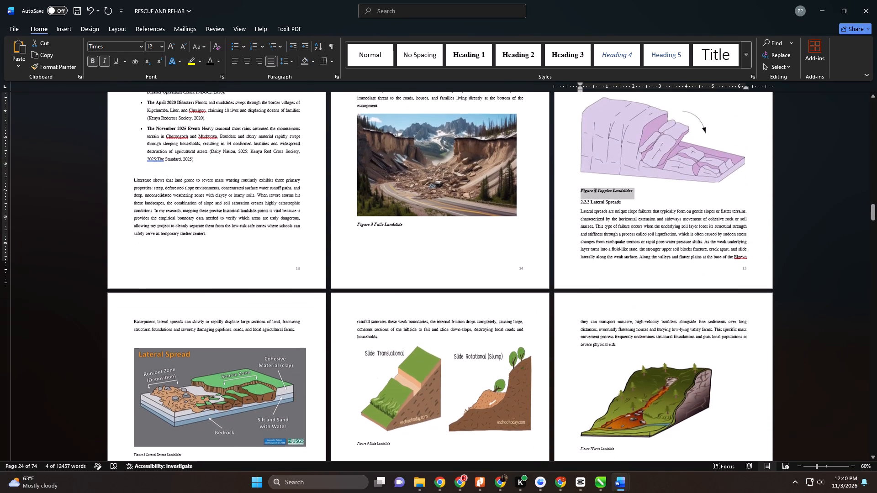
scroll(608, 186, up, 3)
scroll(608, 186, down, 1)
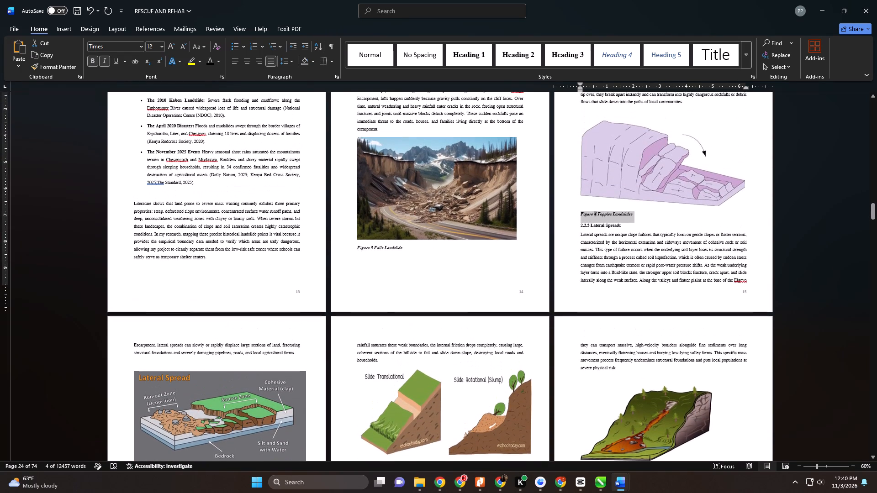
scroll(608, 186, up, 1)
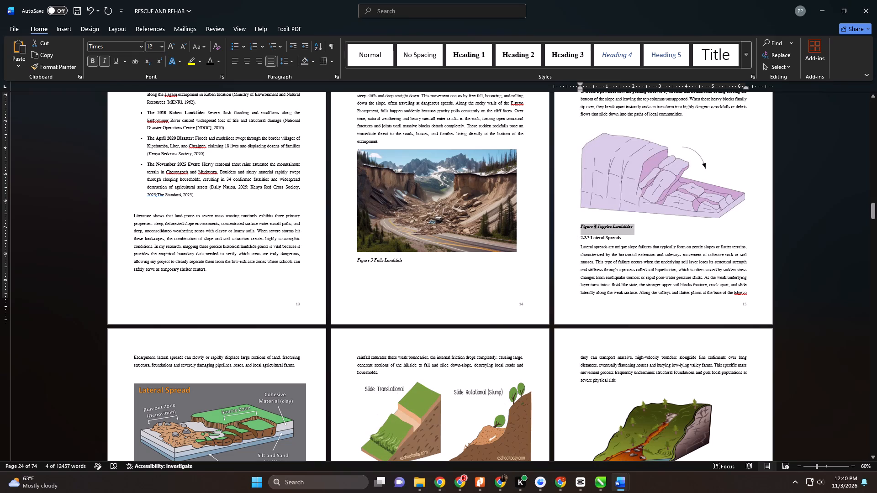
click(581, 238)
key(ctrl+Return)
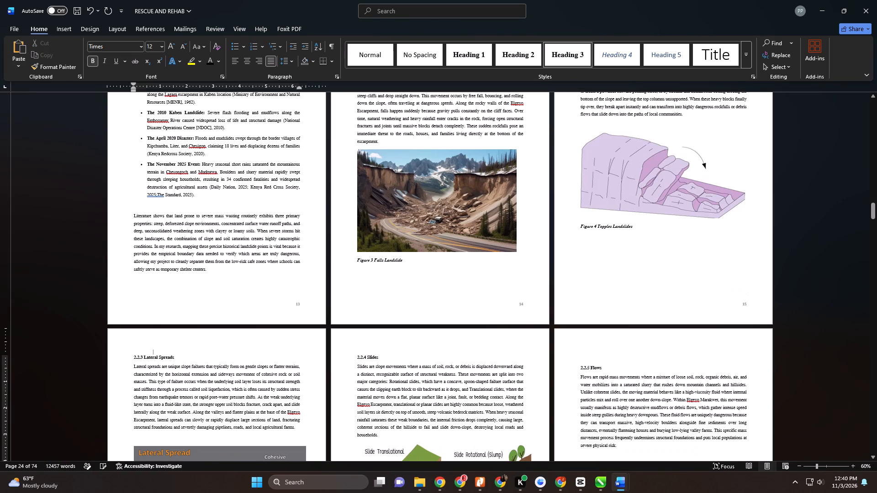
Enlarge the topples landslide picture in height and width, extending it slightly past the text's right margin.
click(610, 199)
drag(662, 220, 671, 236)
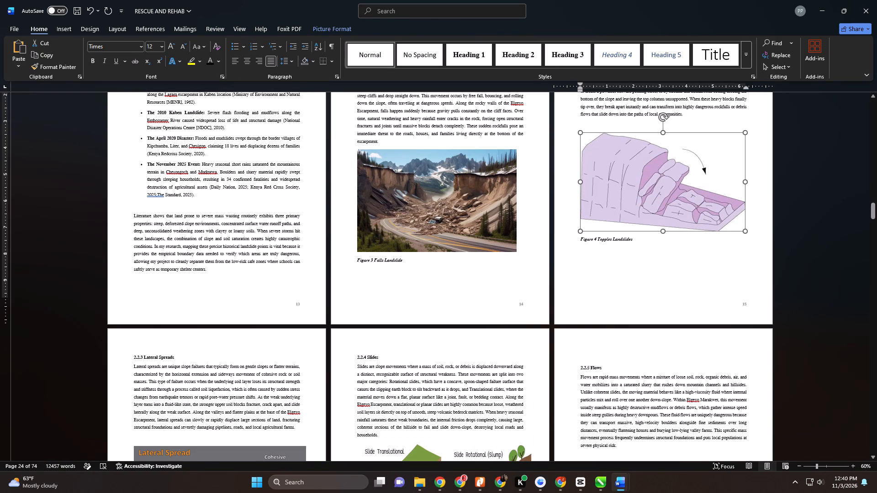
drag(671, 236, 672, 241)
drag(746, 185, 757, 186)
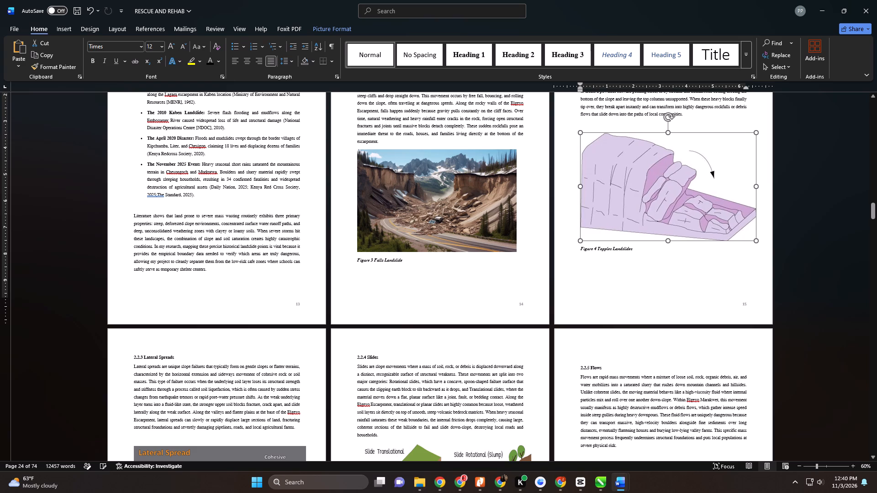
drag(757, 186, 758, 186)
Delete the blank line between the 2.2.3 Lateral Spreads paragraph and its picture.
scroll(601, 267, down, 1)
scroll(513, 304, up, 1)
scroll(505, 305, down, 3)
scroll(360, 323, up, 1)
scroll(357, 323, down, 1)
scroll(238, 317, up, 1)
scroll(238, 317, down, 5)
scroll(238, 317, up, 1)
scroll(242, 318, down, 1)
scroll(244, 323, up, 1)
scroll(244, 323, down, 10)
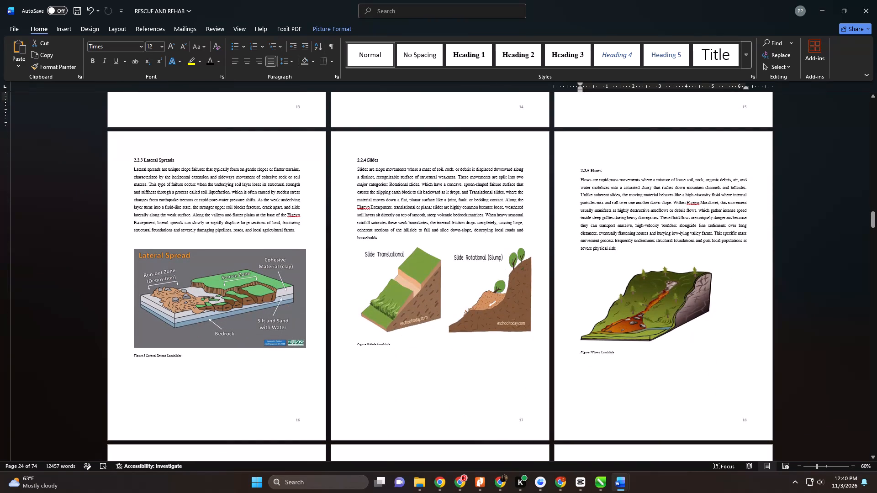
click(158, 243)
key(Delete)
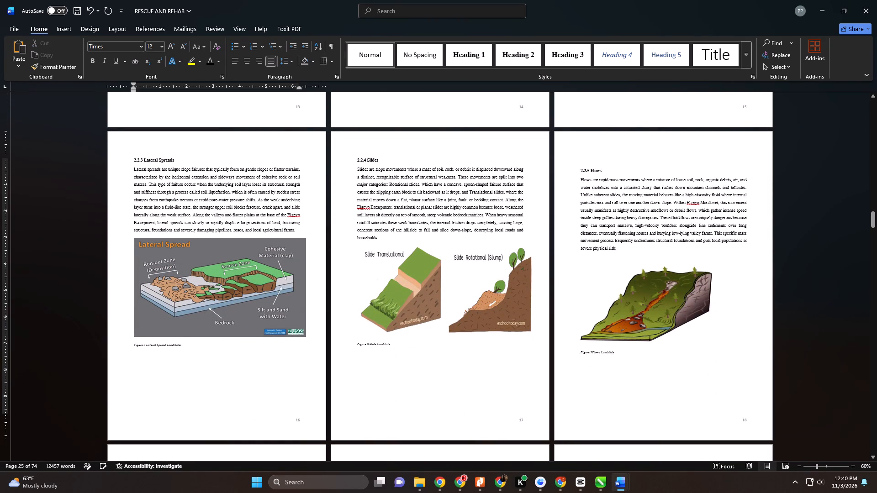
Format the Lateral Spread Landslides figure caption as 12 pt, bold and black.
click(118, 346)
double_click(196, 316)
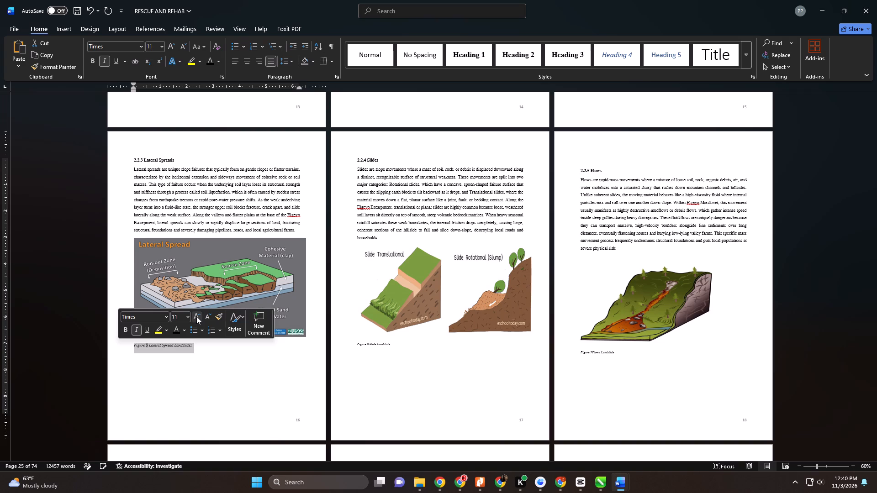
click(196, 316)
click(174, 328)
click(123, 330)
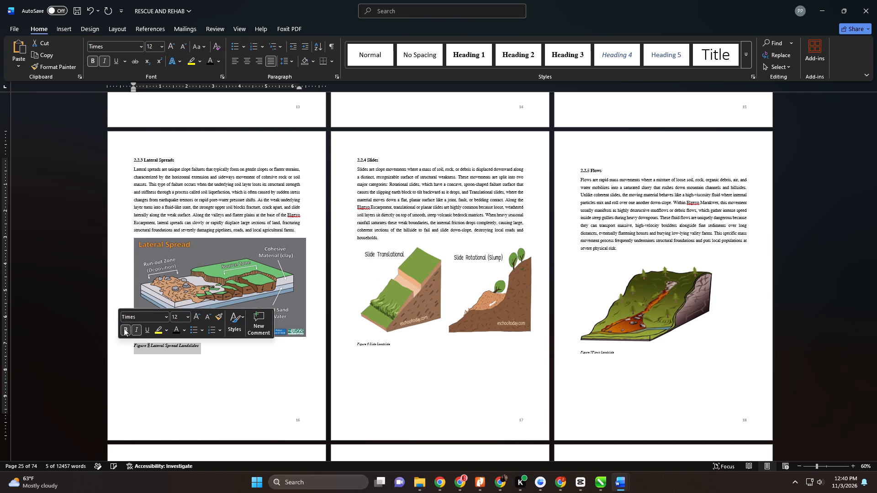
Format the Slide Landslide figure caption as 12 pt, bold and black.
scroll(384, 267, down, 1)
scroll(385, 267, up, 1)
scroll(385, 267, down, 1)
scroll(385, 267, up, 1)
scroll(385, 267, down, 1)
click(396, 278)
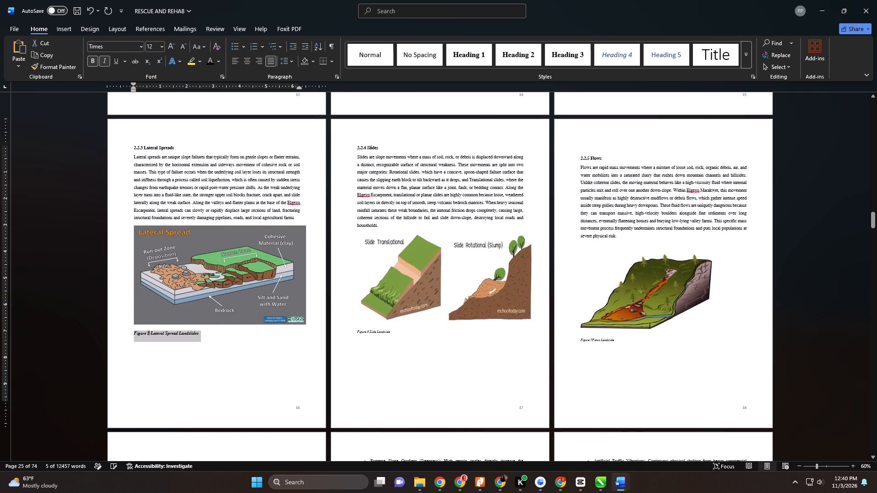
click(345, 331)
click(351, 316)
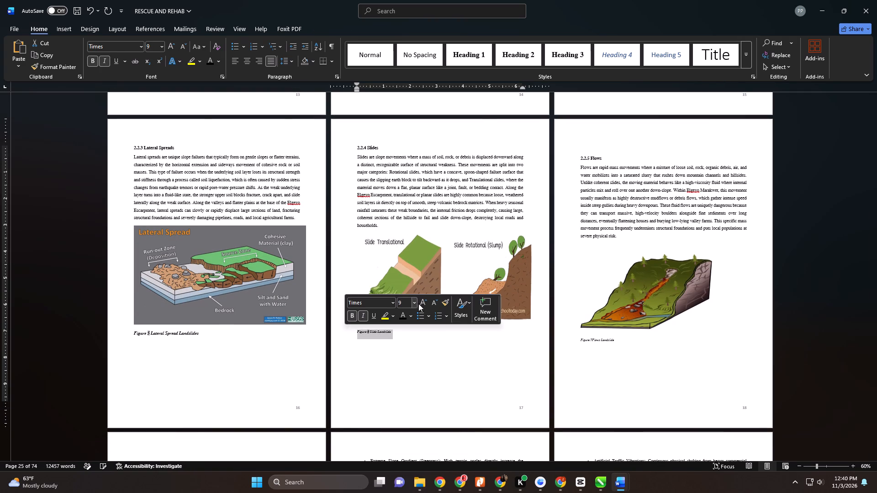
triple_click(424, 303)
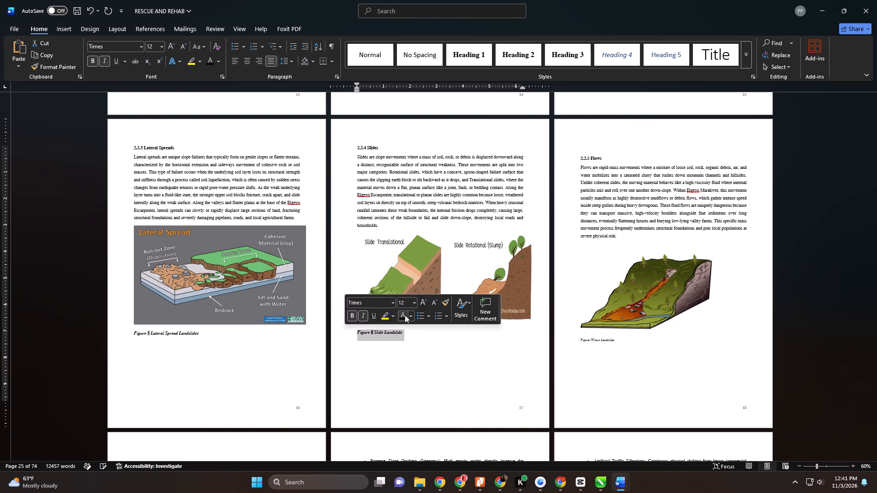
click(403, 314)
click(387, 359)
Increase the height of the translational and rotational slide picture under 2.2.4 Slides.
click(411, 288)
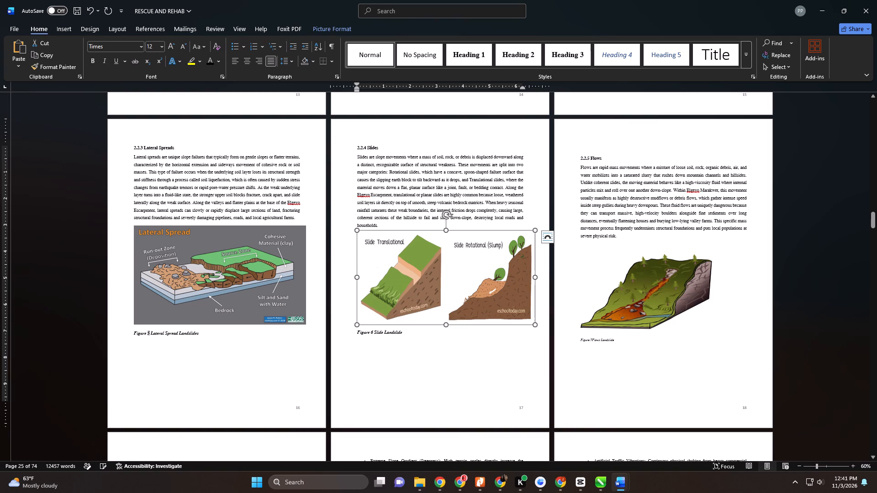
drag(445, 325, 455, 345)
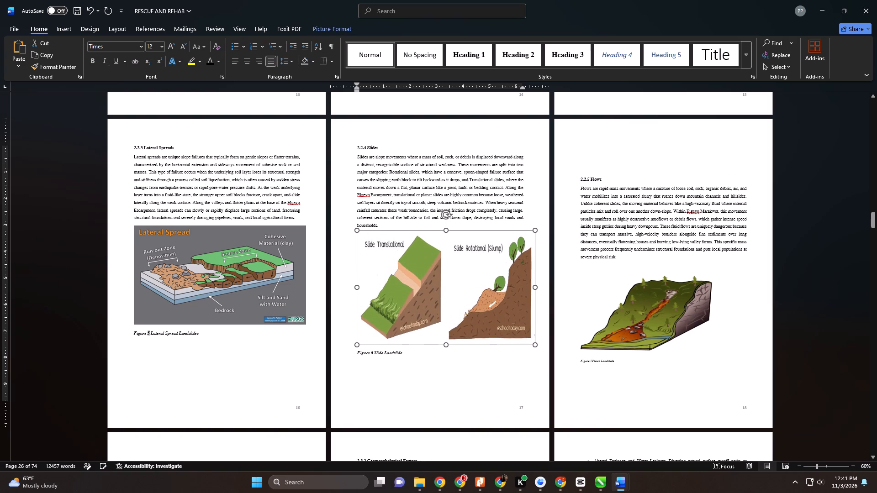
Centre the flows landslide picture under 2.2.5 Flows and enlarge it to about the width of the text.
click(660, 304)
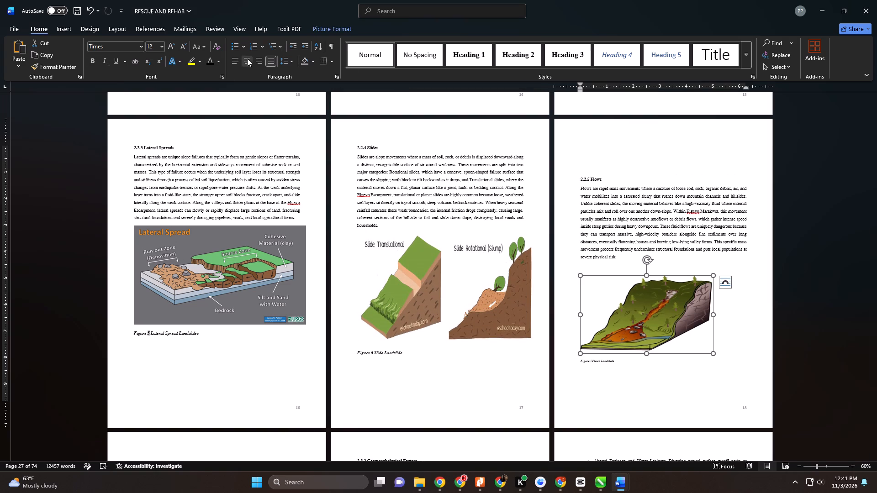
click(248, 60)
drag(730, 355, 739, 361)
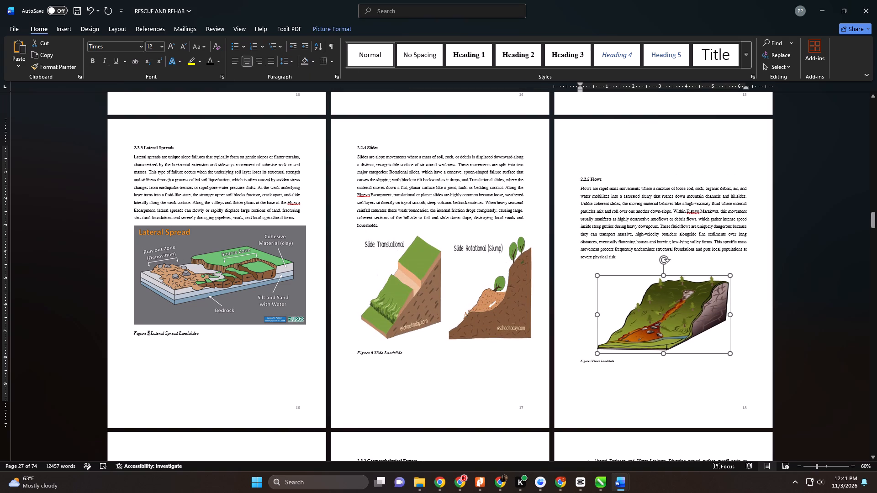
drag(739, 361, 752, 377)
scroll(660, 338, down, 6)
scroll(660, 313, up, 2)
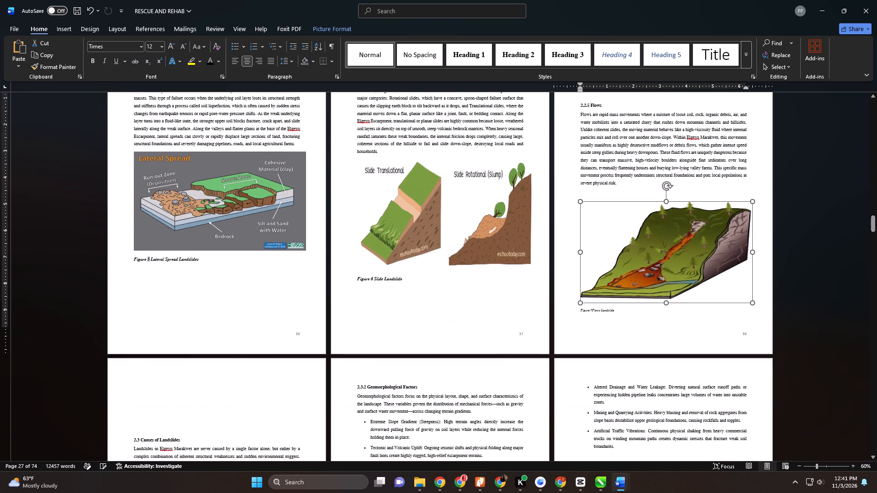
Delete the blank lines above the 2.2.5 Flows heading so it starts at the top of its page.
scroll(660, 313, up, 5)
scroll(659, 297, down, 1)
scroll(651, 257, up, 1)
scroll(651, 256, down, 1)
scroll(650, 255, up, 1)
drag(589, 135, 597, 154)
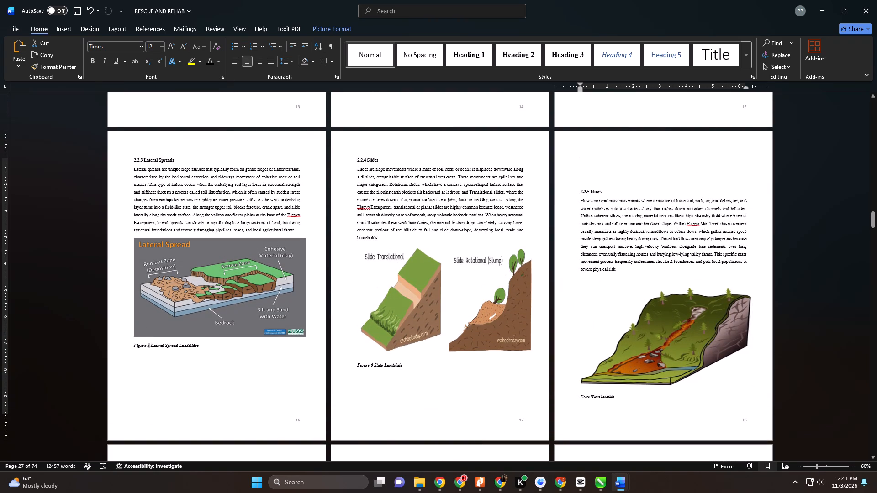
drag(597, 154, 610, 182)
key(Delete)
Format the Flows Landslide figure caption as 12 pt, bold and black.
scroll(605, 152, down, 1)
scroll(605, 152, up, 1)
scroll(607, 163, down, 5)
scroll(607, 176, up, 1)
scroll(607, 176, down, 1)
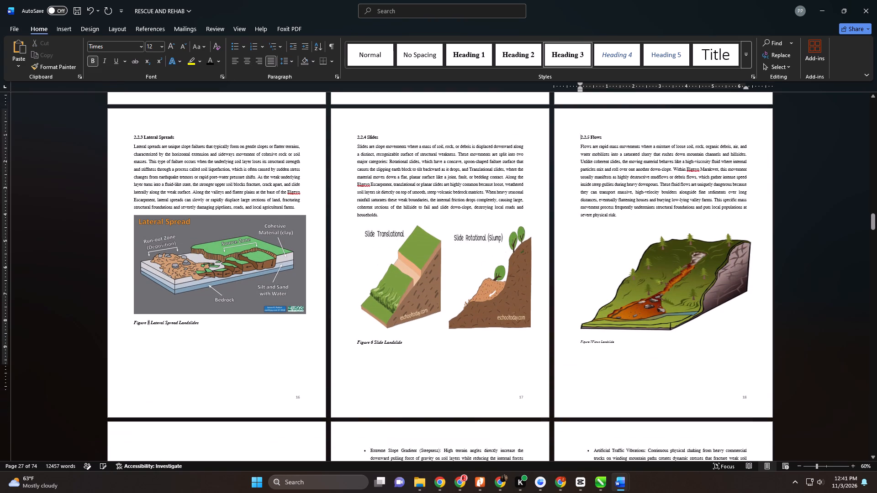
scroll(607, 172, down, 4)
scroll(607, 176, up, 1)
click(570, 265)
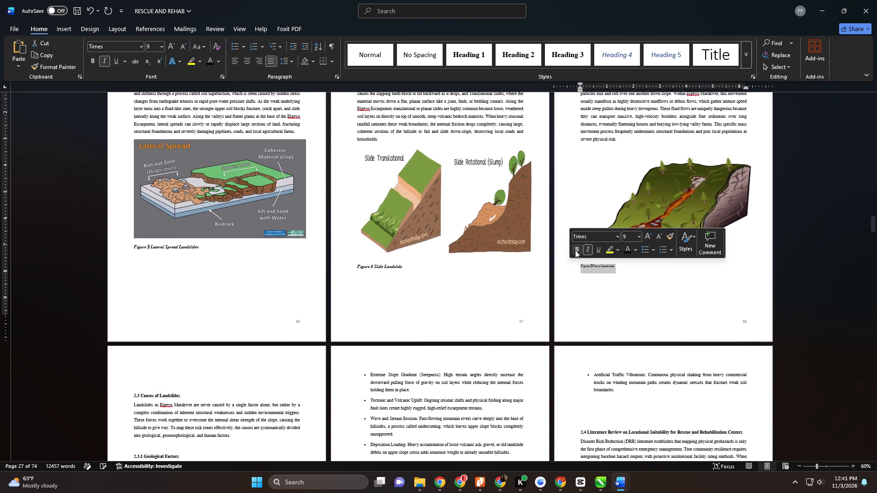
click(576, 249)
triple_click(648, 239)
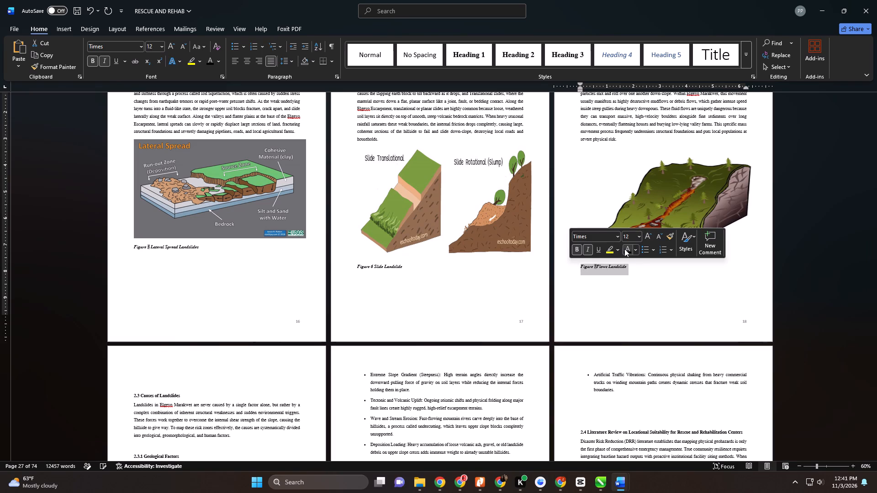
click(628, 252)
Delete the blank lines above the 2.3 Causes of Landslides heading so it starts at the top of its page.
scroll(557, 301, down, 2)
scroll(218, 359, down, 2)
scroll(161, 364, up, 1)
scroll(161, 364, down, 3)
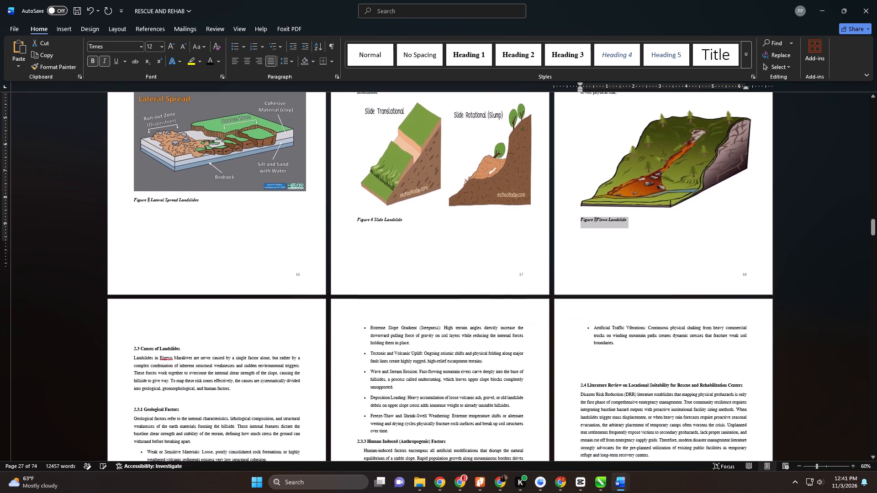
scroll(161, 364, up, 1)
scroll(161, 364, down, 7)
scroll(161, 364, up, 1)
scroll(161, 364, down, 1)
scroll(161, 364, up, 1)
scroll(161, 364, down, 1)
scroll(161, 364, up, 1)
scroll(161, 364, down, 1)
scroll(161, 364, up, 1)
scroll(161, 364, down, 1)
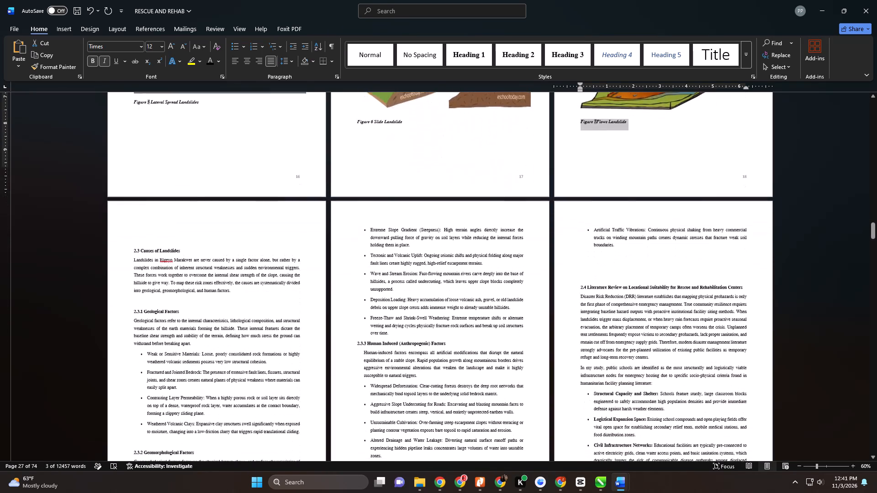
scroll(161, 364, down, 2)
scroll(161, 364, up, 1)
scroll(161, 364, down, 1)
drag(158, 178, 168, 197)
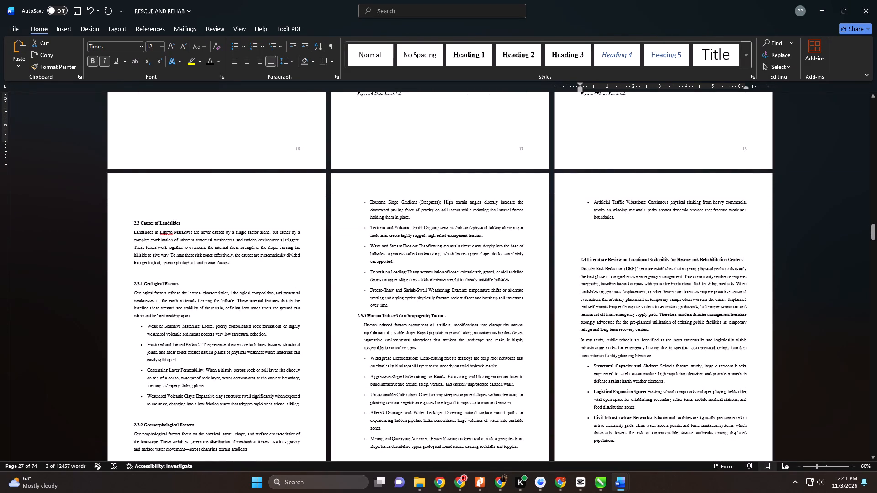
drag(168, 197, 171, 200)
click(163, 194)
drag(121, 187, 131, 207)
key(Delete)
key(Delete)
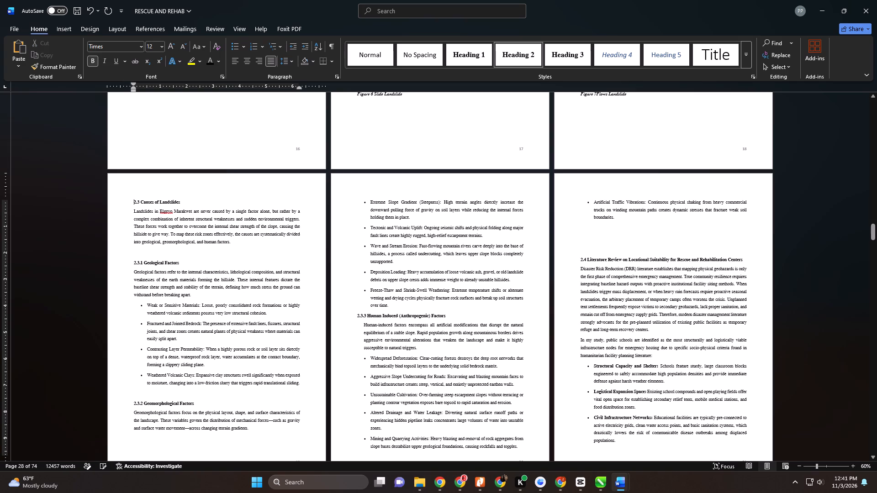
Remove the blank lines above the 2.3.1 Geological Factors and 2.3.2 Geomorphological Factors headings.
click(123, 257)
key(Delete)
scroll(129, 264, down, 2)
scroll(131, 273, up, 1)
scroll(131, 273, down, 1)
scroll(131, 273, up, 1)
scroll(131, 273, down, 5)
scroll(132, 290, up, 1)
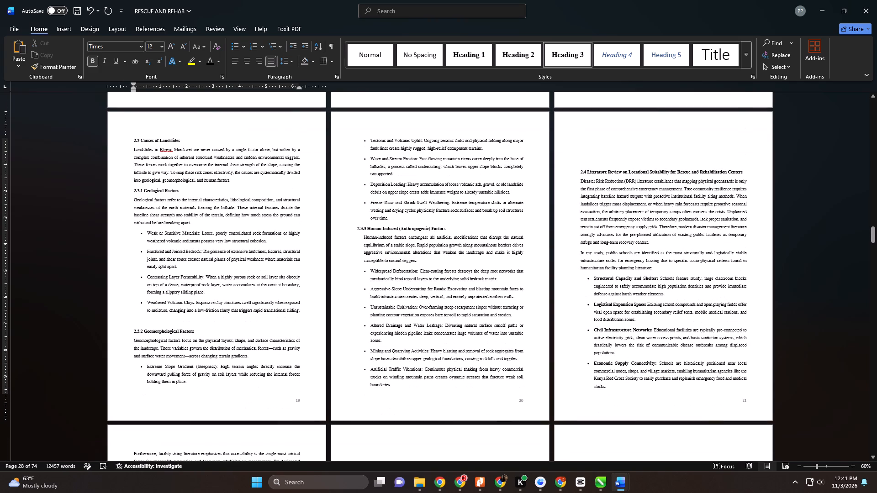
click(122, 322)
key(Delete)
Delete the blank line above the 2.4 Literature Review on Locational Suitability heading.
click(574, 121)
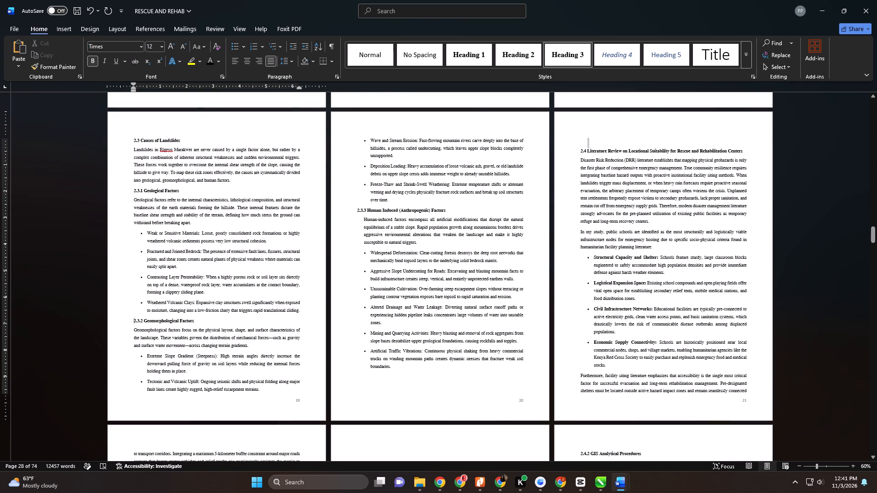
key(Delete)
Delete the extra blank lines between the 2.5 paragraph and its flow chart, pulling the chart and its caption up the page.
scroll(583, 147, down, 9)
scroll(589, 178, up, 1)
scroll(590, 184, down, 1)
scroll(591, 185, up, 1)
scroll(591, 185, down, 5)
scroll(489, 231, up, 1)
scroll(410, 267, down, 1)
scroll(410, 268, up, 1)
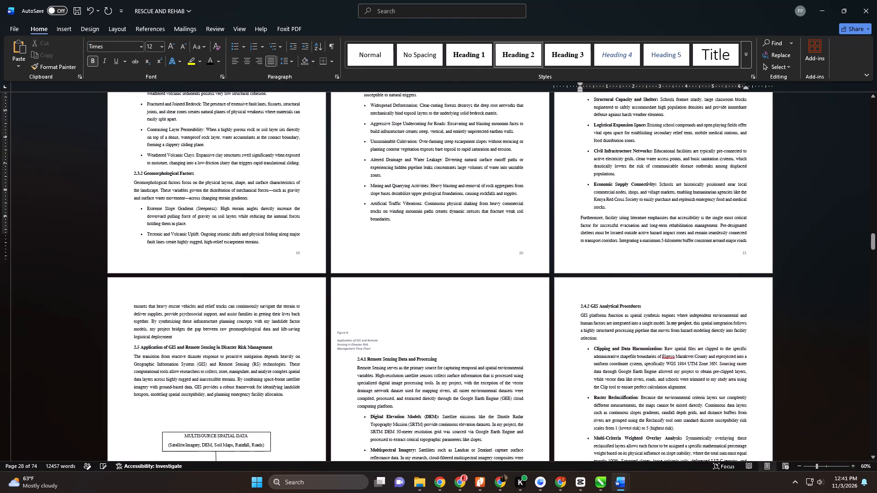
scroll(410, 268, down, 2)
scroll(312, 285, down, 9)
click(118, 273)
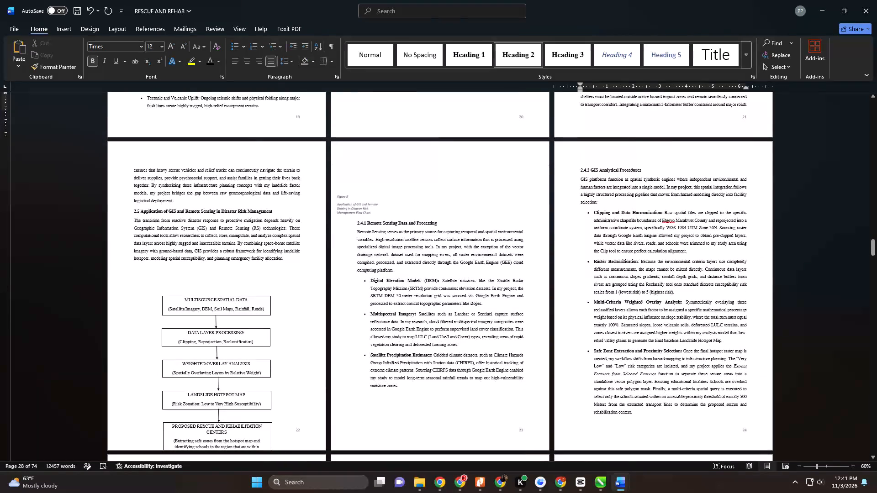
key(Delete)
key(Delete)
key(Delete)
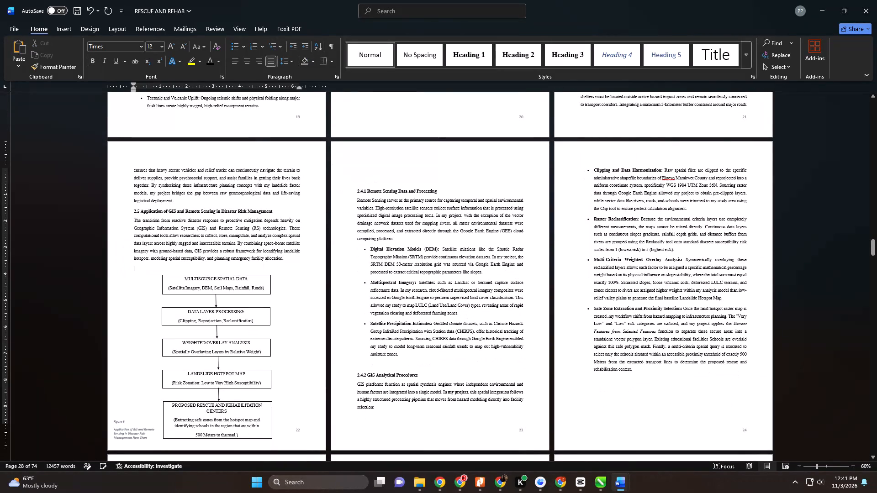
scroll(128, 293, down, 4)
key(Delete)
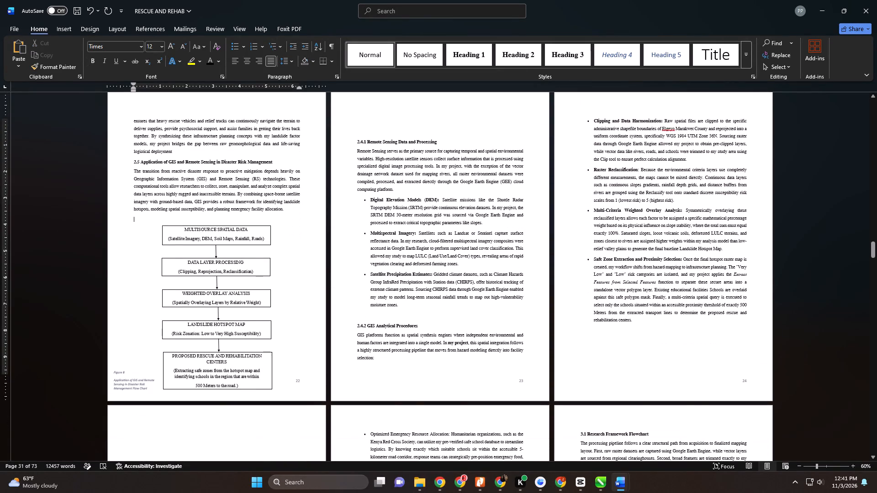
click(126, 378)
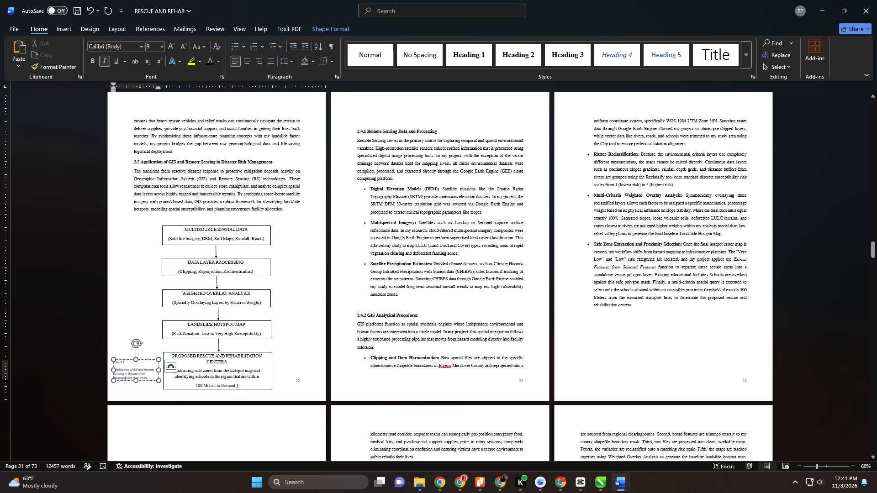
click(185, 217)
key(Delete)
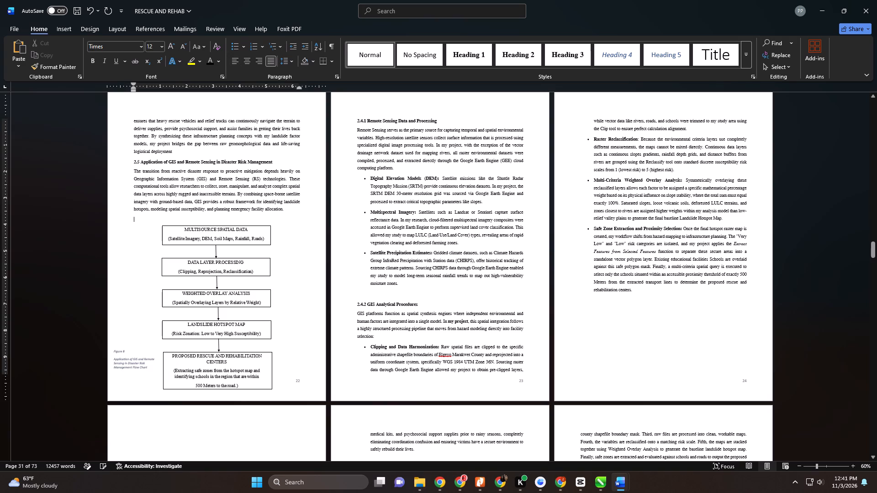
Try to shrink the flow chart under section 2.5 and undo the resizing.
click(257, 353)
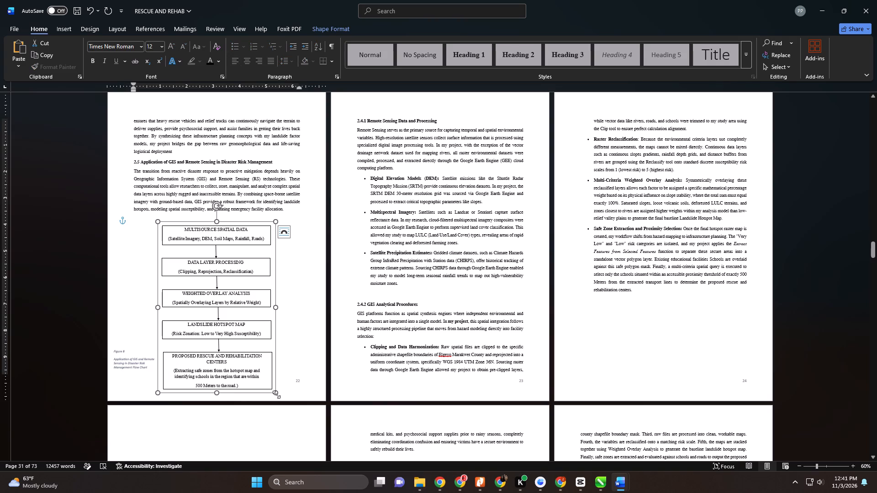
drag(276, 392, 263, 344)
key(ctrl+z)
Delete one more blank line below the section 2.5 paragraph, by the flow chart.
click(175, 218)
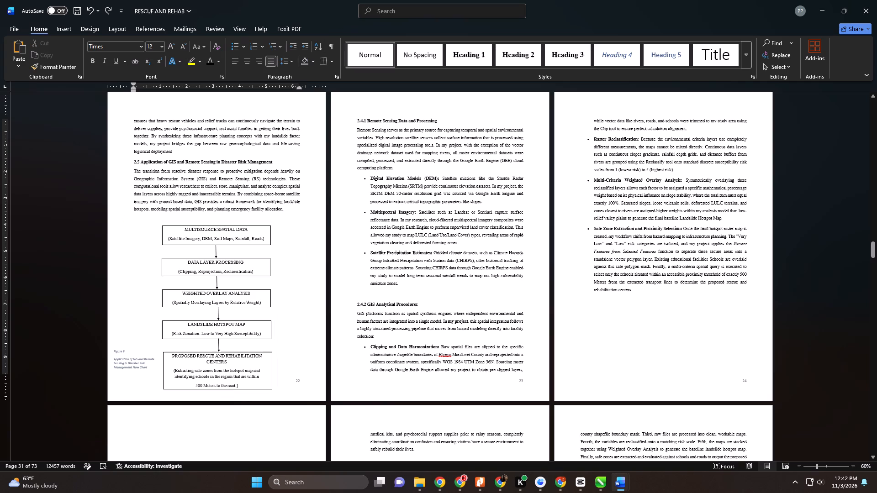
key(Delete)
Move the Figure 8 caption text box down beside the flow chart's Proposed Rescue and Rehabilitation Centers box, on its left side.
click(123, 347)
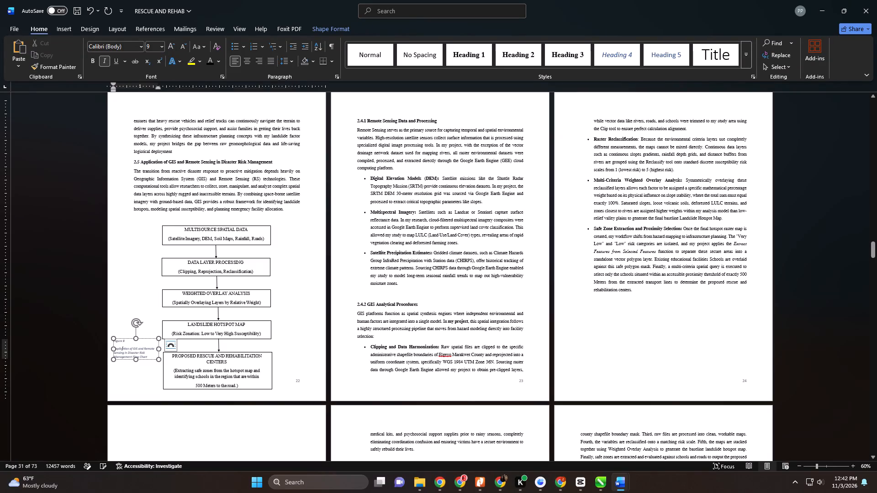
drag(129, 337, 290, 360)
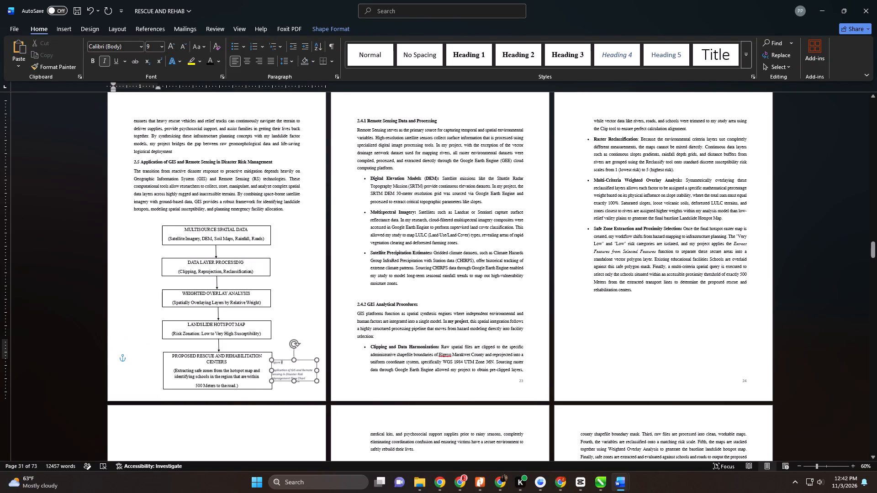
drag(290, 360, 135, 365)
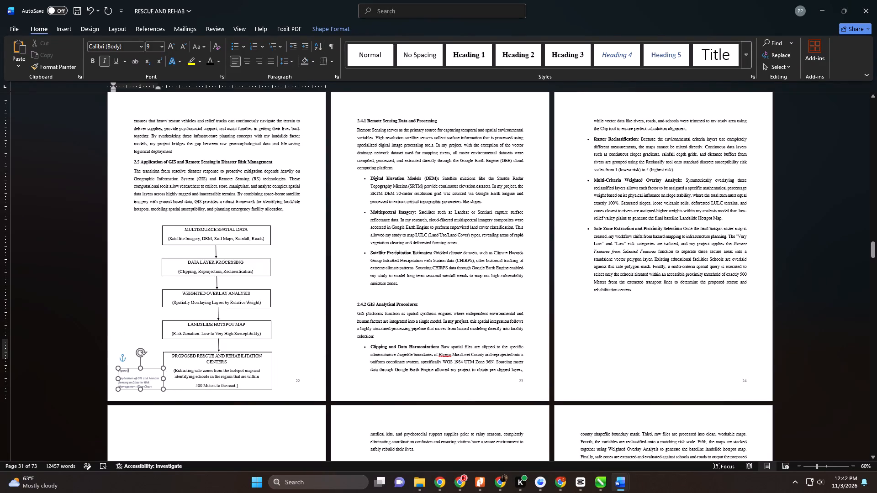
drag(135, 365, 136, 362)
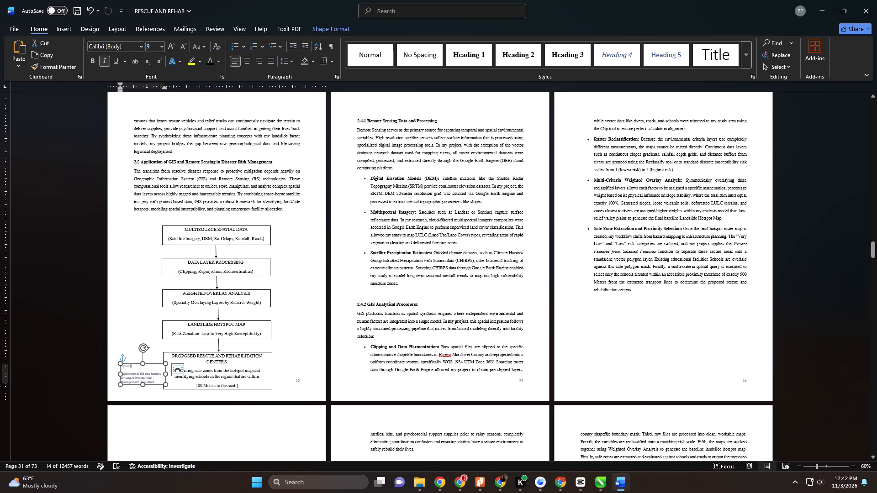
Format all of the Figure 8 flow chart caption text as Times, 12 pt, bold and black.
triple_click(147, 375)
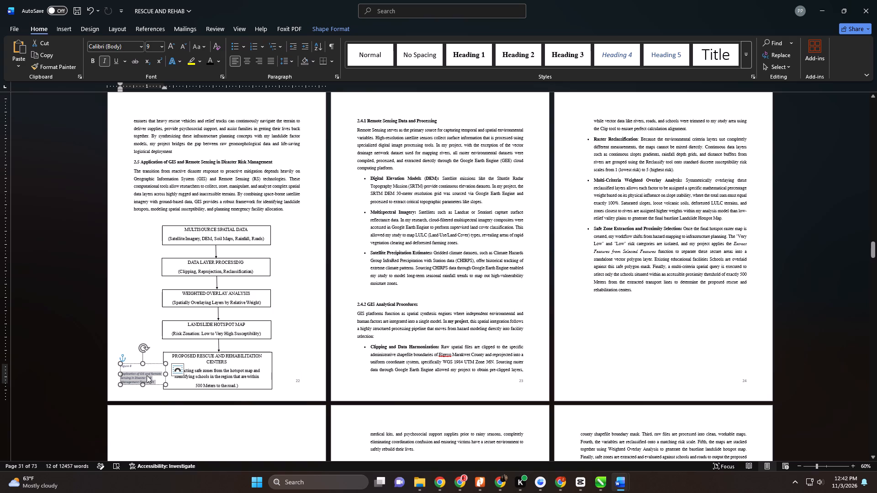
key(ctrl+a)
click(170, 48)
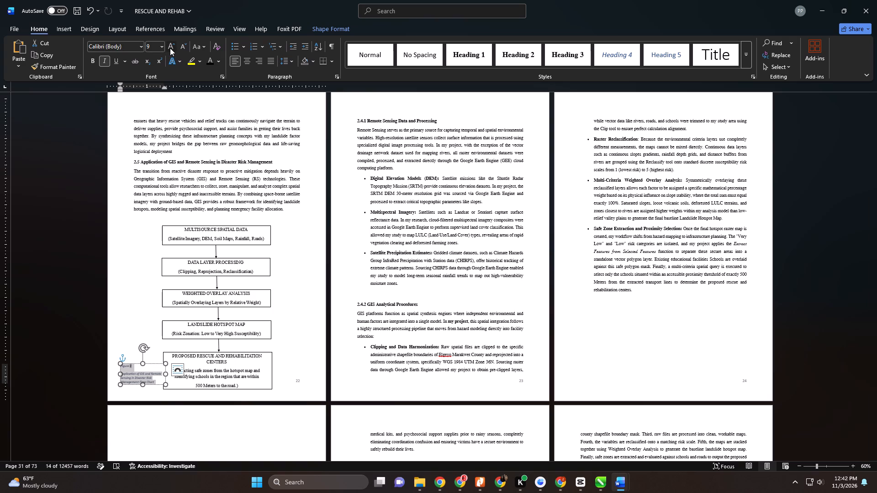
click(171, 47)
click(171, 47)
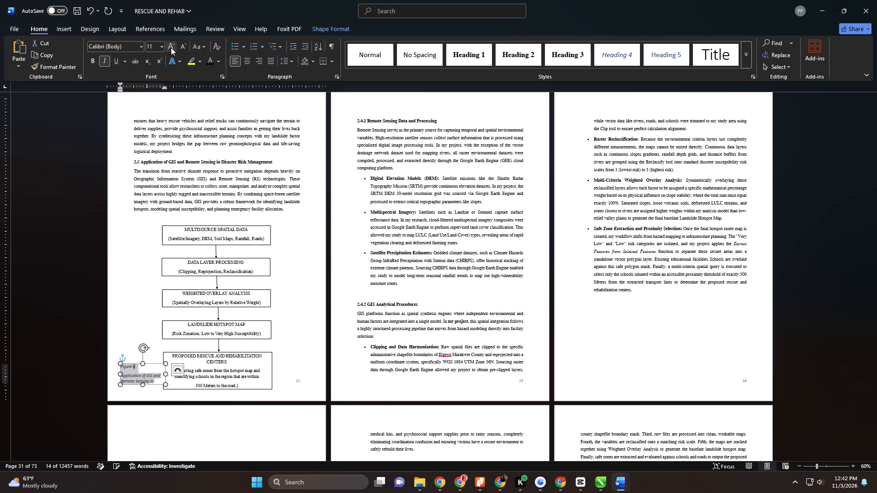
click(142, 45)
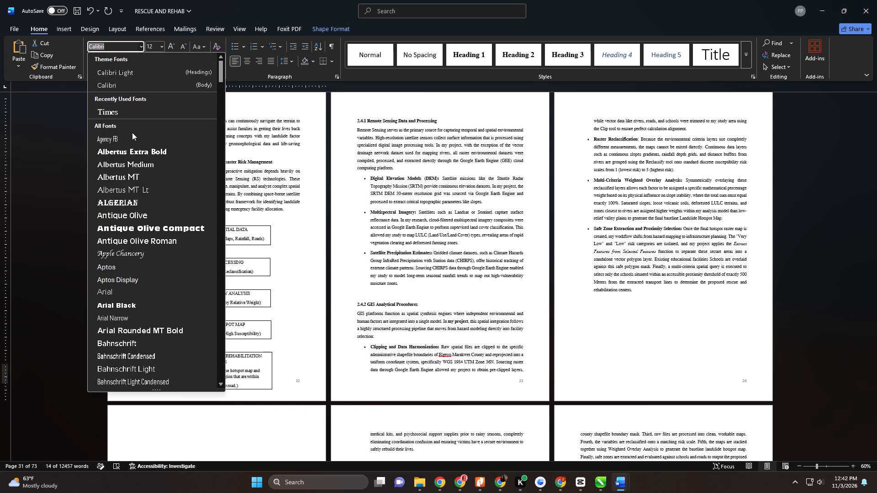
click(128, 110)
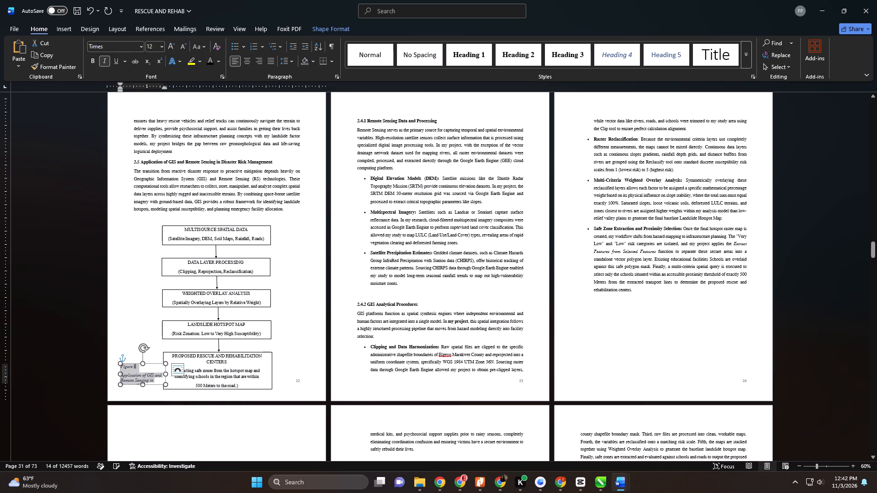
click(208, 62)
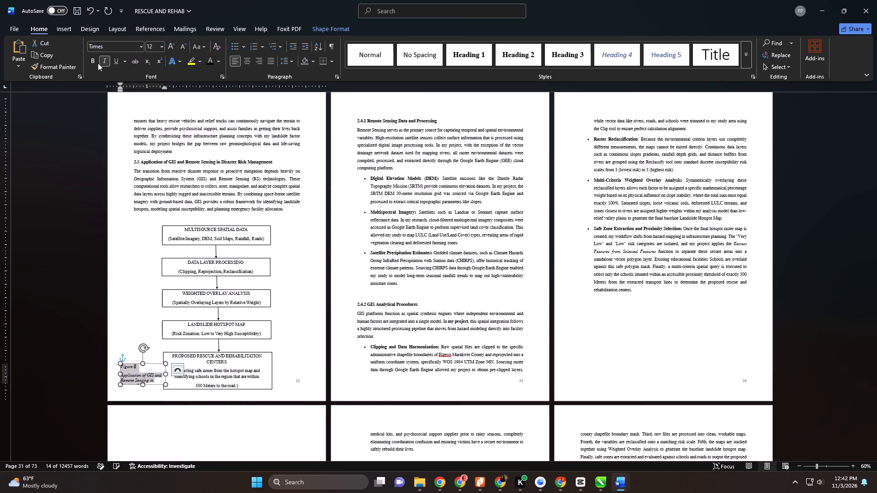
click(89, 58)
click(282, 294)
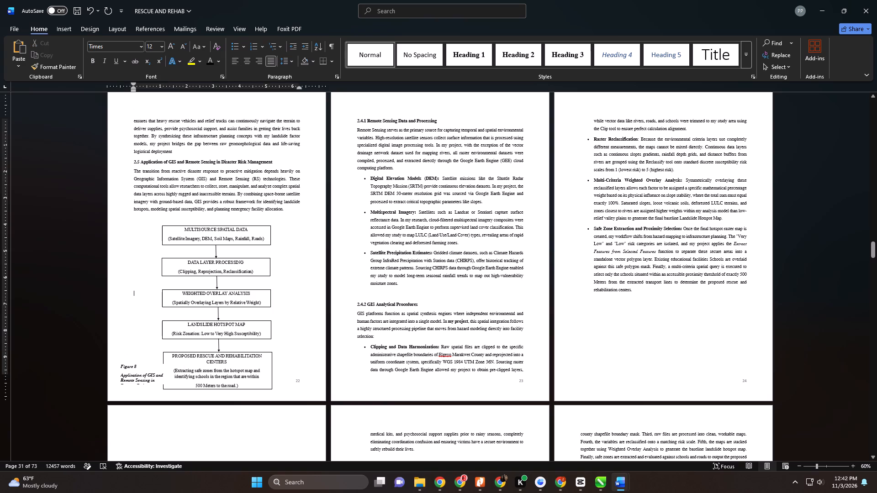
Extend the Figure 8 caption text box downwards until the whole caption fits inside it.
click(134, 386)
click(133, 380)
drag(143, 386, 145, 392)
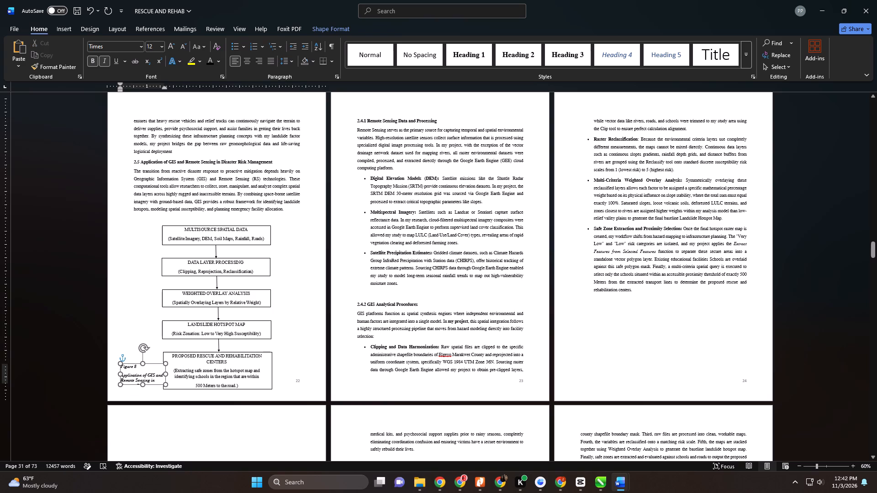
drag(145, 392, 150, 400)
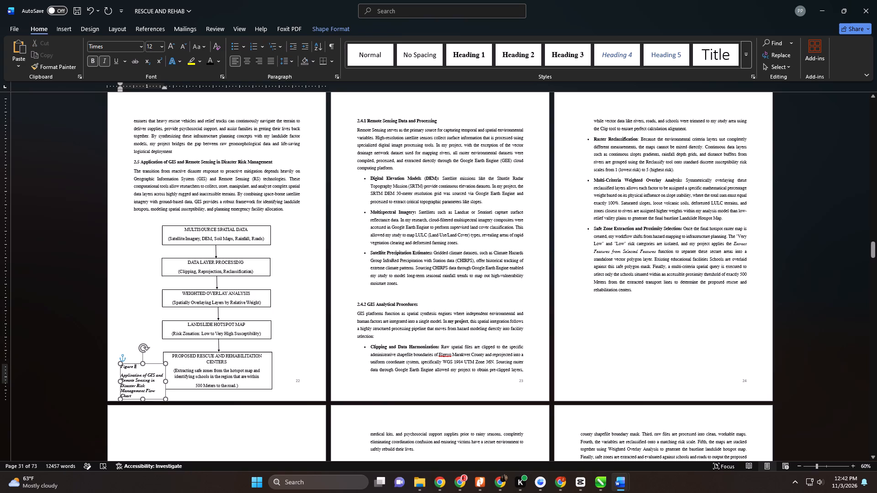
drag(150, 400, 148, 399)
click(287, 345)
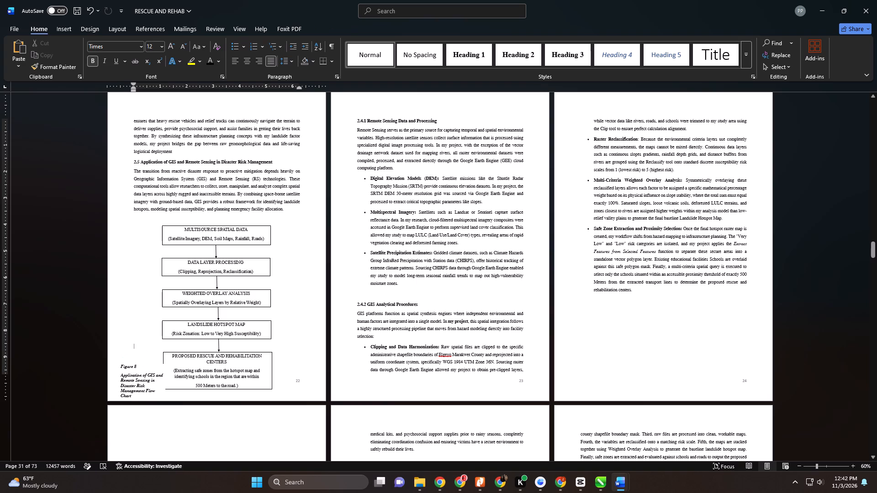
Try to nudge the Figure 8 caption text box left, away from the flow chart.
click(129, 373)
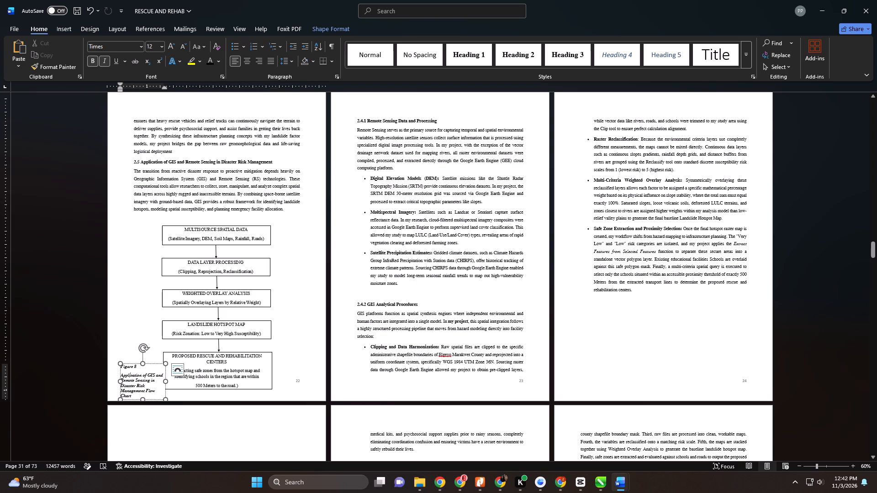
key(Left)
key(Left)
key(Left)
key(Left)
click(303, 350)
Nudge the Figure 8 caption text box left and slightly up, clear of the flow chart's last box.
click(139, 369)
click(137, 362)
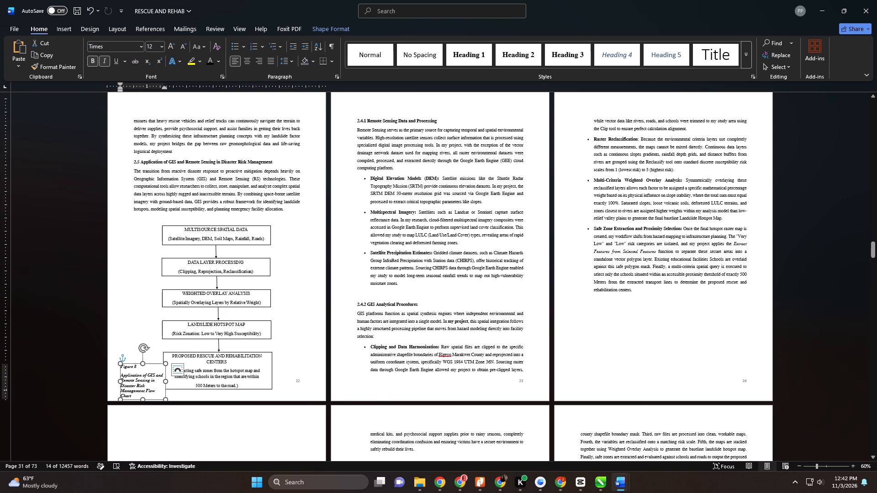
key(Left)
key(Left)
key(Left)
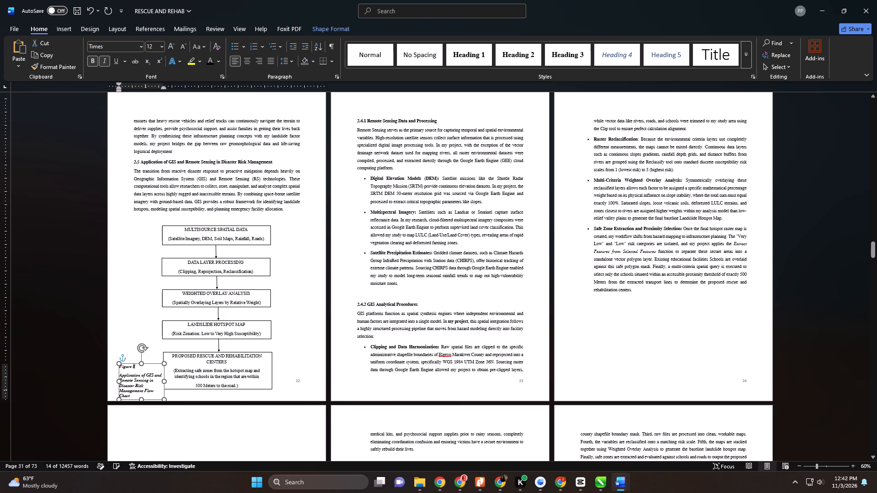
key(Left)
key(Left)
key(Left)
key(Left)
key(Left)
key(Left)
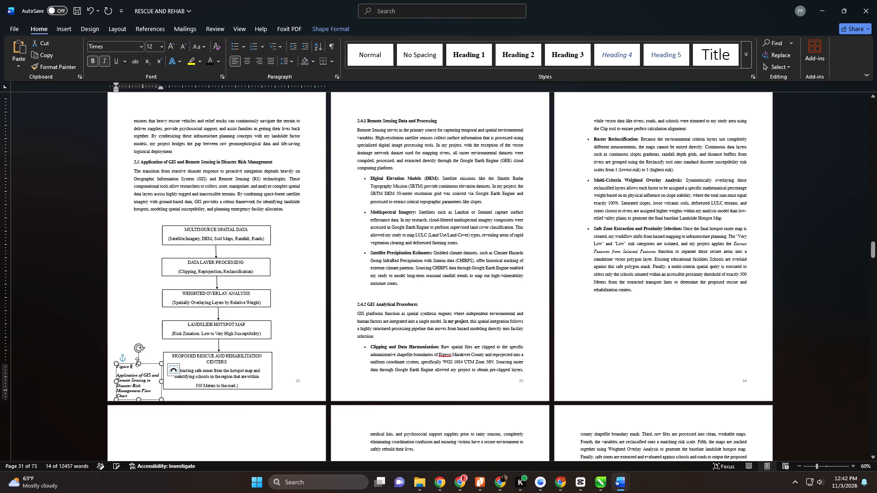
key(Up)
key(Up)
key(Up)
key(Up)
key(Up)
click(293, 341)
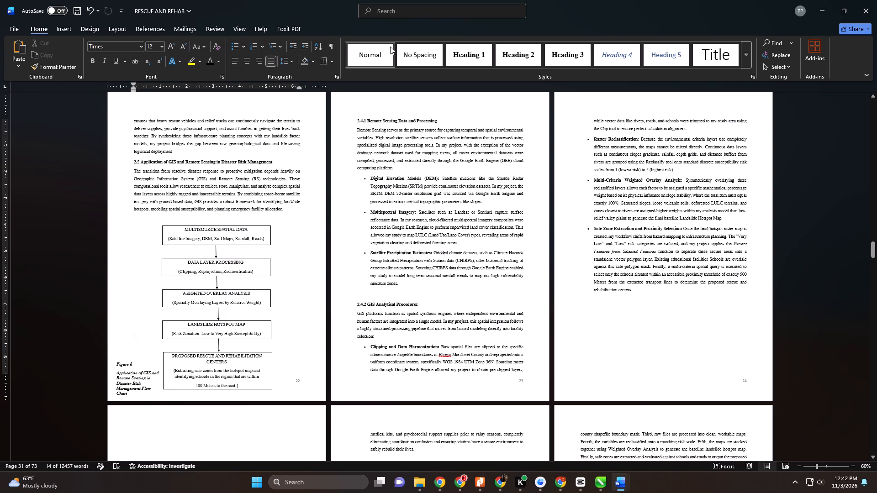
Delete the blank line above the 2.4.2 GIS Analytical Procedures heading.
click(387, 111)
scroll(386, 141, down, 4)
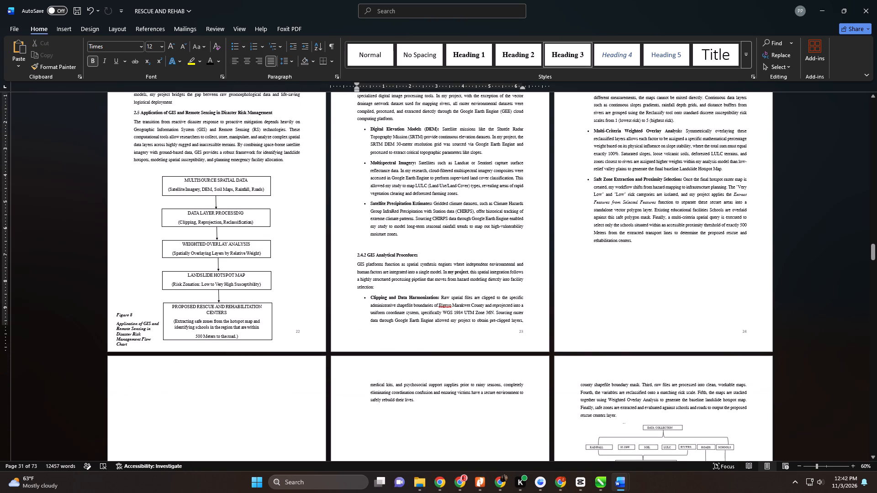
click(374, 242)
key(Delete)
Delete all blank lines between the Safe Zone Extraction bullet and the 2.4.3 Role in Humanitarian Action and Planning heading.
scroll(618, 258, up, 1)
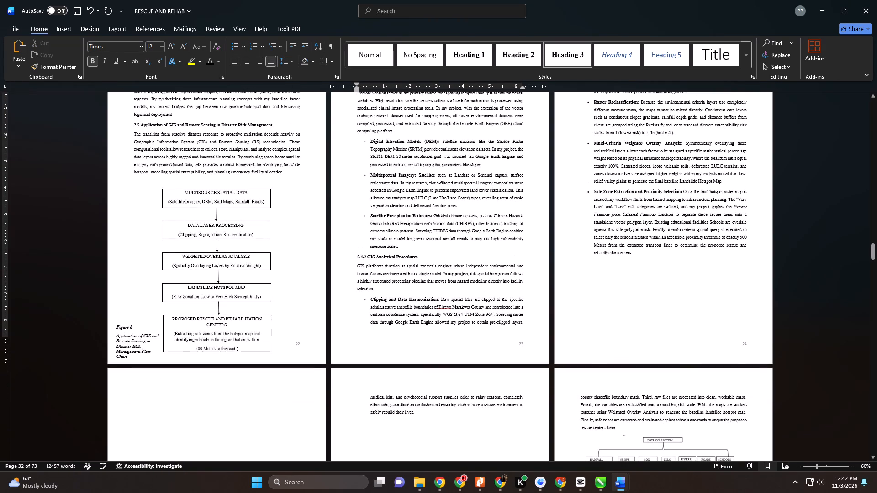
click(641, 257)
scroll(641, 256, down, 1)
scroll(641, 256, up, 1)
scroll(641, 256, down, 5)
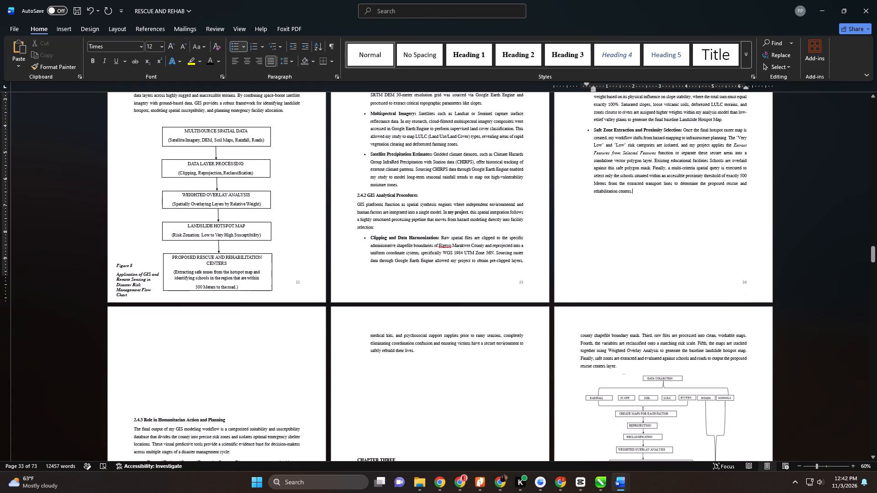
key(Delete)
key(Delete)
key(Delete)
key(Delete)
key(Delete)
key(Delete)
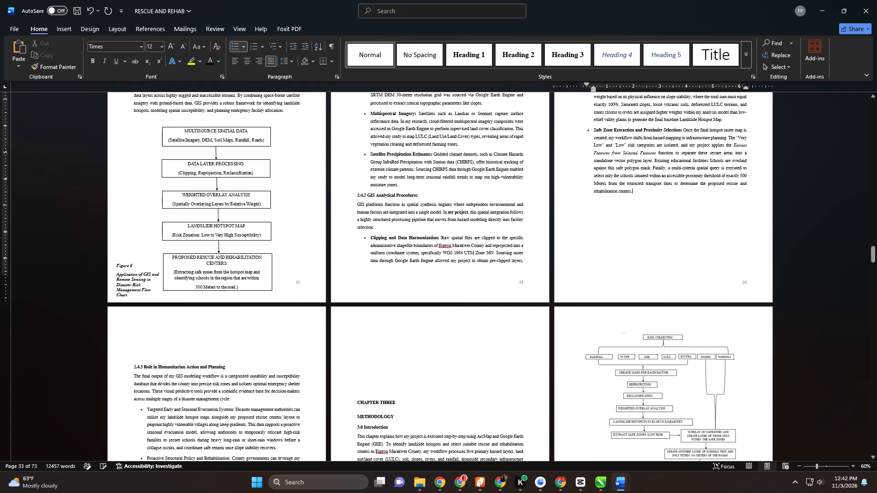
key(Delete)
key(Delete)
key(Delete)
key(Delete)
key(Delete)
key(Delete)
key(Delete)
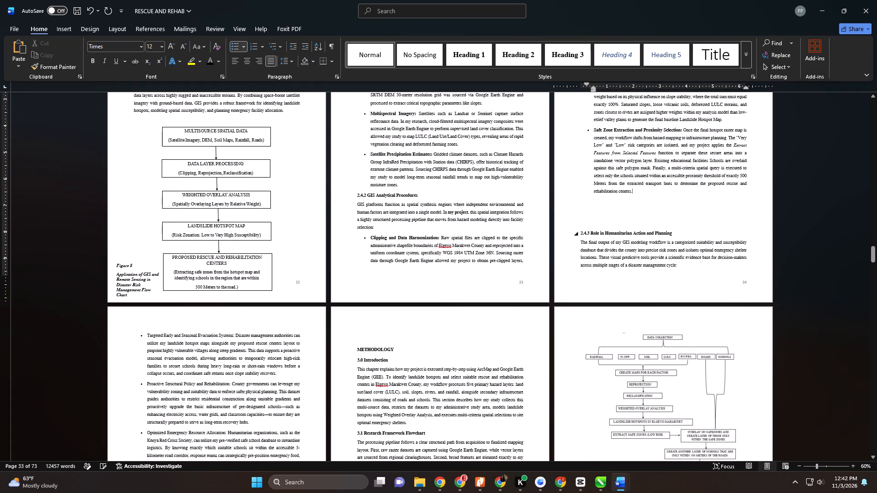
key(Delete)
key(Delete)
Check the page layout from section 2.5 and the Figure 8 flow chart through to the start of Chapter Three.
scroll(632, 211, up, 5)
scroll(632, 211, down, 1)
scroll(632, 211, up, 8)
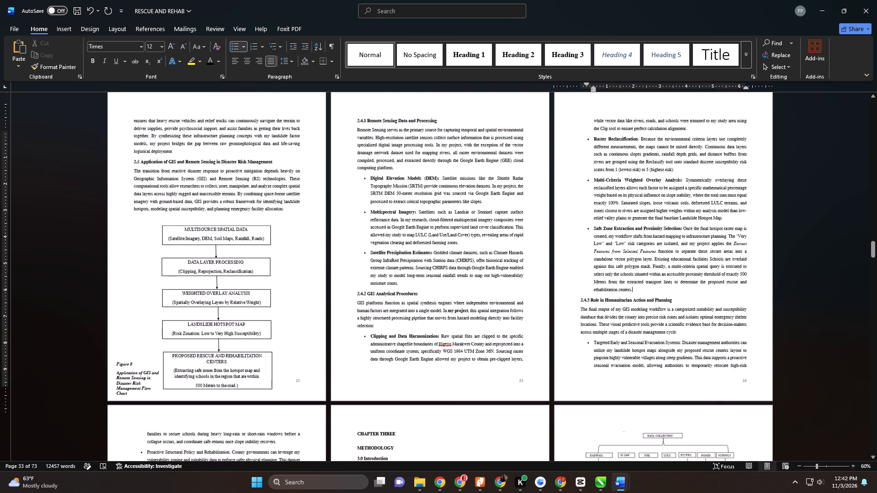
scroll(632, 211, up, 3)
scroll(632, 211, down, 1)
scroll(632, 211, up, 1)
scroll(632, 211, down, 3)
scroll(632, 211, up, 1)
scroll(632, 211, down, 1)
scroll(632, 211, up, 1)
scroll(632, 211, down, 1)
scroll(632, 211, up, 1)
scroll(632, 211, down, 1)
scroll(632, 211, up, 1)
scroll(632, 211, down, 2)
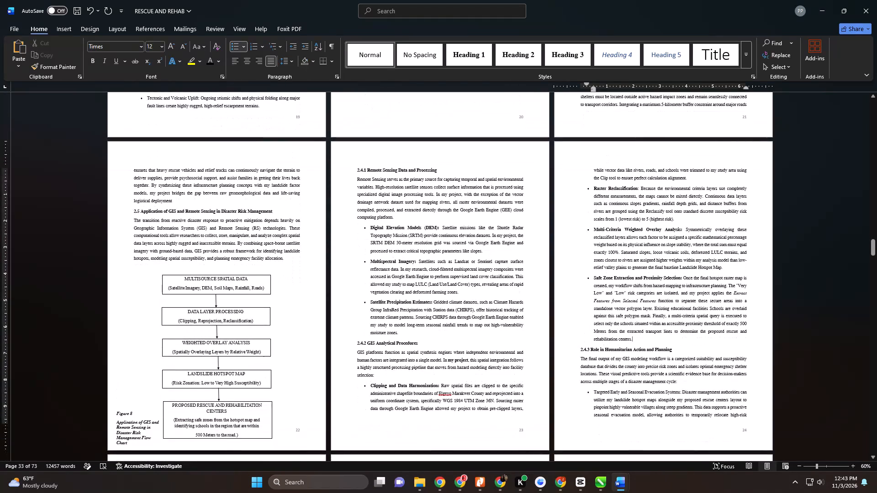
scroll(632, 211, down, 1)
scroll(632, 211, up, 1)
scroll(632, 211, down, 5)
scroll(632, 211, up, 1)
scroll(632, 211, down, 3)
scroll(632, 211, up, 1)
scroll(632, 211, down, 1)
scroll(632, 211, up, 1)
scroll(632, 211, down, 3)
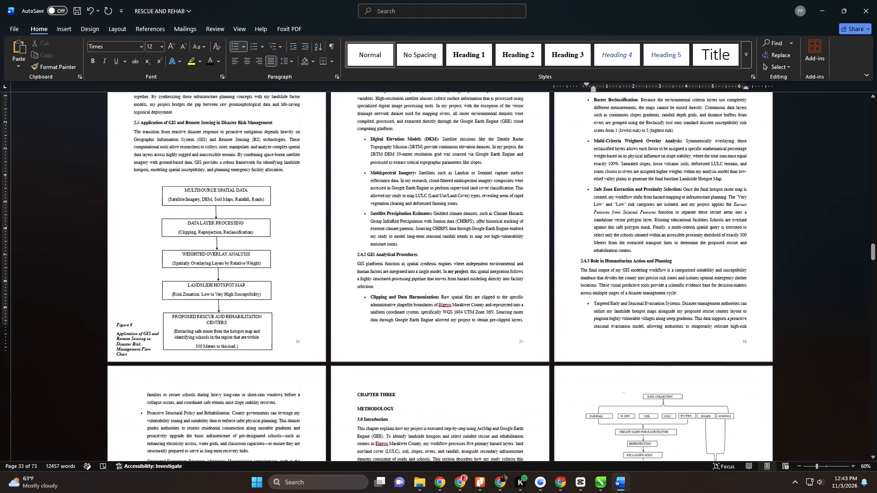
scroll(632, 211, up, 1)
scroll(632, 211, down, 1)
scroll(632, 211, up, 1)
scroll(632, 211, down, 3)
scroll(632, 211, up, 1)
scroll(632, 211, down, 3)
scroll(632, 211, up, 1)
scroll(632, 211, down, 2)
Apply the Heading 1 style to the CHAPTER THREE and METHODOLOGY headings.
scroll(632, 211, down, 1)
scroll(632, 211, up, 1)
scroll(632, 211, down, 7)
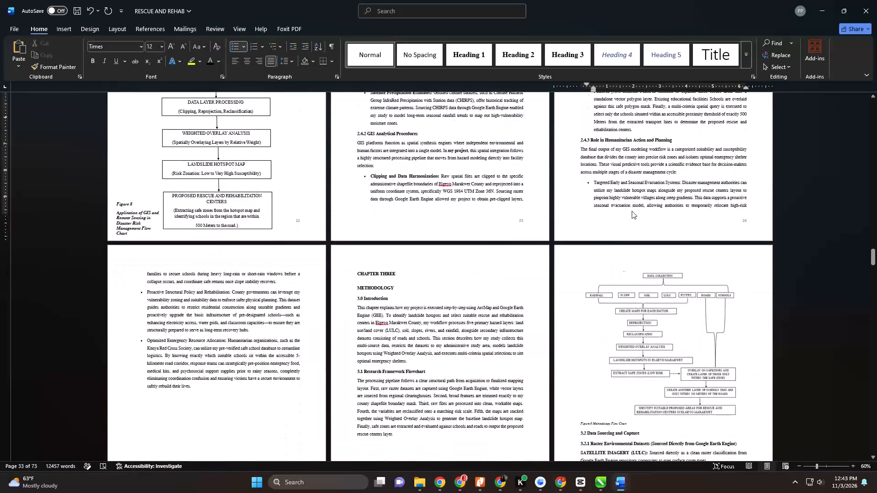
scroll(632, 211, down, 4)
scroll(632, 211, up, 1)
scroll(632, 211, down, 2)
click(341, 149)
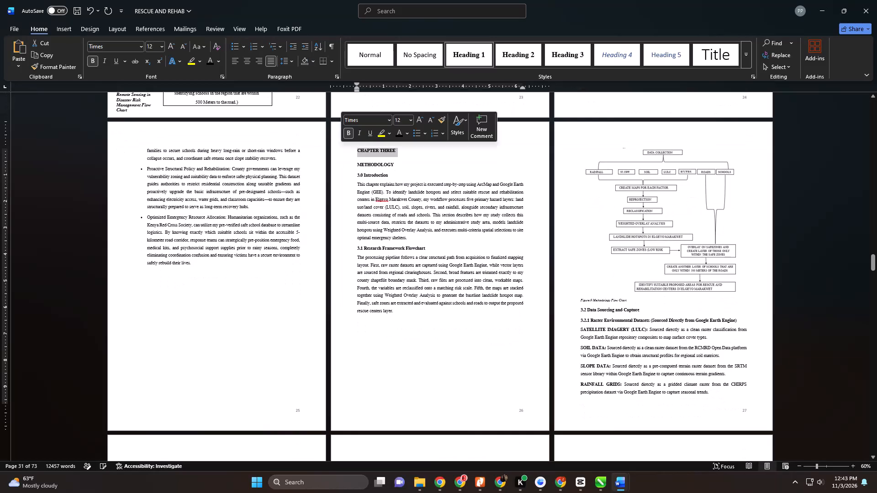
click(471, 57)
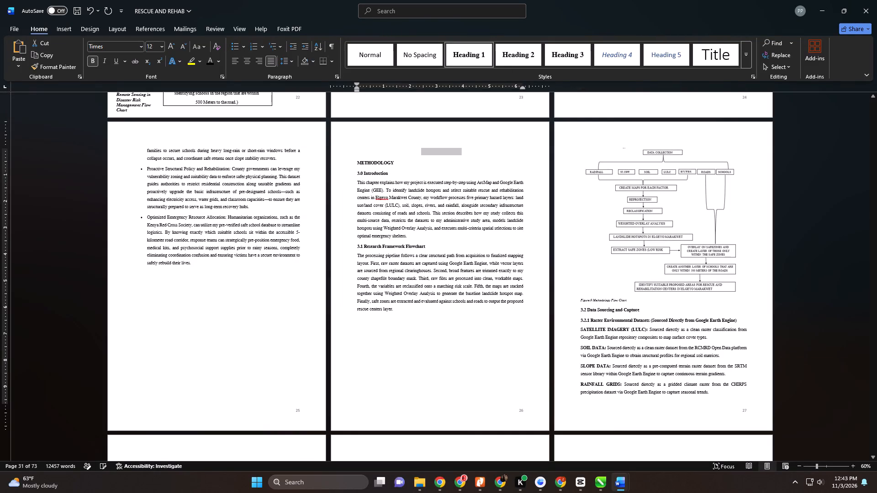
click(338, 161)
click(464, 55)
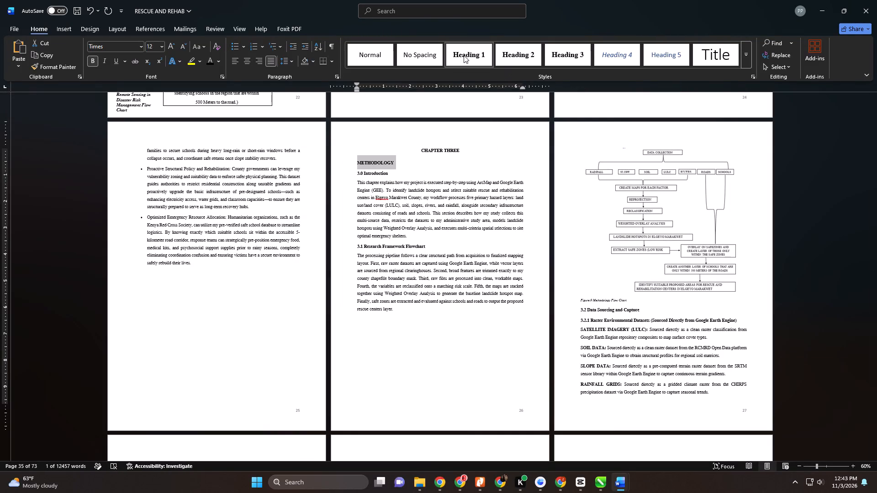
Format the Figure 9 Methodology Flow Chart caption as 12 pt, bold and black.
scroll(399, 224, down, 1)
scroll(401, 227, up, 1)
scroll(401, 228, down, 1)
scroll(401, 228, up, 1)
scroll(397, 221, down, 1)
scroll(397, 220, up, 1)
scroll(397, 220, down, 1)
scroll(522, 244, up, 1)
scroll(618, 260, down, 8)
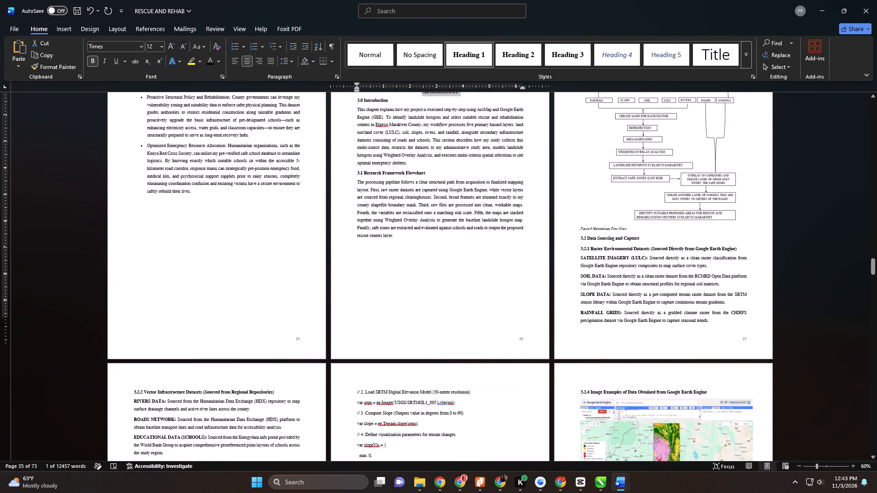
scroll(597, 288, down, 1)
click(563, 192)
click(574, 175)
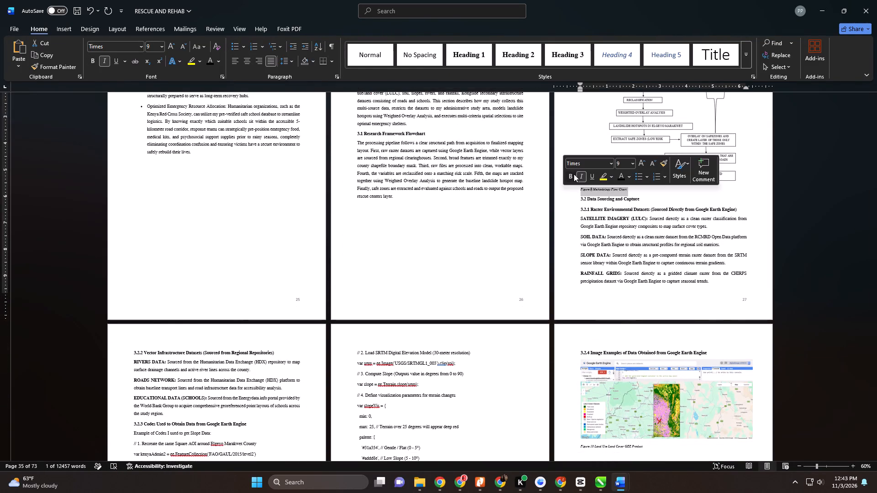
triple_click(639, 163)
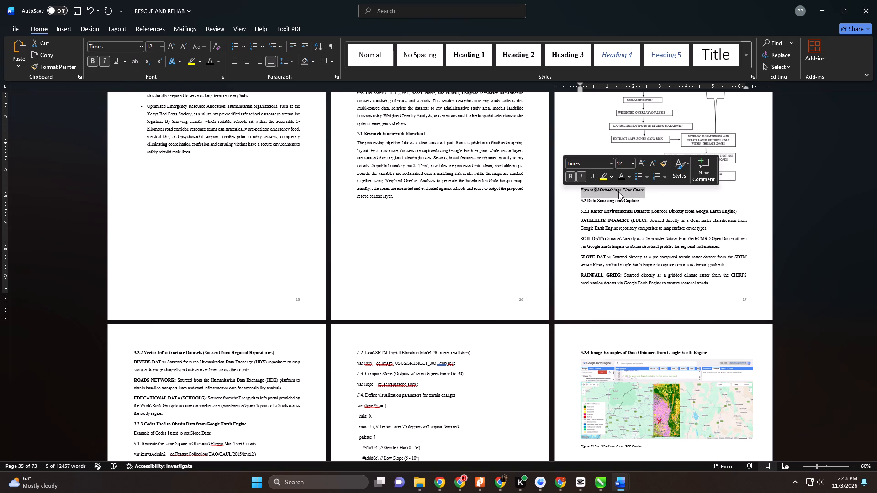
click(622, 177)
Check the layout of sections 3.2.1 to 3.2.4, including the code listing and the Google Earth Engine images.
scroll(618, 199, down, 4)
scroll(618, 200, up, 1)
scroll(618, 200, down, 1)
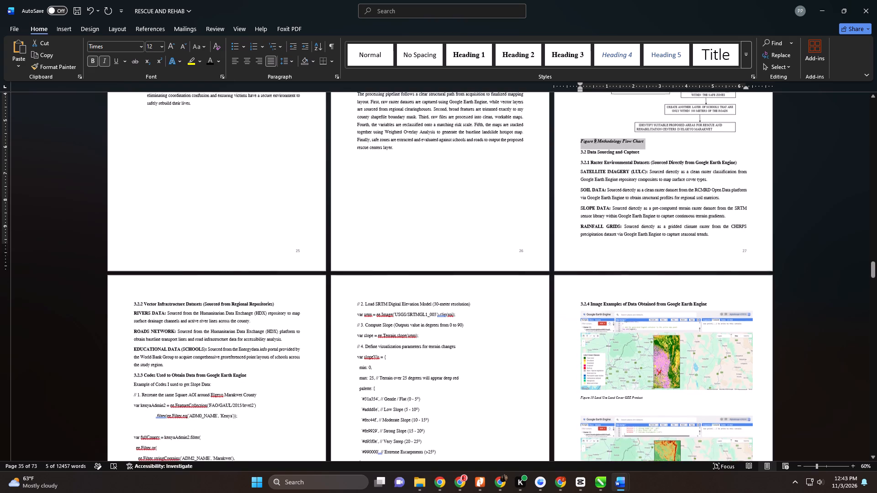
scroll(618, 200, up, 1)
scroll(618, 200, down, 1)
scroll(618, 200, up, 1)
scroll(618, 200, down, 1)
scroll(618, 200, up, 1)
scroll(618, 200, down, 7)
scroll(618, 200, up, 1)
scroll(618, 200, down, 3)
scroll(618, 200, up, 4)
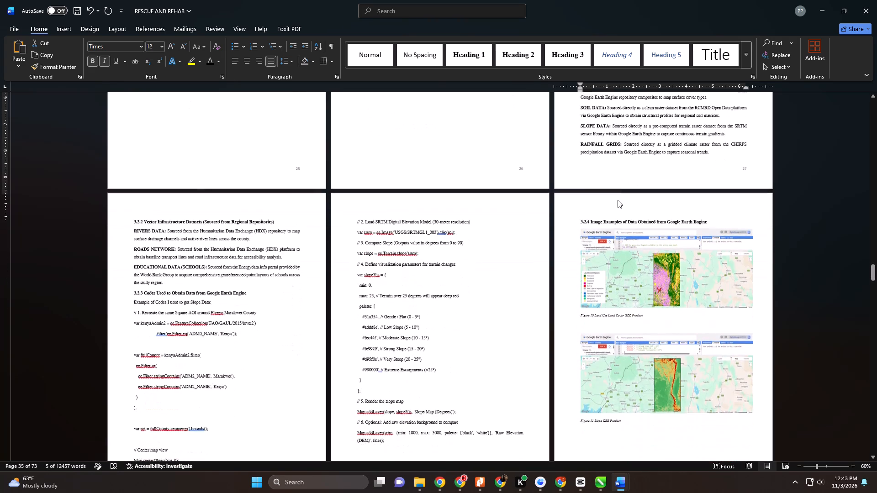
scroll(618, 200, up, 5)
scroll(618, 200, down, 3)
scroll(618, 200, up, 1)
scroll(618, 200, down, 5)
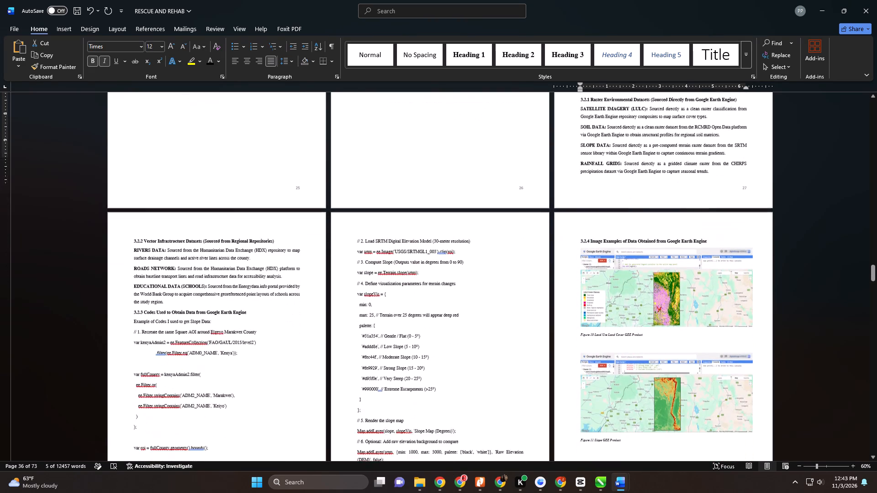
Delete the blank lines directly above and below the fullCounty.geometry().bounds() line in the section 3.2.3 code listing.
scroll(618, 199, down, 2)
scroll(618, 199, up, 1)
scroll(618, 199, down, 5)
scroll(616, 199, up, 1)
scroll(616, 199, down, 1)
scroll(266, 251, down, 3)
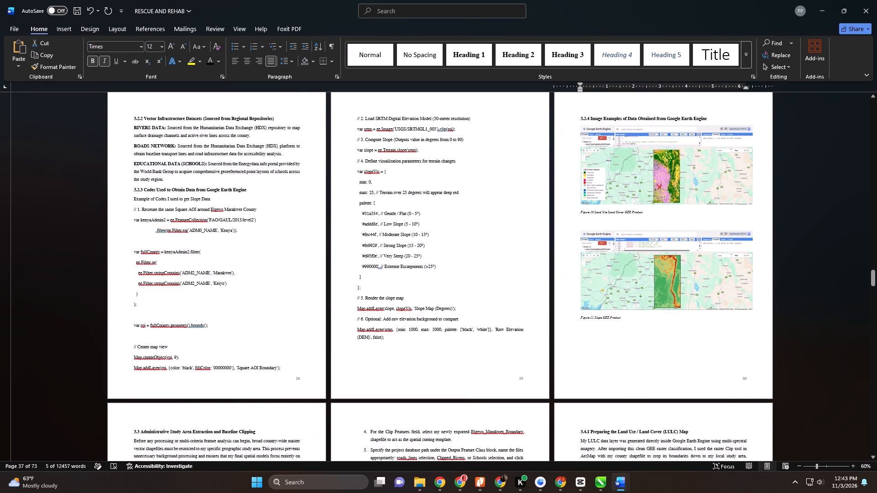
click(137, 312)
click(137, 315)
key(Delete)
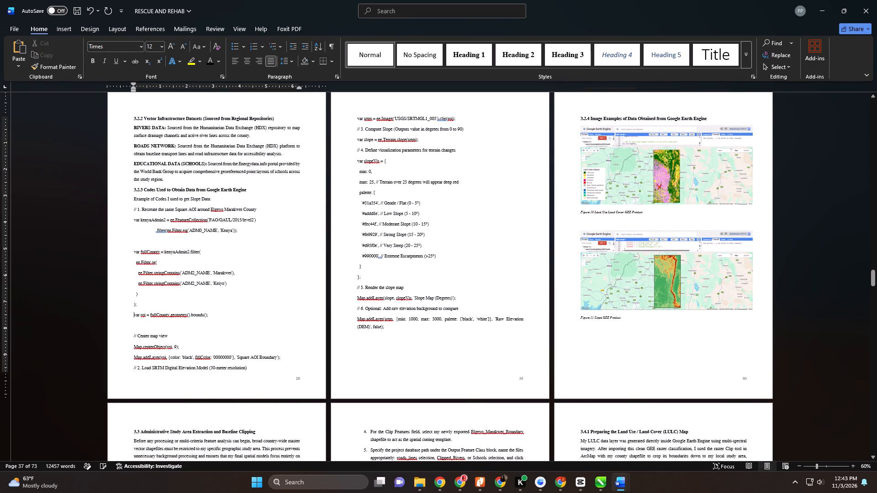
click(144, 326)
key(Delete)
Format the Figure 10 Land Use Land Cover GEE Product caption as 12 pt, bold and black.
scroll(389, 269, down, 1)
scroll(389, 269, up, 1)
scroll(460, 241, down, 3)
click(561, 178)
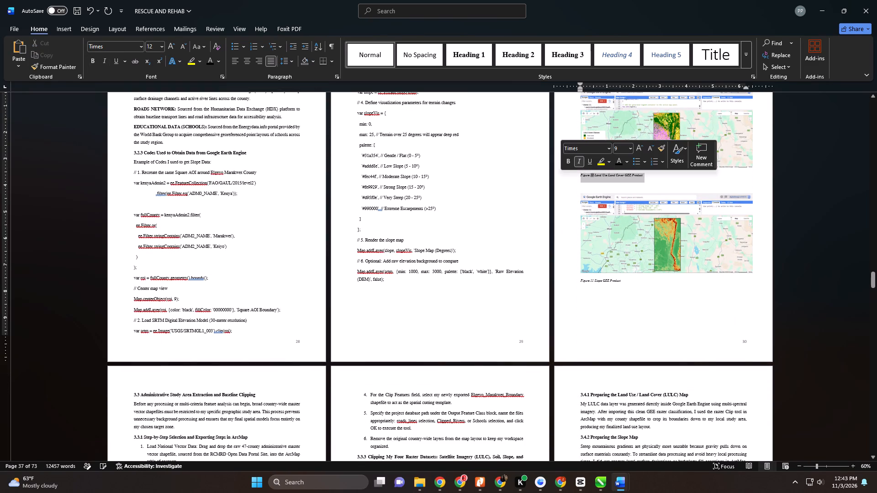
double_click(637, 150)
click(637, 150)
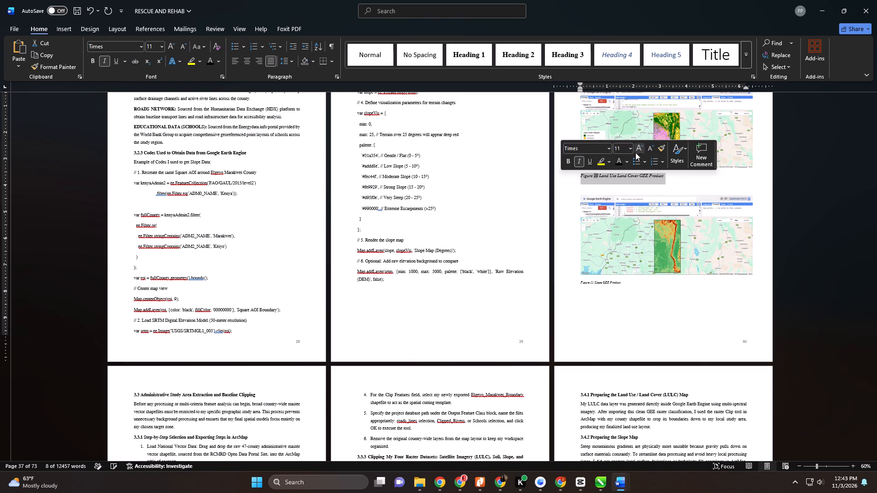
click(616, 164)
click(567, 164)
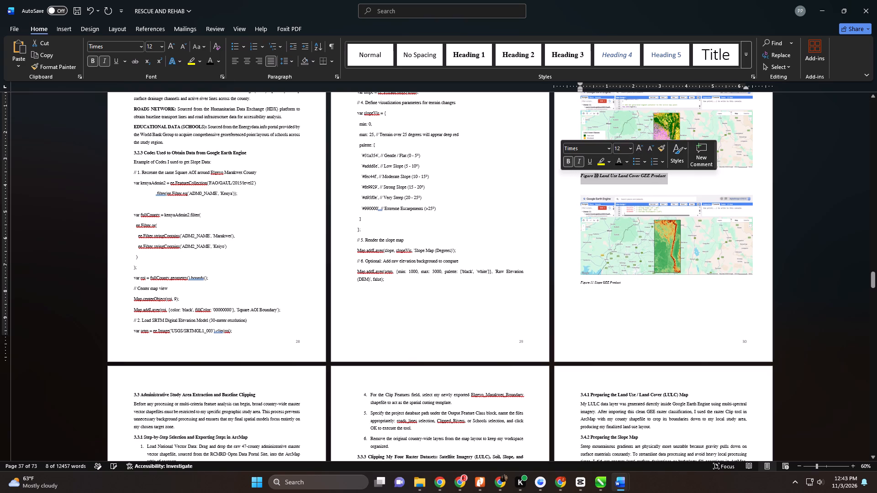
Format the Figure 11 Slope GEE Product caption as 12 pt, bold and black.
click(565, 279)
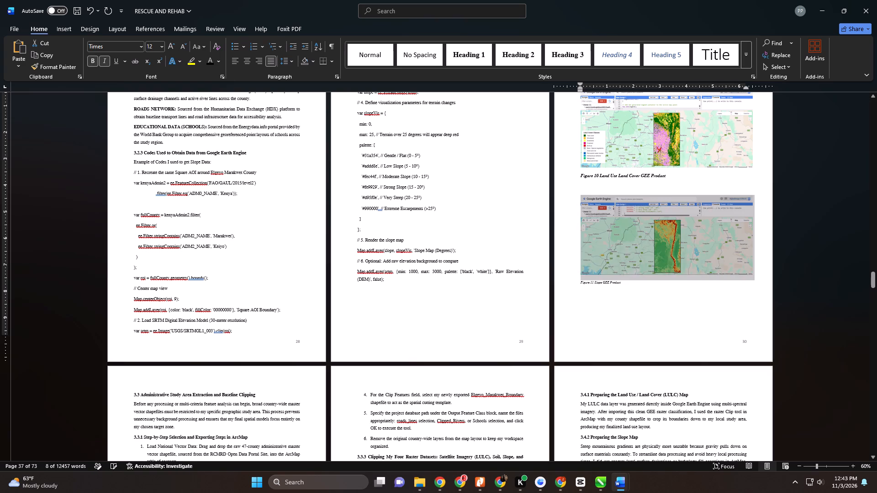
click(566, 283)
double_click(647, 256)
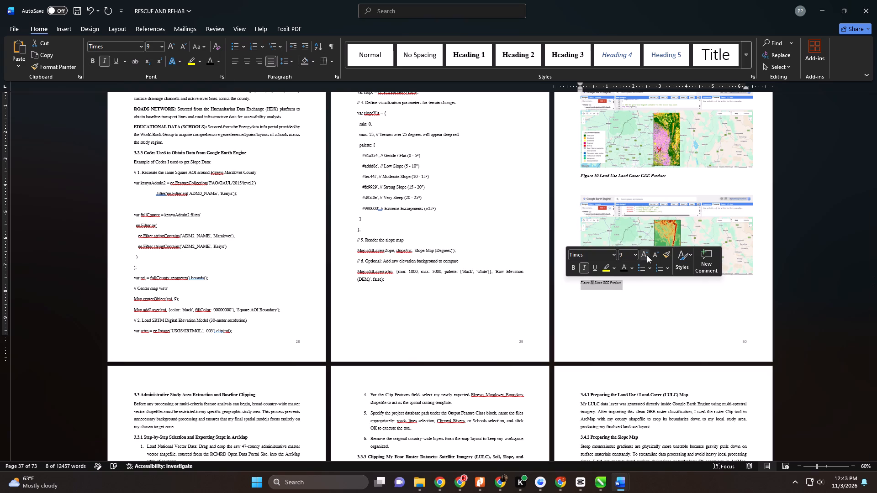
click(647, 255)
click(623, 267)
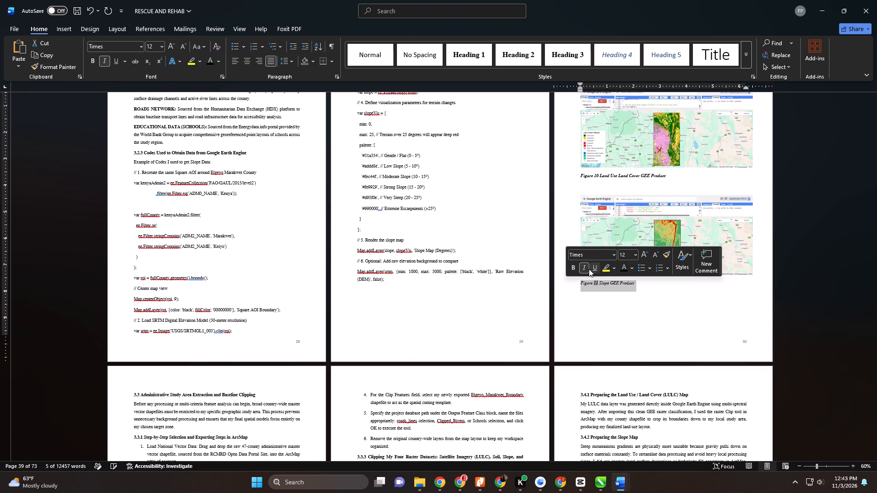
click(574, 266)
Delete the blank line above the 3.4.5 Creating the River Distance Map heading.
scroll(598, 300, down, 7)
scroll(599, 300, up, 1)
scroll(599, 300, down, 1)
scroll(599, 300, up, 1)
scroll(599, 300, down, 3)
scroll(599, 300, up, 1)
scroll(598, 301, down, 1)
scroll(598, 302, up, 1)
scroll(598, 302, down, 9)
scroll(598, 302, up, 1)
scroll(598, 303, down, 5)
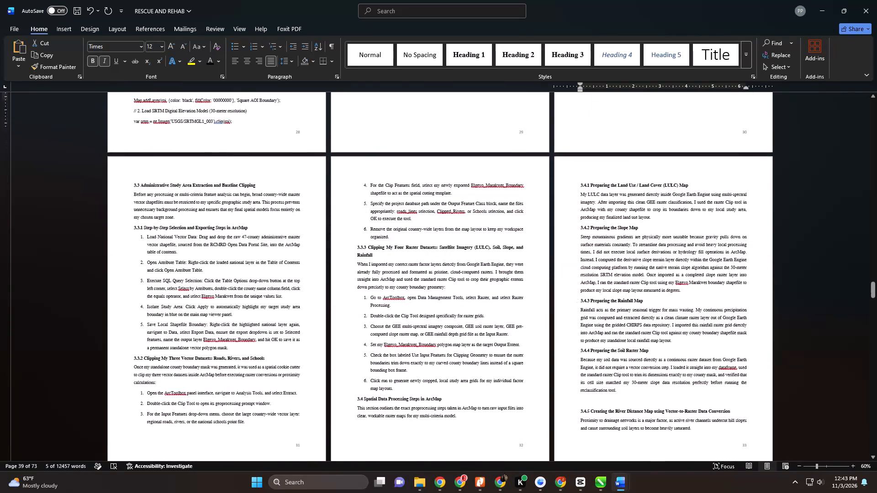
scroll(598, 303, down, 3)
click(602, 315)
key(Delete)
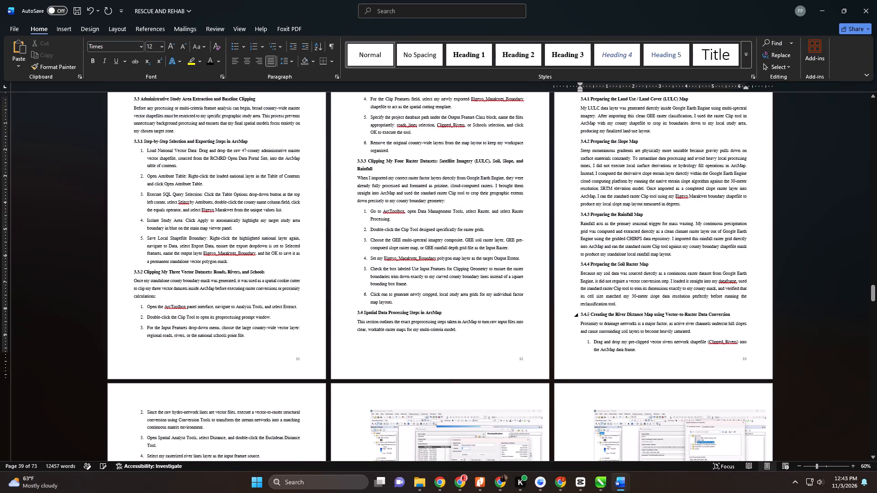
Delete the blank line above the 3.5 Raster Reclassification heading and save the document.
scroll(600, 315, down, 1)
scroll(600, 316, up, 1)
scroll(600, 316, down, 1)
scroll(546, 350, up, 1)
scroll(544, 351, down, 6)
scroll(402, 383, up, 1)
scroll(402, 383, down, 1)
scroll(401, 384, up, 1)
scroll(401, 384, down, 3)
scroll(401, 384, up, 1)
scroll(401, 384, down, 5)
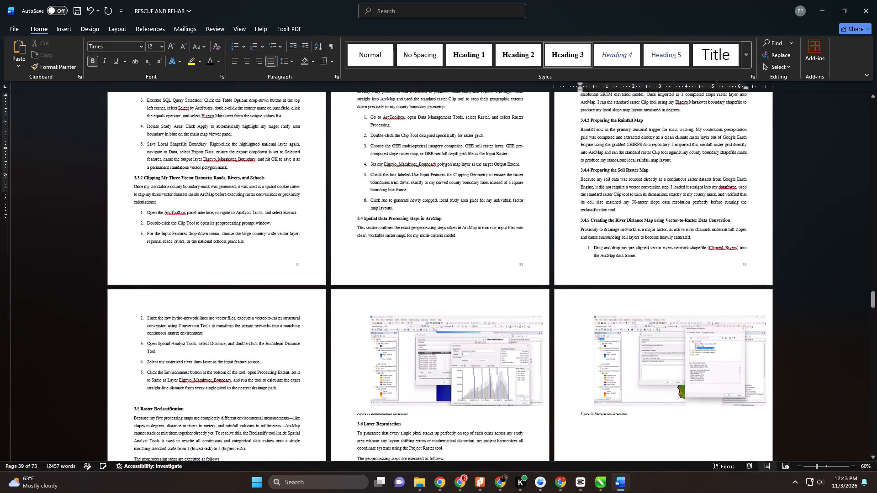
scroll(401, 384, down, 2)
scroll(401, 384, up, 1)
scroll(401, 384, down, 1)
click(152, 323)
key(Delete)
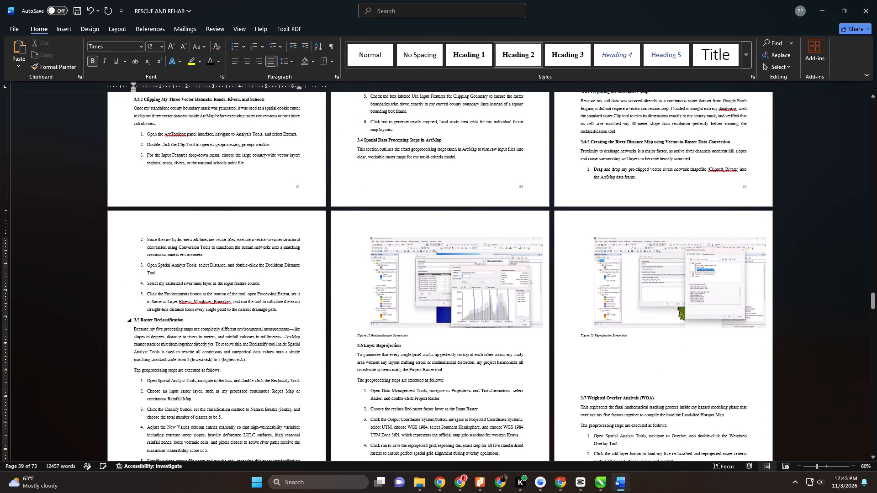
key(ctrl+s)
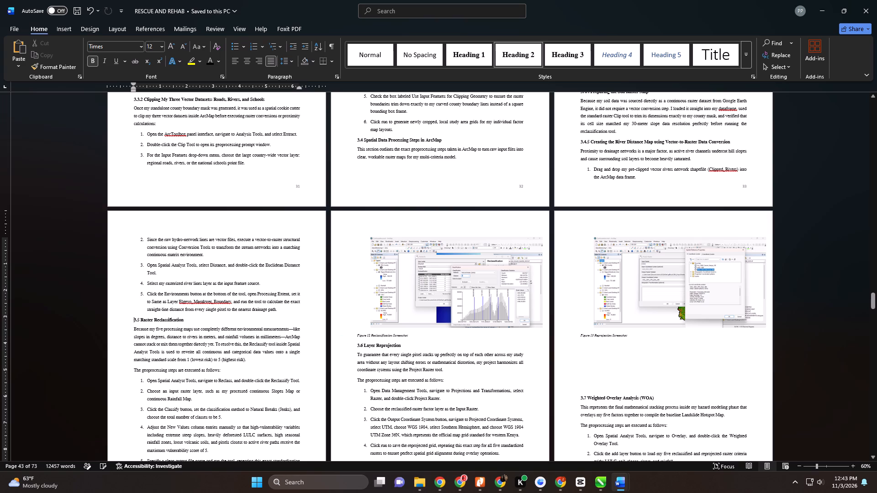
Format the Figure 12 Reclassification Screenshot caption as 12 pt and bold.
click(342, 338)
click(350, 325)
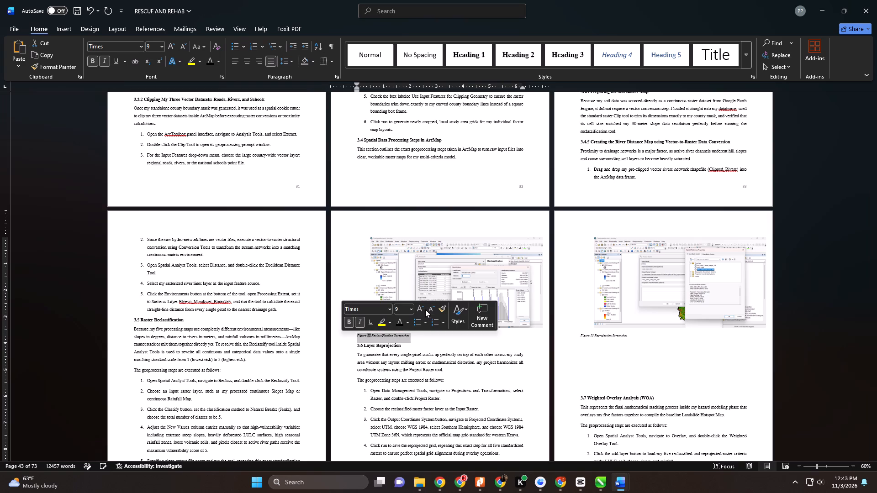
triple_click(423, 309)
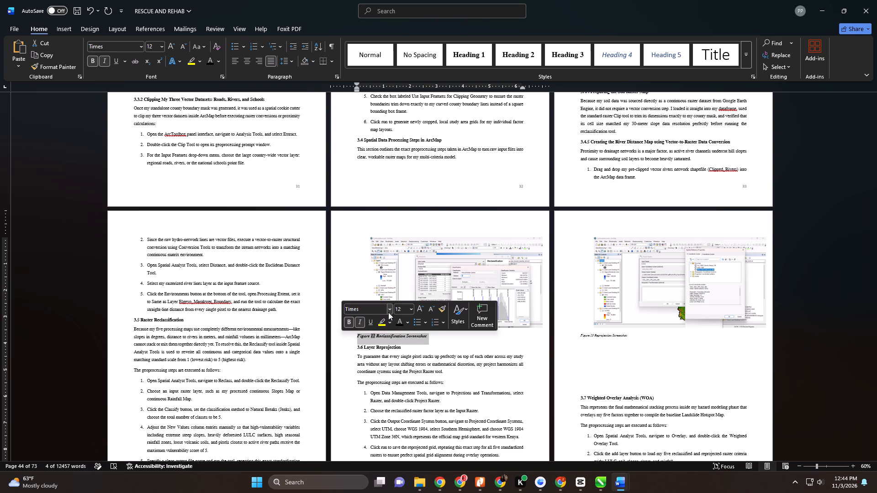
click(388, 312)
click(388, 312)
click(455, 347)
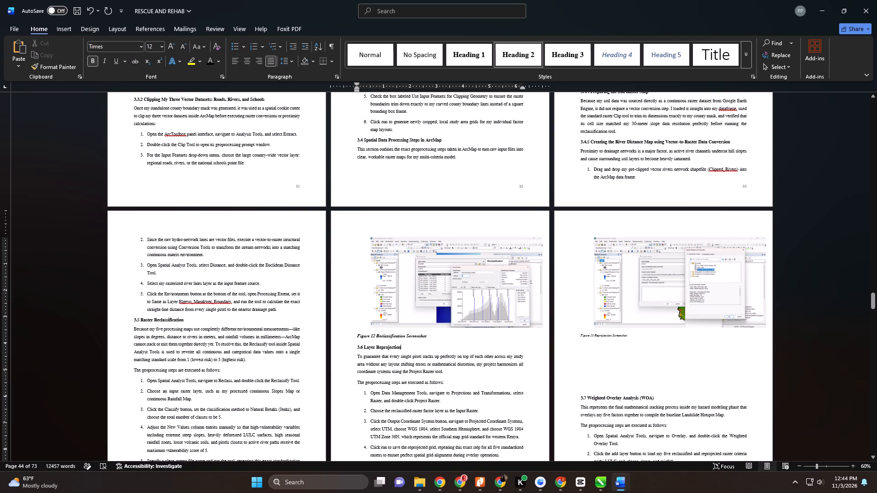
Format the Figure 13 Reprojection Screenshot caption as 12 pt, bold and black.
click(569, 337)
click(575, 322)
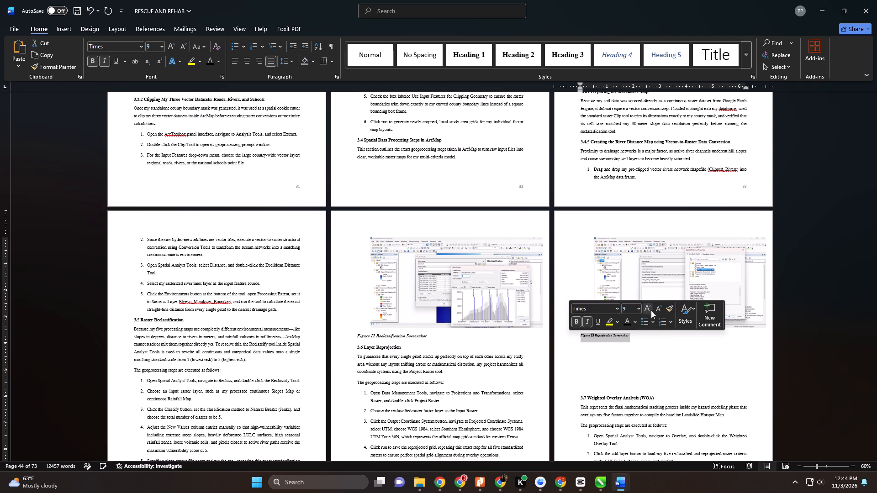
triple_click(650, 310)
click(629, 320)
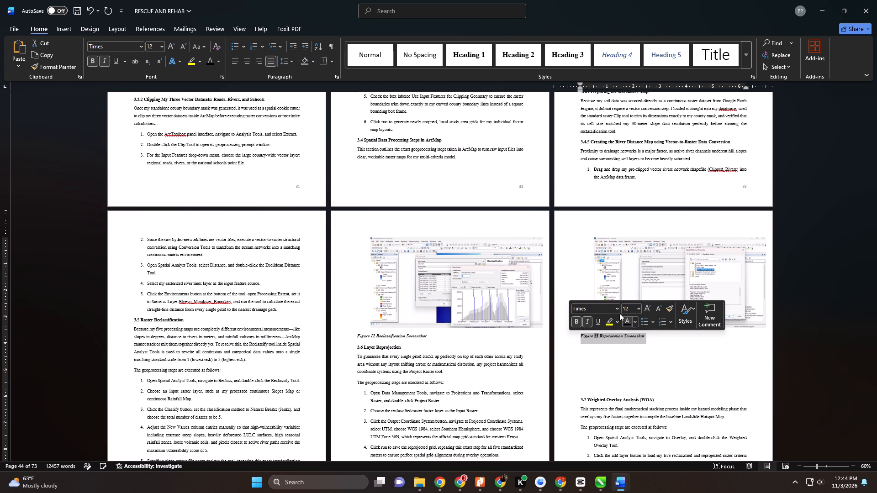
Delete the blank lines between the Figure 13 caption and the 3.7 Weighted Overlay Analysis (WOA) heading.
click(577, 358)
drag(582, 352, 602, 387)
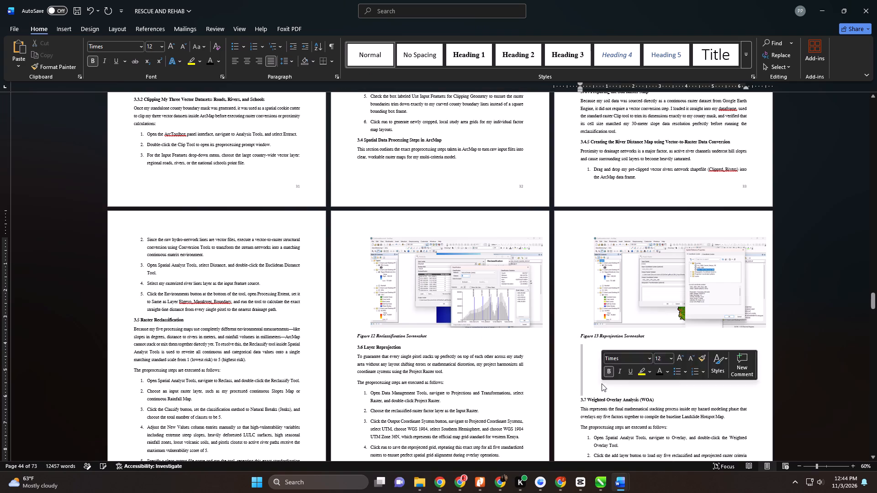
key(Delete)
Format the Figure 14 Weighted Overlay Analysis Screenshot caption as 12 pt and bold.
scroll(597, 370, down, 6)
scroll(584, 309, up, 1)
scroll(584, 309, down, 11)
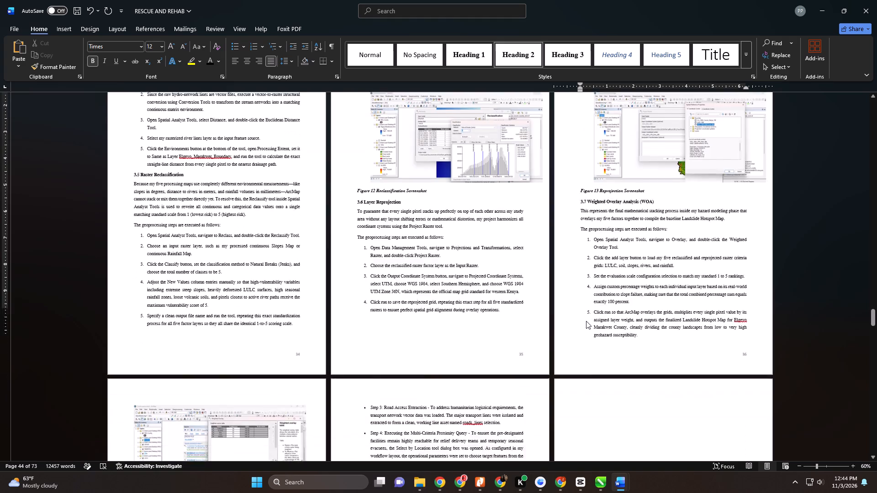
scroll(584, 321, up, 1)
scroll(582, 322, down, 1)
scroll(532, 339, down, 8)
scroll(280, 342, up, 1)
scroll(278, 344, down, 1)
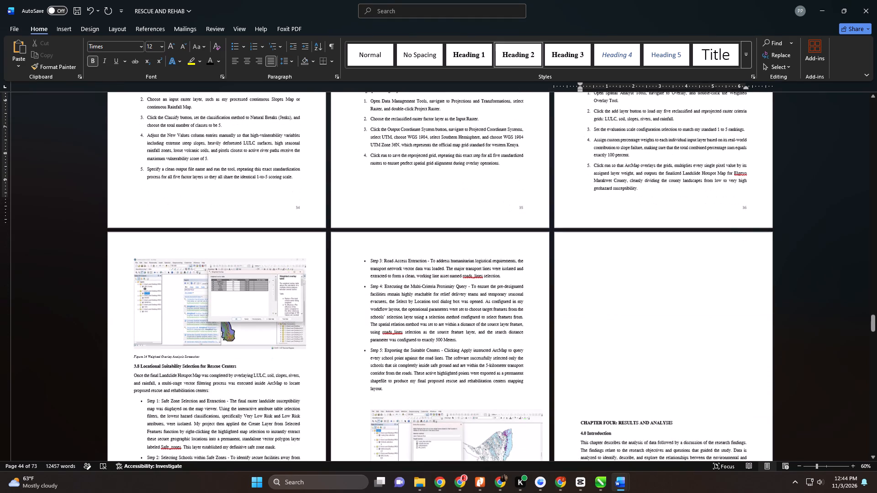
click(119, 353)
click(127, 337)
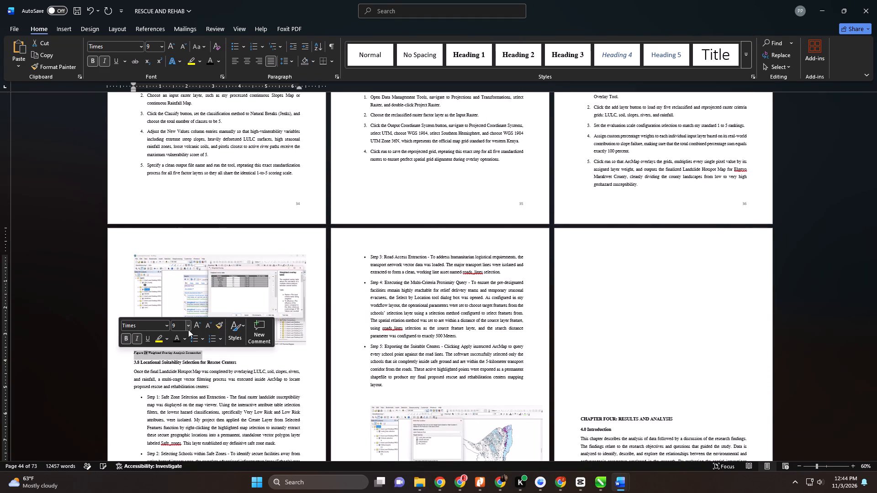
triple_click(196, 327)
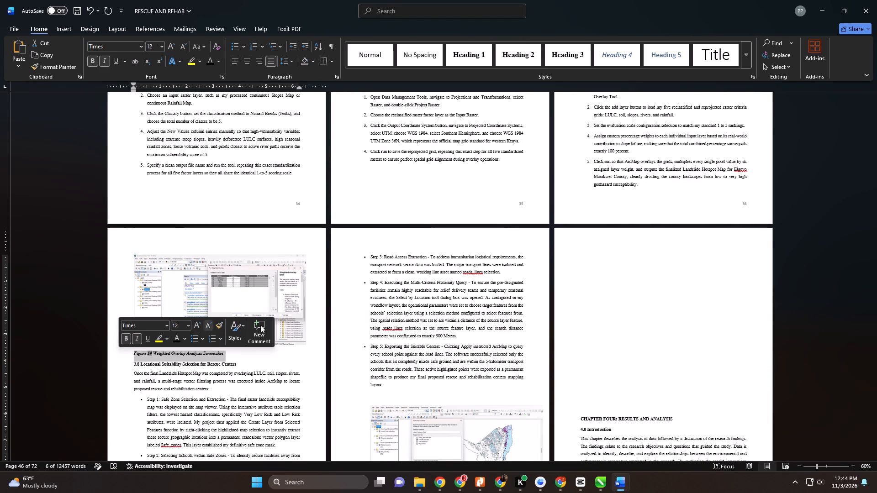
Insert a page break after the 3.4.4 Soil Raster Map paragraph and remove the leftover blank line before the 3.4.5 heading.
scroll(281, 320, up, 13)
scroll(288, 319, down, 1)
scroll(288, 319, up, 3)
scroll(290, 319, down, 1)
scroll(290, 319, up, 1)
scroll(290, 319, down, 1)
scroll(291, 319, up, 1)
scroll(291, 319, down, 1)
scroll(291, 319, up, 1)
scroll(291, 319, down, 1)
scroll(291, 319, up, 5)
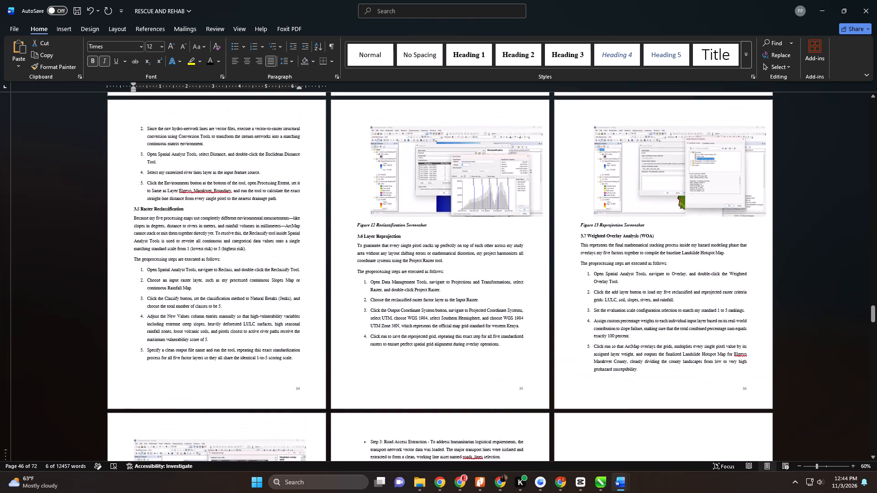
scroll(292, 318, up, 4)
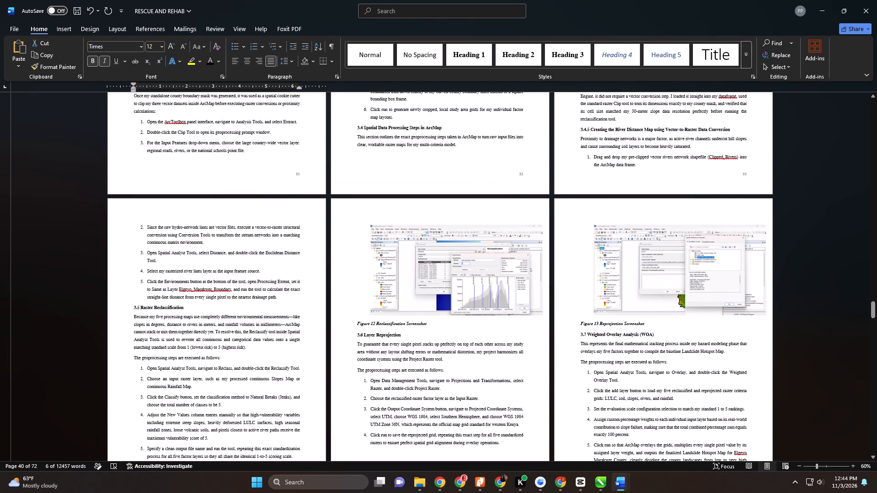
scroll(153, 354, down, 2)
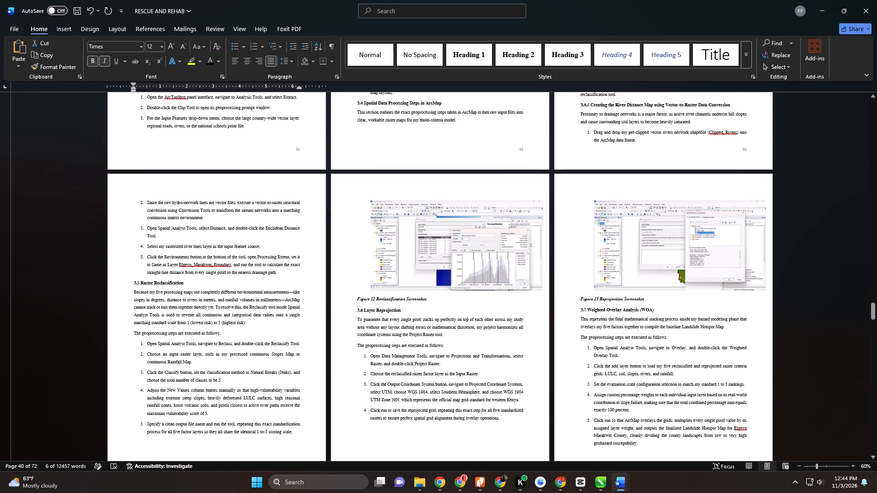
scroll(190, 343, down, 1)
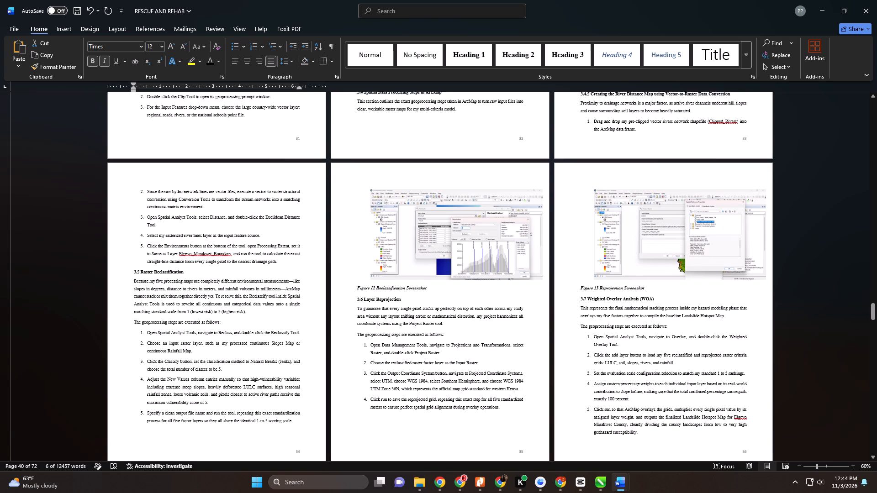
scroll(190, 343, down, 1)
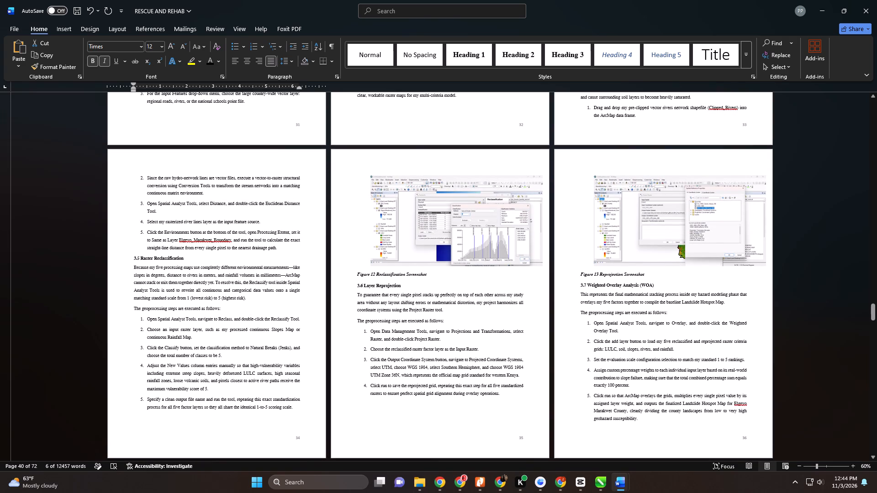
scroll(190, 338, up, 5)
scroll(191, 338, down, 1)
scroll(193, 338, up, 4)
scroll(194, 338, down, 1)
scroll(195, 339, up, 2)
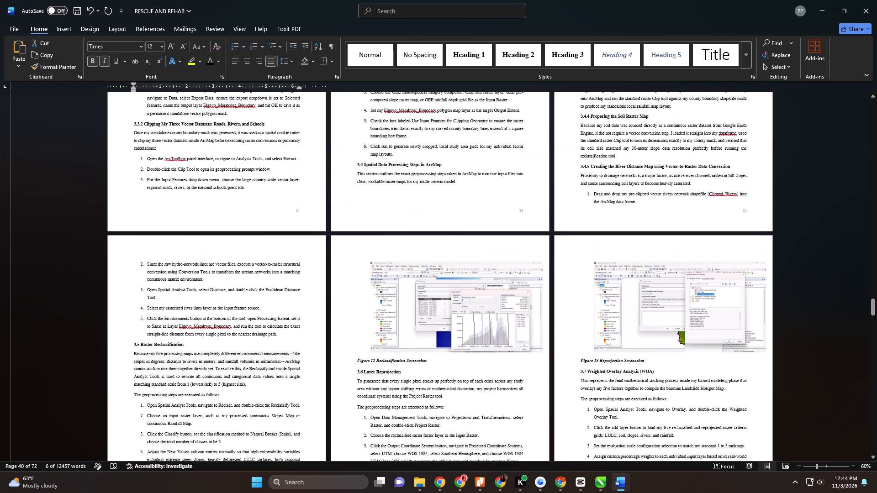
click(621, 180)
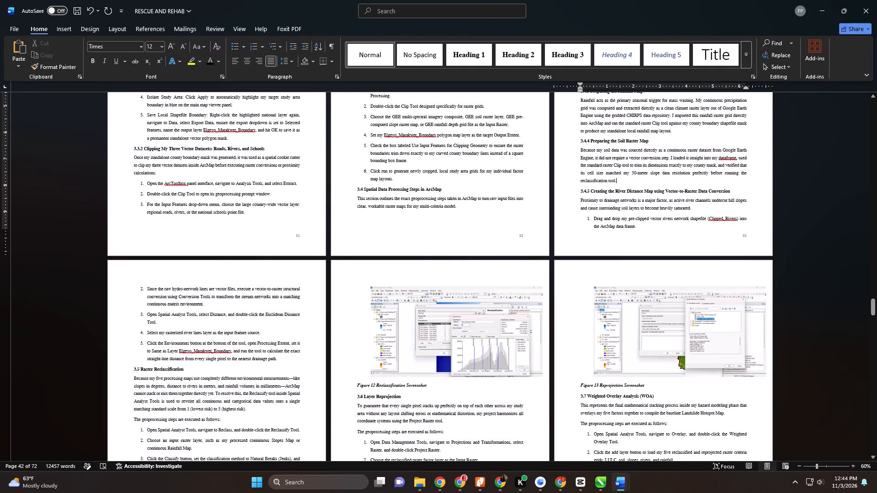
key(ctrl+Return)
scroll(295, 255, down, 2)
scroll(282, 255, up, 1)
scroll(275, 256, down, 1)
scroll(270, 256, up, 1)
key(Delete)
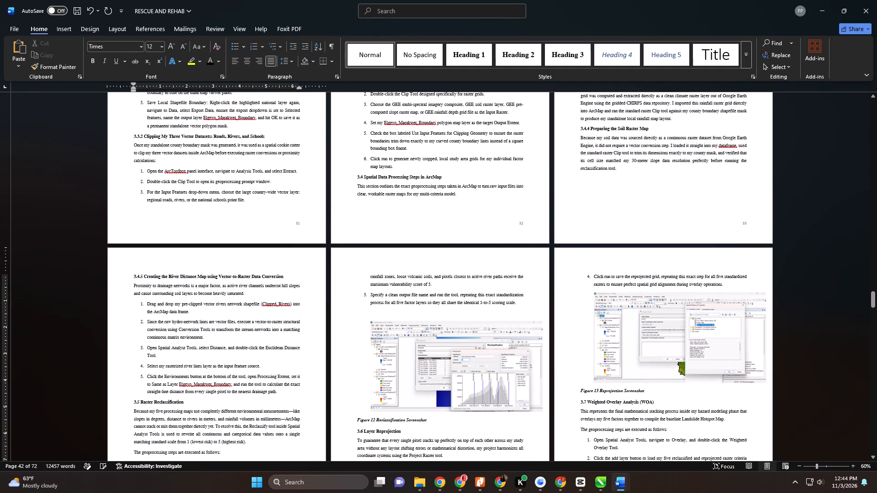
Check the page flow from section 3.4.5 through section 3.7, including the placement of the Figure 12 and Figure 13 screenshots.
scroll(312, 253, down, 3)
scroll(312, 255, up, 1)
scroll(312, 255, down, 3)
scroll(307, 262, up, 1)
scroll(307, 262, down, 1)
scroll(307, 262, up, 1)
scroll(307, 262, down, 5)
scroll(307, 262, up, 1)
scroll(307, 262, down, 1)
scroll(307, 262, up, 1)
scroll(307, 262, down, 1)
scroll(307, 262, up, 1)
scroll(307, 262, down, 1)
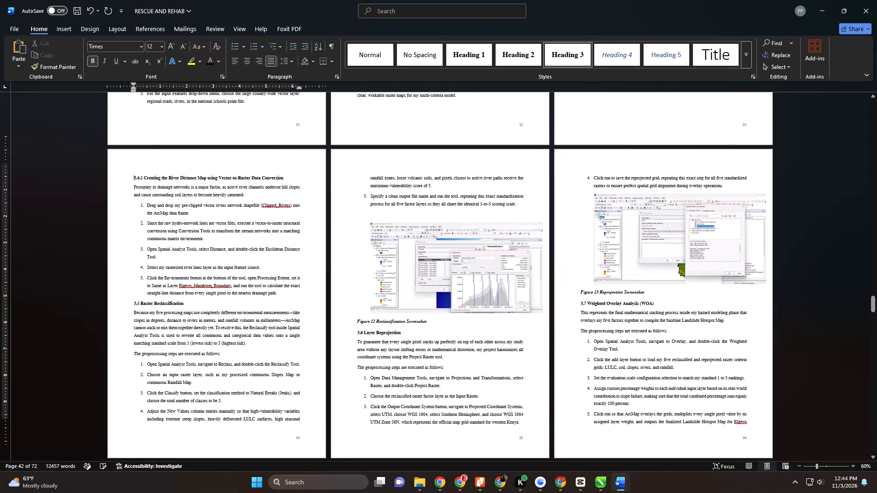
click(467, 238)
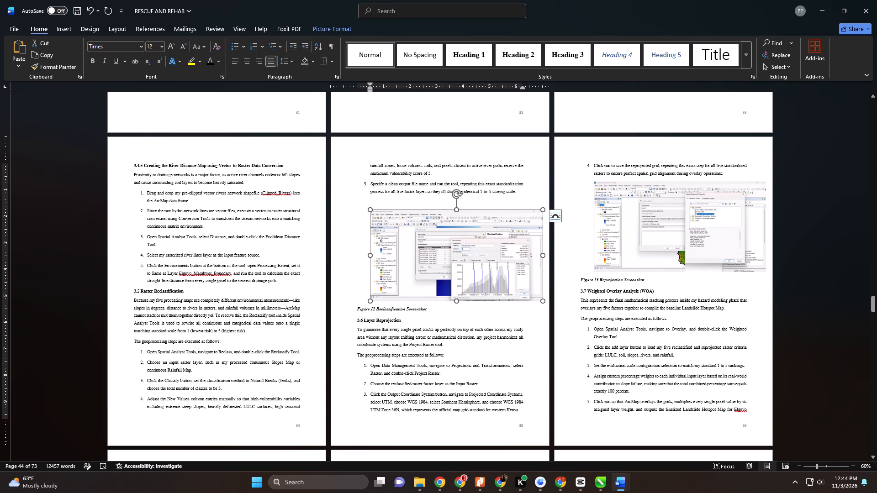
scroll(464, 238, down, 9)
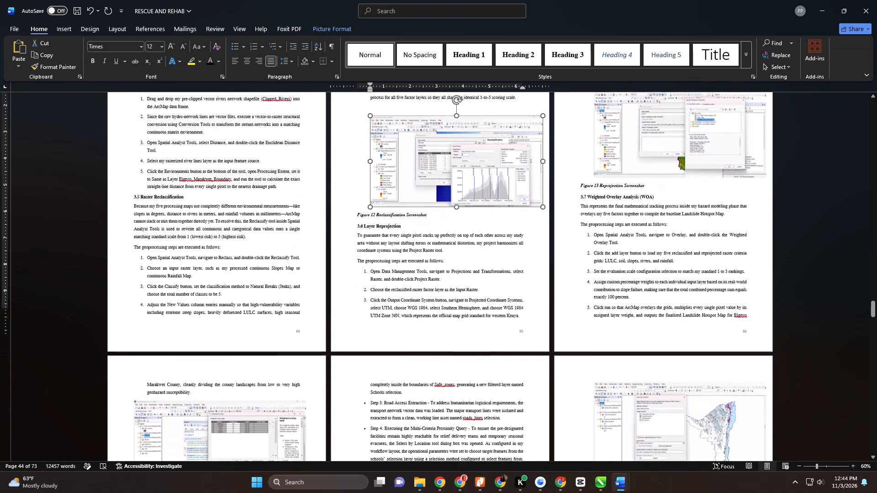
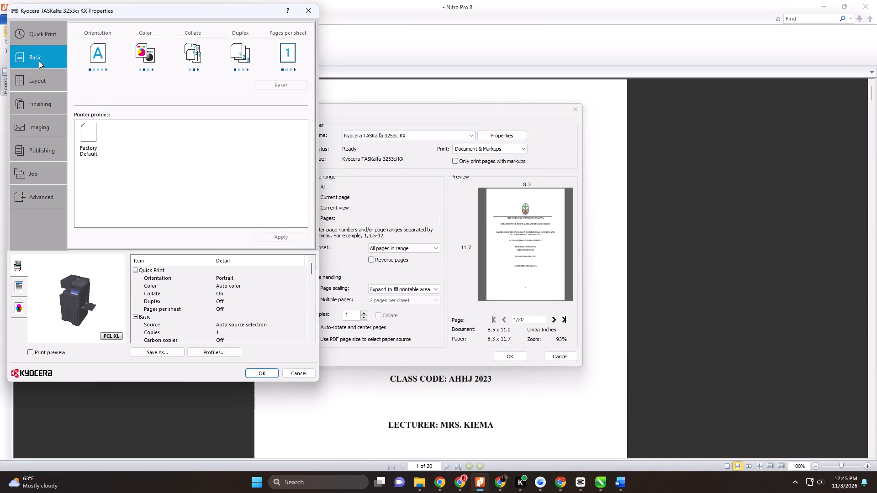
Set the Kyocera TASKalfa 3253ci KX colour mode to black and print all pages of the Accommodation Management II assignment.
click(257, 209)
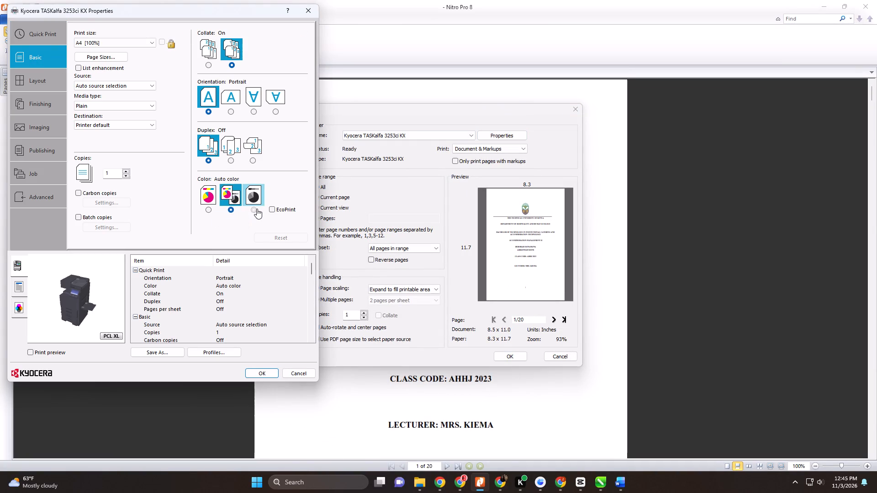
click(259, 374)
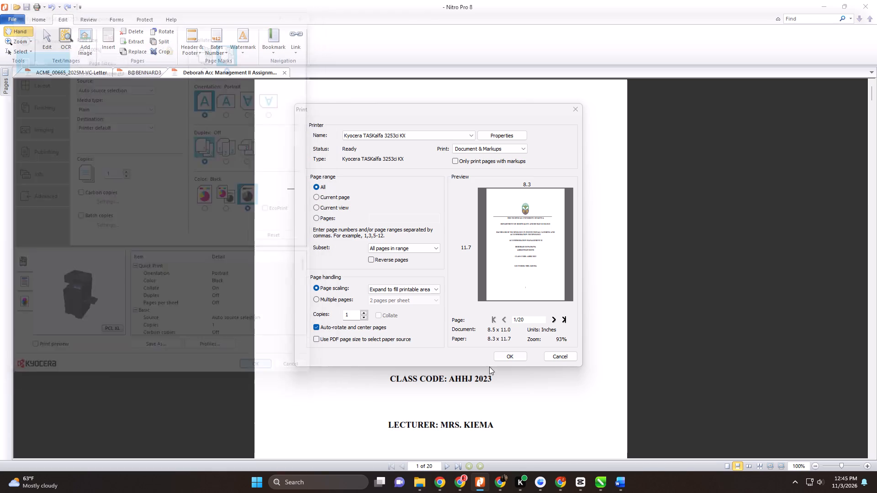
click(527, 358)
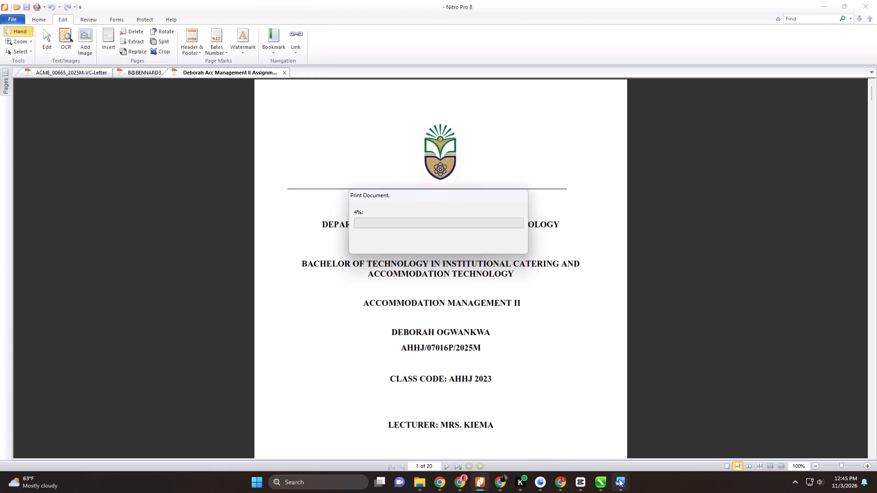
Switch to the RESCUE AND REHAB document in Word and format the Figure 15 Selecting Schools caption as 12 pt and bold.
click(619, 479)
click(777, 428)
scroll(476, 328, down, 1)
scroll(476, 328, up, 1)
scroll(476, 328, down, 1)
scroll(476, 328, up, 1)
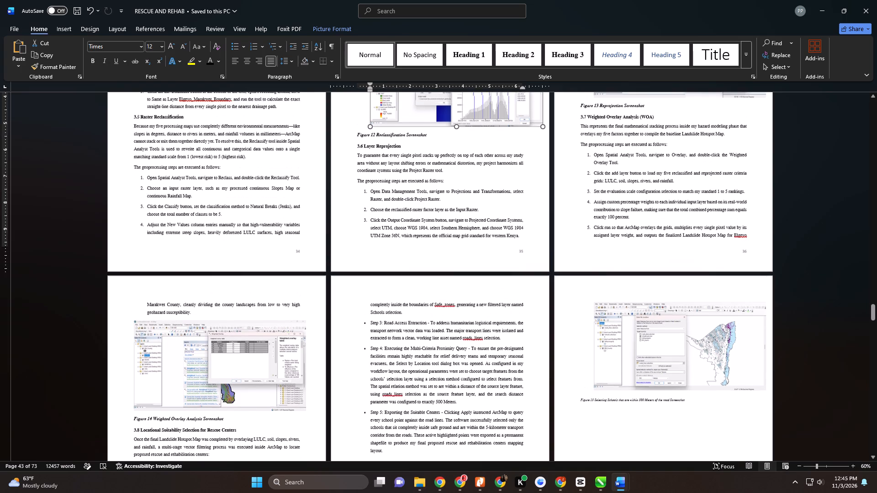
scroll(476, 328, down, 3)
scroll(476, 328, up, 1)
scroll(476, 328, down, 1)
scroll(476, 328, up, 1)
scroll(476, 328, down, 5)
scroll(476, 329, up, 1)
scroll(476, 329, down, 1)
scroll(476, 329, up, 1)
scroll(476, 329, down, 5)
scroll(476, 329, up, 1)
scroll(476, 329, down, 1)
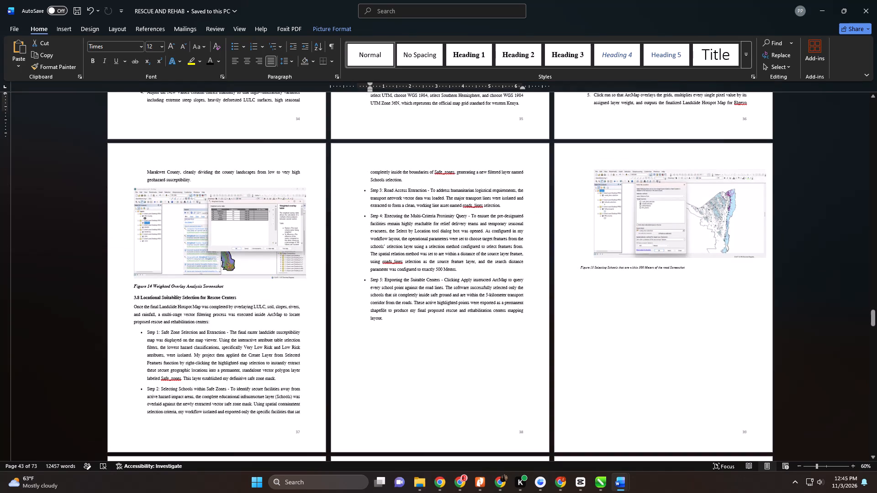
scroll(476, 329, up, 1)
scroll(476, 329, down, 1)
click(564, 267)
click(570, 255)
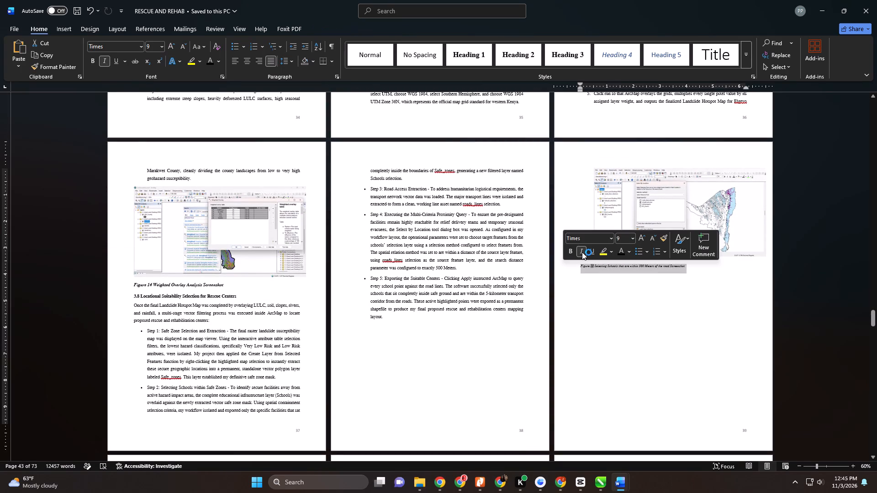
triple_click(637, 240)
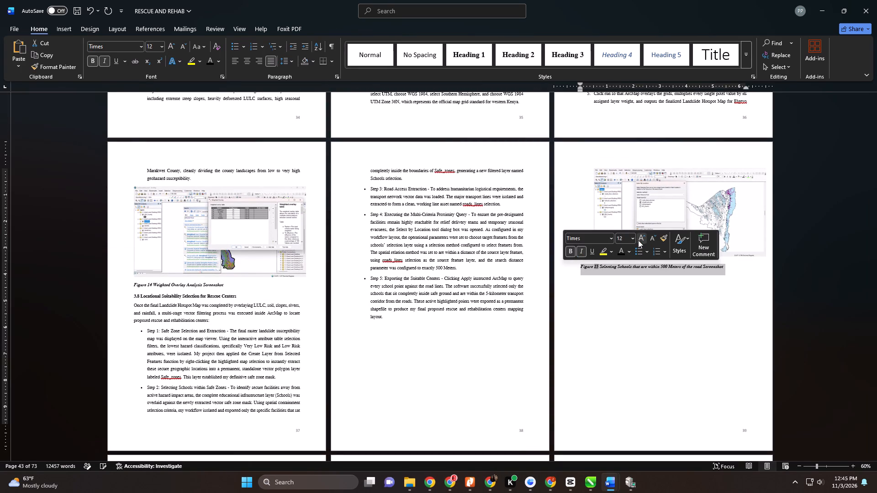
click(618, 249)
Split the Chapter Four heading into two lines, CHAPTER FOUR and RESULTS AND ANALYSIS, removing the colon.
scroll(612, 320, down, 7)
scroll(612, 320, up, 1)
scroll(612, 320, down, 1)
scroll(612, 320, up, 1)
scroll(612, 320, down, 1)
scroll(610, 319, up, 1)
scroll(610, 319, down, 1)
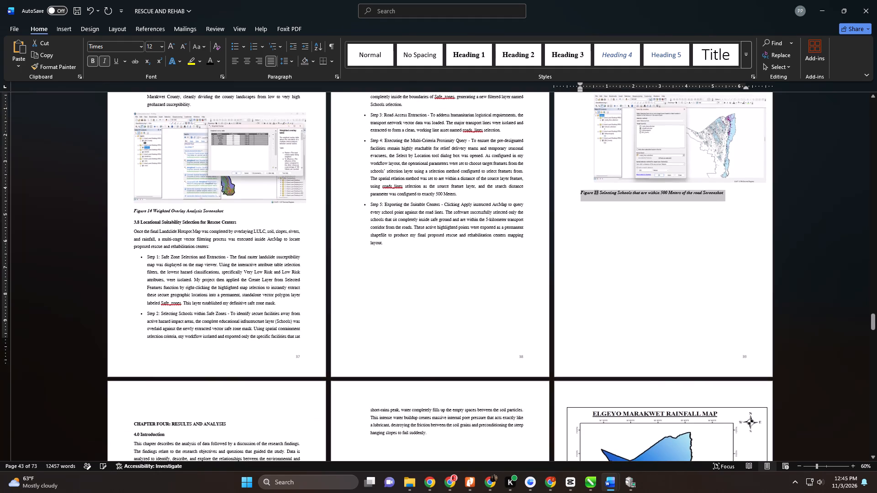
scroll(610, 319, up, 1)
scroll(610, 319, down, 1)
scroll(610, 319, up, 1)
scroll(610, 319, down, 7)
scroll(603, 319, up, 1)
scroll(603, 319, down, 1)
scroll(388, 323, up, 6)
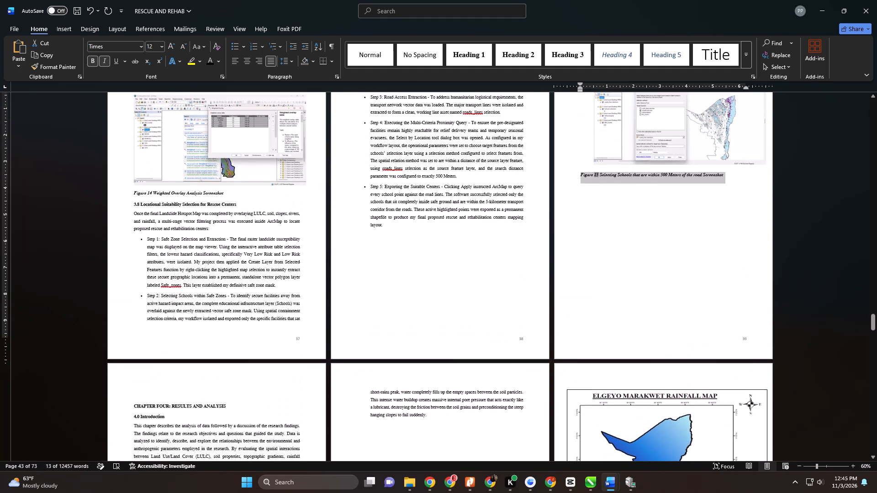
click(172, 412)
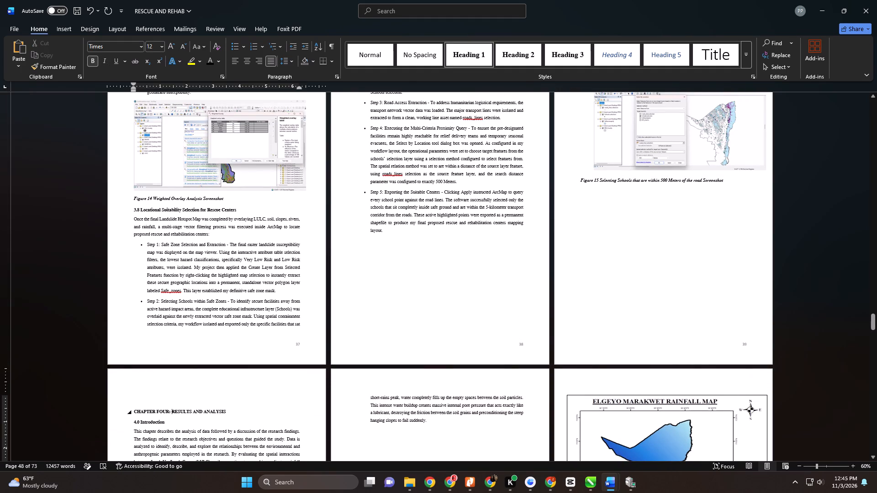
key(BackSpace)
key(BackSpace)
key(Return)
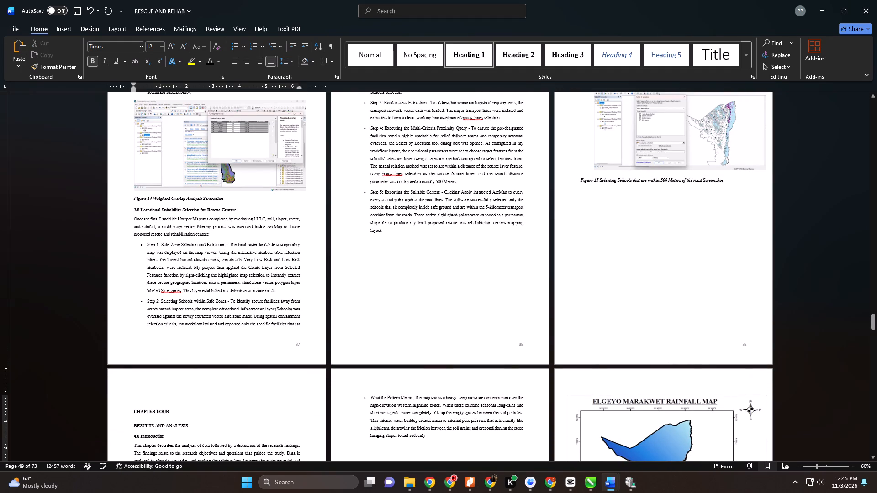
Apply the Heading 1 style to the CHAPTER FOUR and RESULTS AND ANALYSIS lines.
click(116, 414)
click(476, 56)
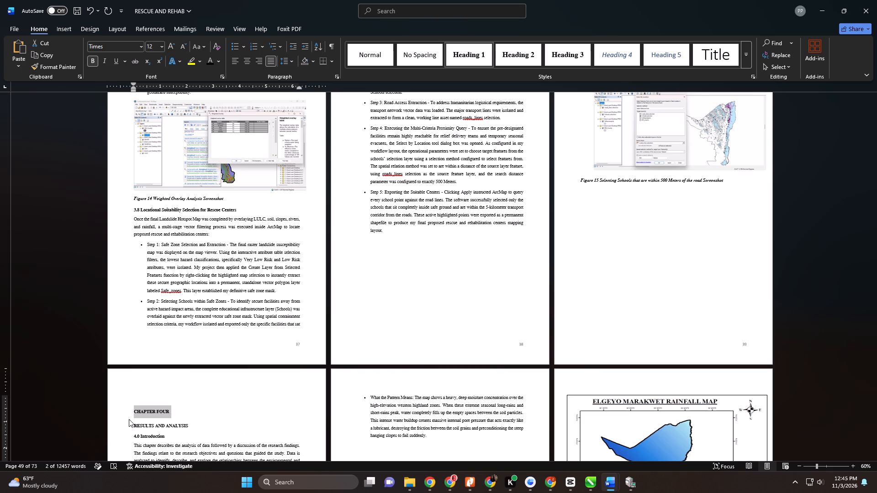
click(118, 422)
click(461, 52)
Delete the blank line above the CHAPTER FOUR heading.
scroll(365, 277, down, 5)
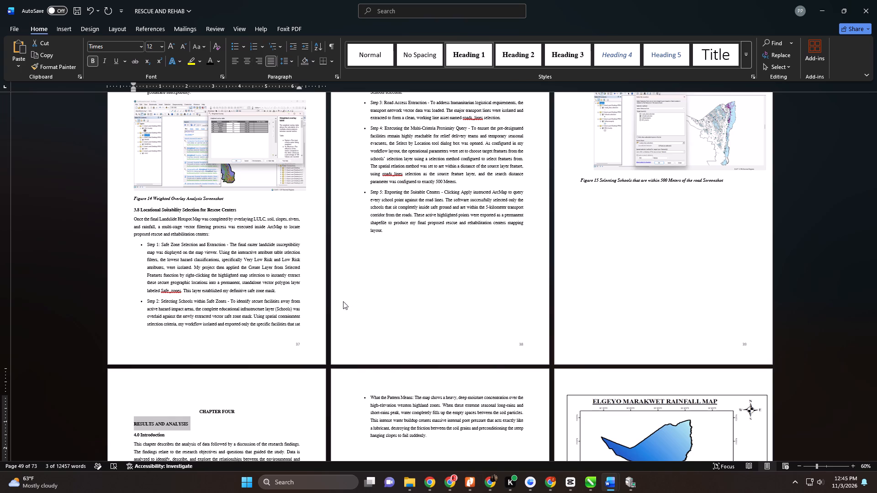
scroll(343, 301, down, 3)
scroll(293, 332, up, 1)
scroll(291, 335, down, 1)
scroll(290, 335, up, 1)
scroll(288, 334, down, 3)
scroll(286, 334, up, 1)
scroll(286, 334, down, 1)
scroll(286, 334, up, 1)
scroll(286, 334, down, 1)
scroll(286, 334, up, 1)
scroll(286, 334, down, 3)
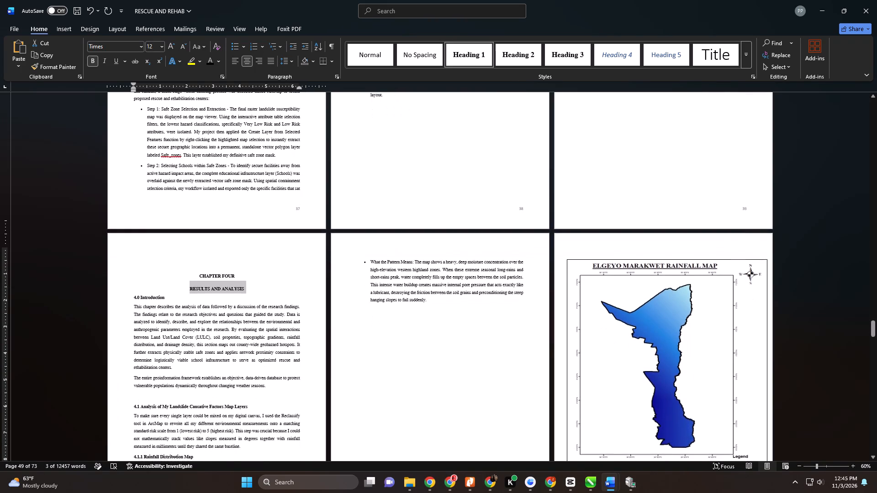
click(227, 233)
key(Delete)
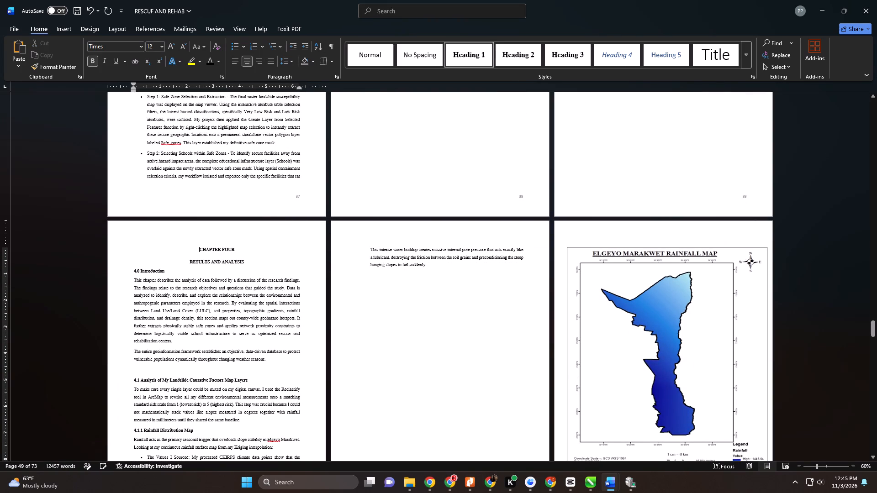
Delete the blank line before the 4.1 Analysis of My Landslide Causative Factors Map Layers heading, keeping the heading number intact.
scroll(242, 243, up, 1)
scroll(252, 255, down, 5)
scroll(252, 258, up, 1)
scroll(252, 258, down, 8)
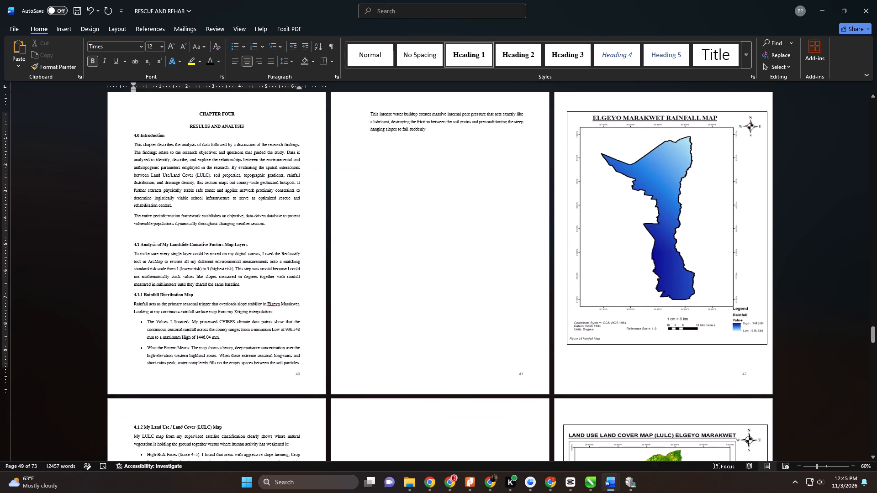
click(160, 233)
key(Delete)
key(Delete)
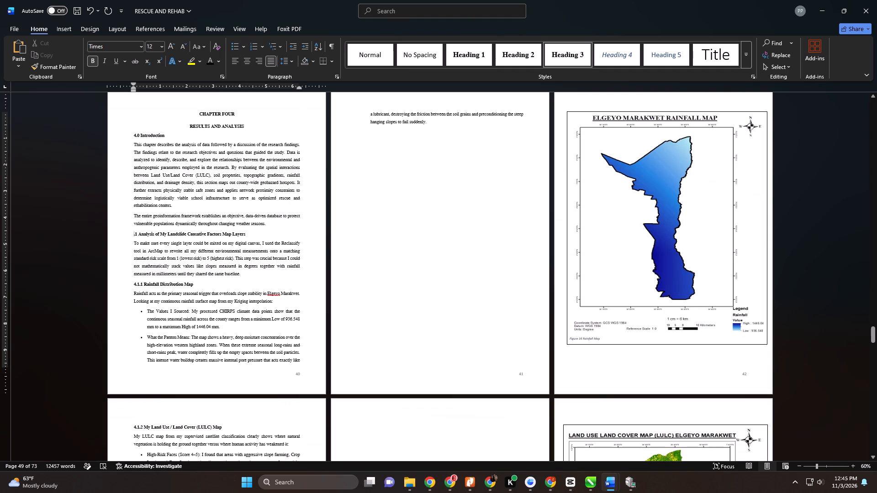
key(ctrl+z)
key(ctrl+z)
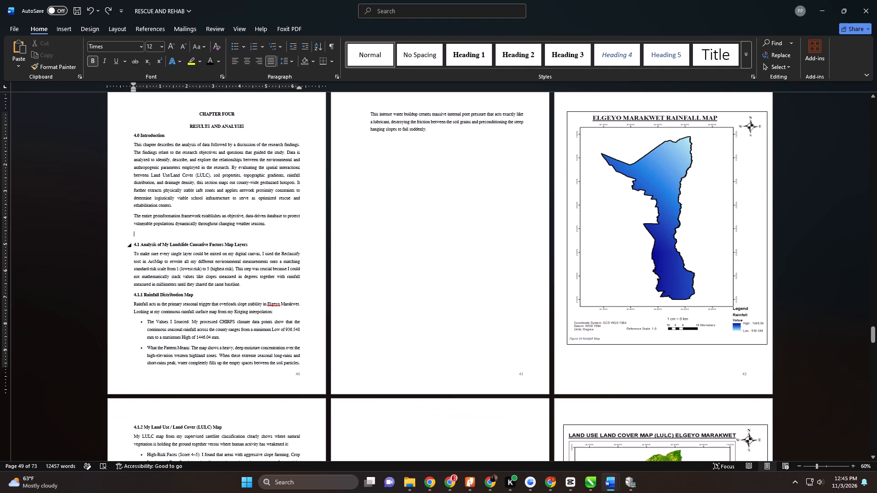
key(Delete)
Shrink the text box framing the Elgeyo Marakwet Rainfall Map so it takes up less of the page.
scroll(559, 165, down, 1)
scroll(549, 166, up, 1)
scroll(547, 168, down, 1)
scroll(546, 168, up, 1)
scroll(591, 189, down, 1)
scroll(591, 189, up, 1)
scroll(591, 189, down, 1)
scroll(591, 189, up, 1)
scroll(595, 191, down, 8)
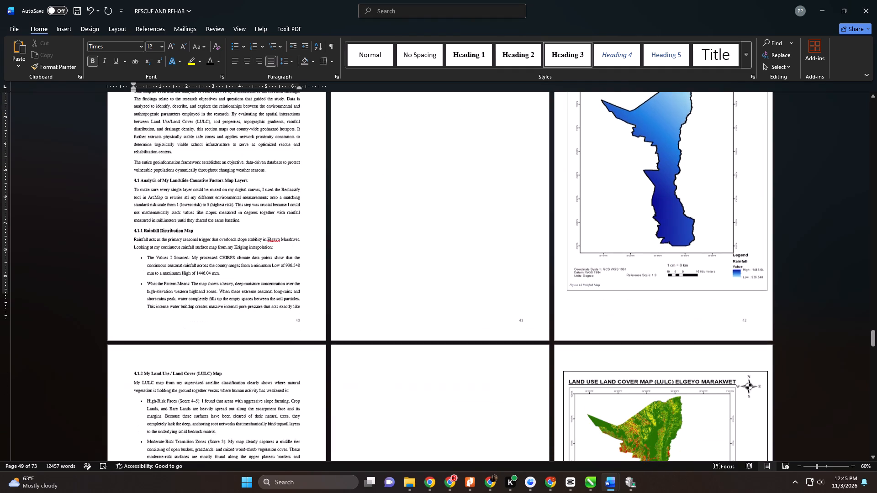
click(707, 120)
scroll(706, 123, up, 4)
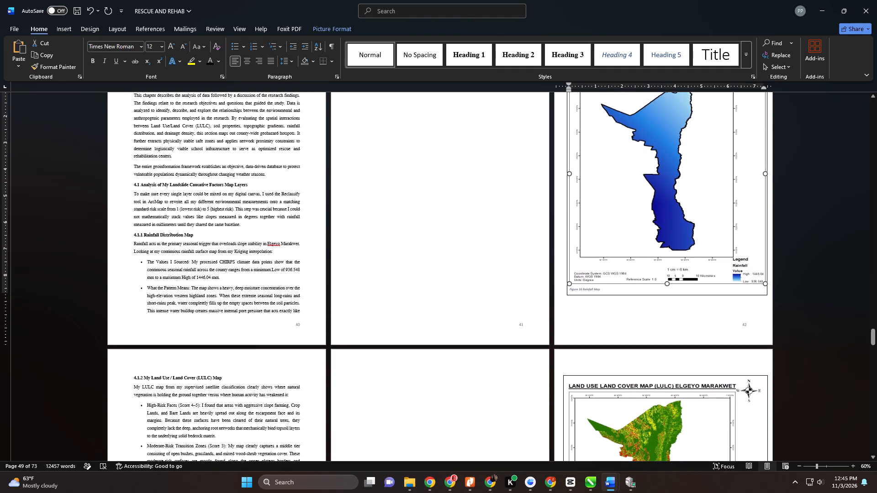
scroll(706, 123, up, 2)
scroll(706, 123, down, 1)
scroll(706, 123, up, 1)
scroll(706, 123, down, 1)
scroll(706, 123, up, 1)
scroll(706, 123, down, 1)
scroll(706, 123, up, 3)
scroll(588, 165, up, 4)
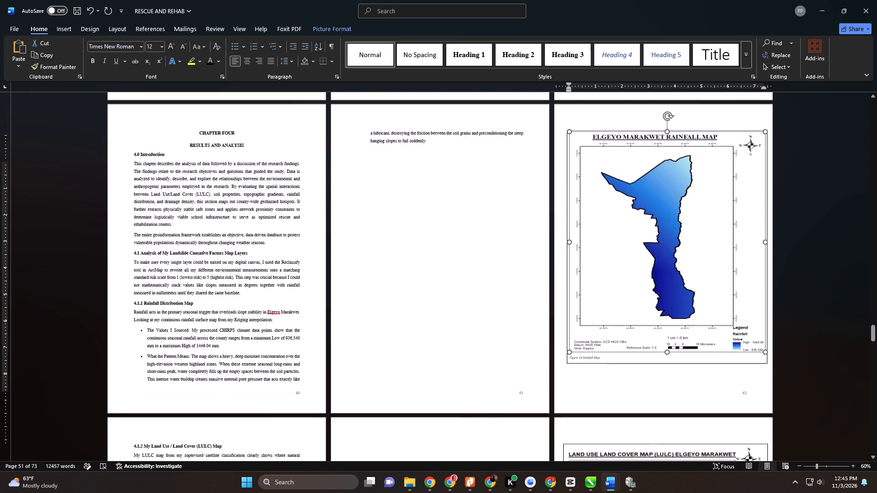
click(767, 393)
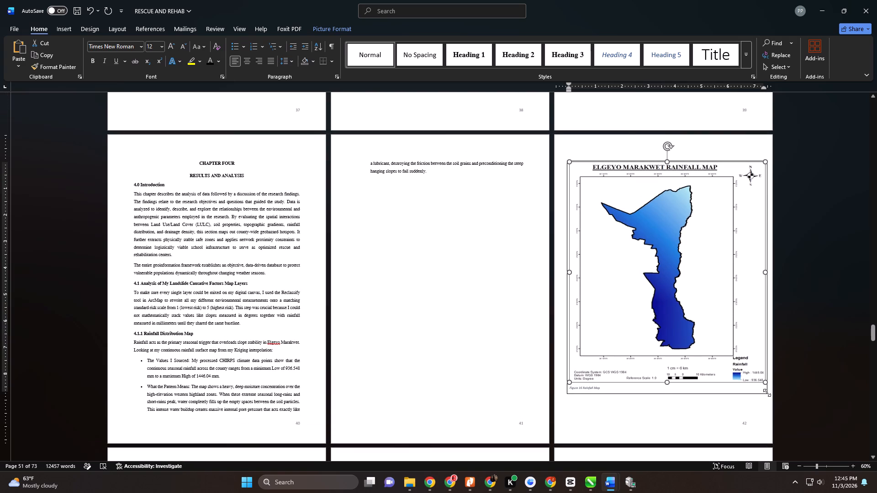
drag(767, 393, 745, 372)
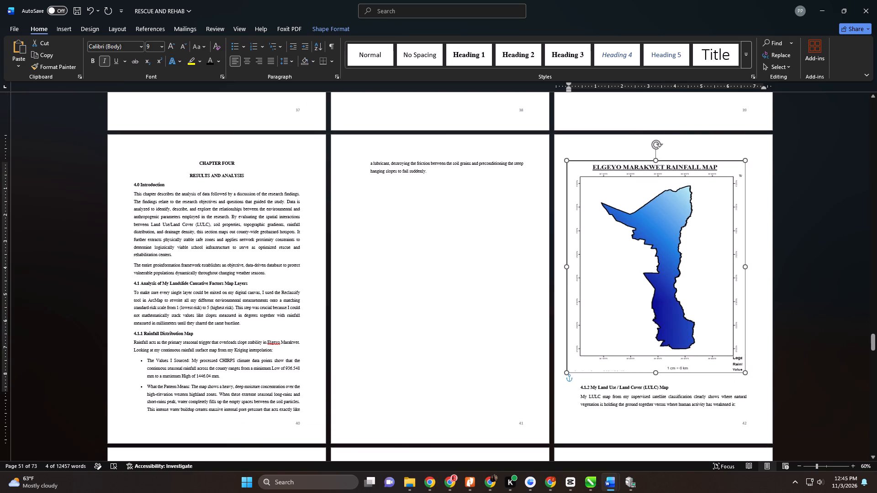
Scale down the rainfall map picture to fit inside its frame, including the north arrow, legend and Figure 16 caption.
click(711, 337)
click(490, 369)
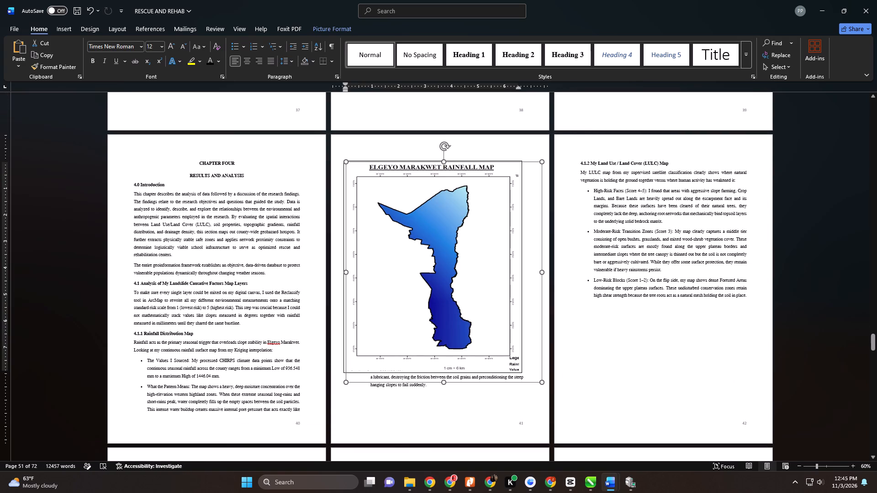
drag(539, 381, 546, 397)
click(546, 397)
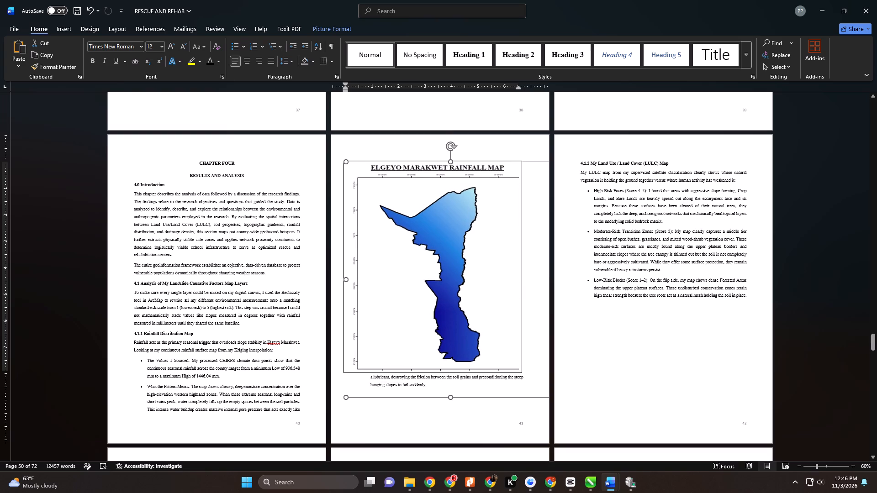
click(487, 324)
click(417, 338)
click(517, 382)
click(431, 335)
drag(349, 396, 367, 355)
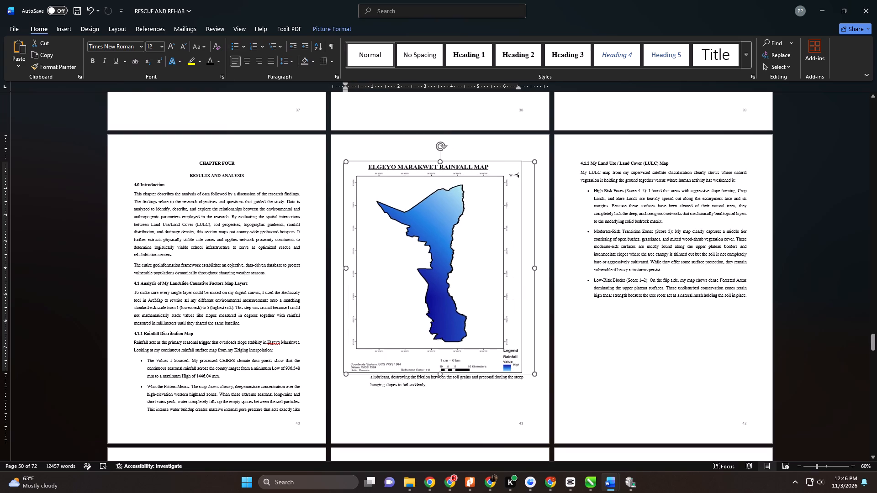
drag(367, 355, 383, 323)
Cut the text "a lubricant, destroying… to fail suddenly" below the rainfall map and paste it after "acts exactly like" in section 4.1.1.
click(367, 377)
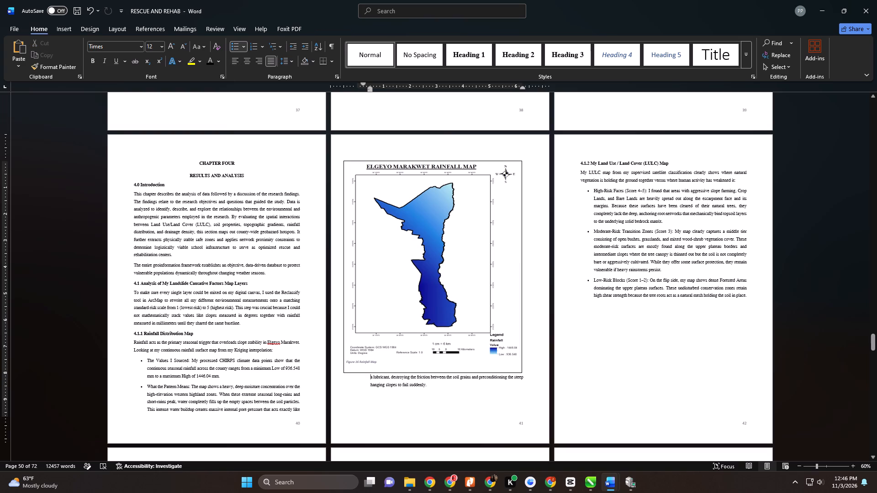
drag(433, 388, 376, 379)
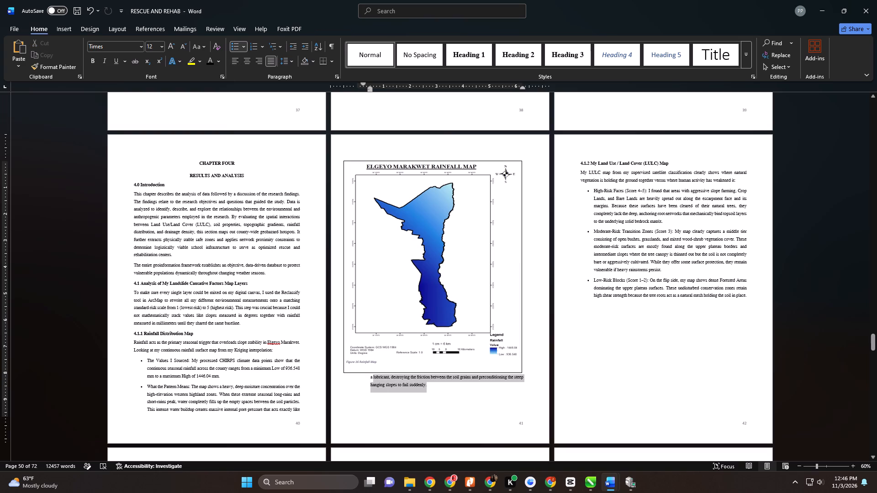
drag(376, 379, 369, 378)
right_click(377, 381)
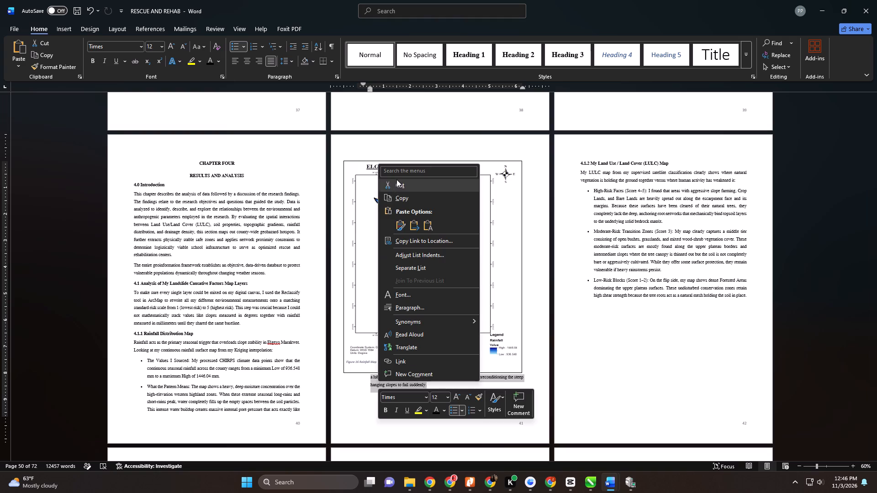
click(400, 182)
click(300, 410)
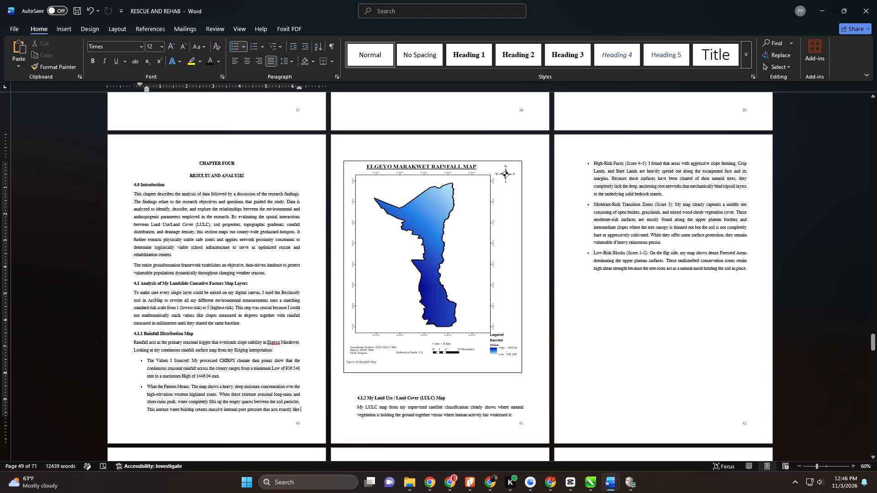
click(299, 409)
key(space)
key(ctrl+v)
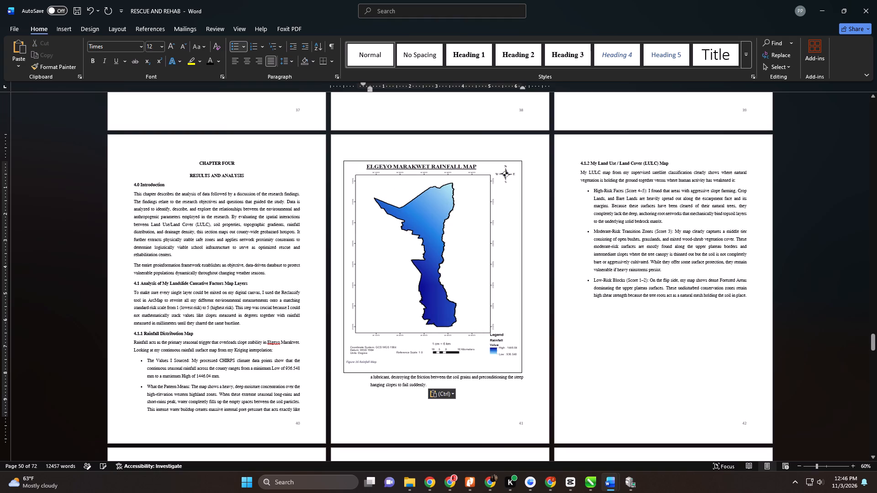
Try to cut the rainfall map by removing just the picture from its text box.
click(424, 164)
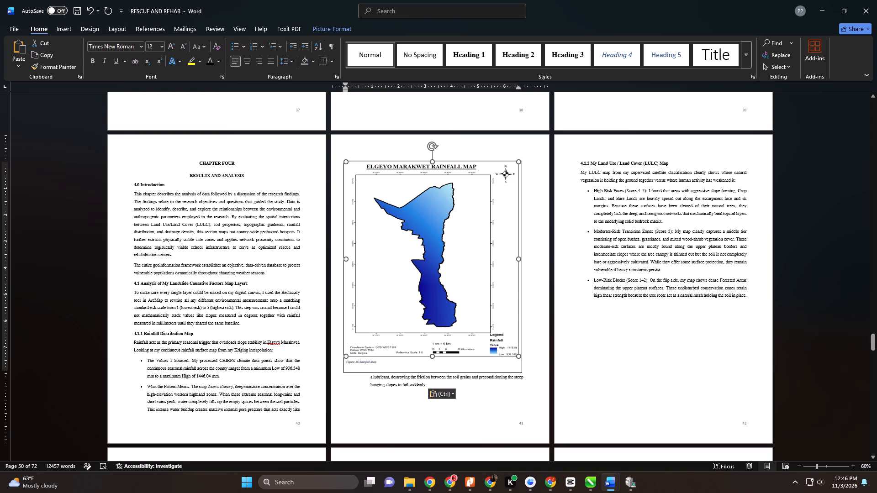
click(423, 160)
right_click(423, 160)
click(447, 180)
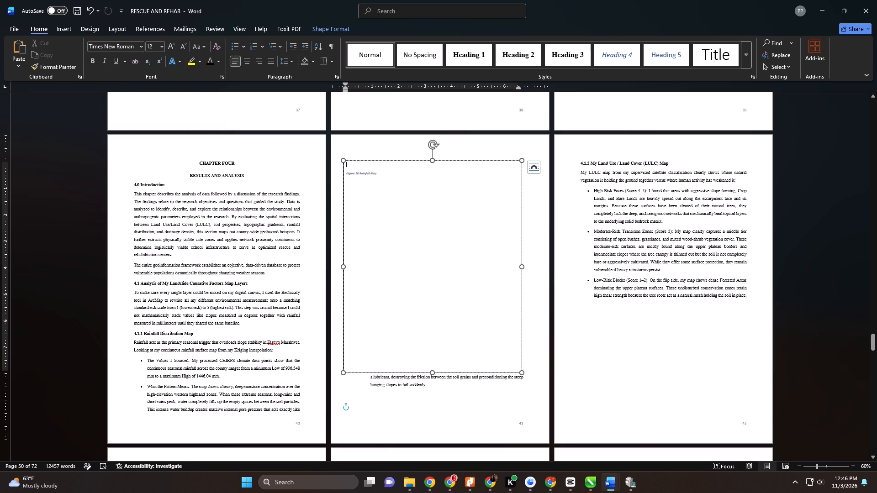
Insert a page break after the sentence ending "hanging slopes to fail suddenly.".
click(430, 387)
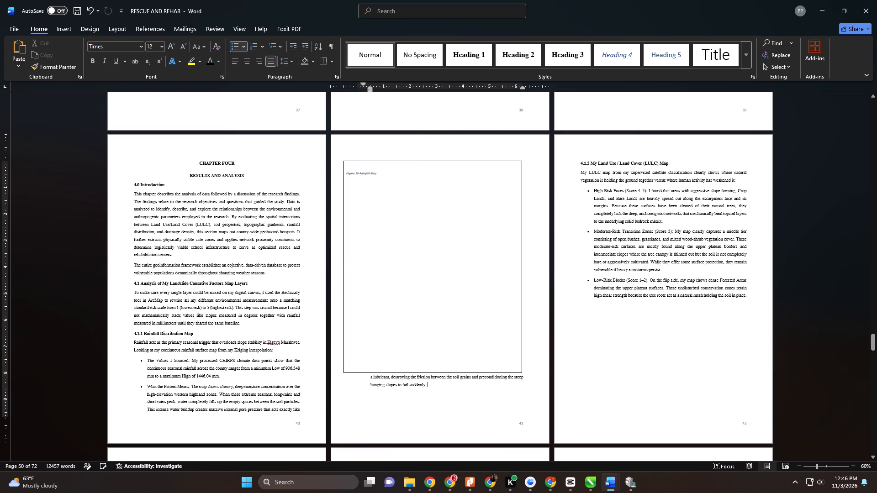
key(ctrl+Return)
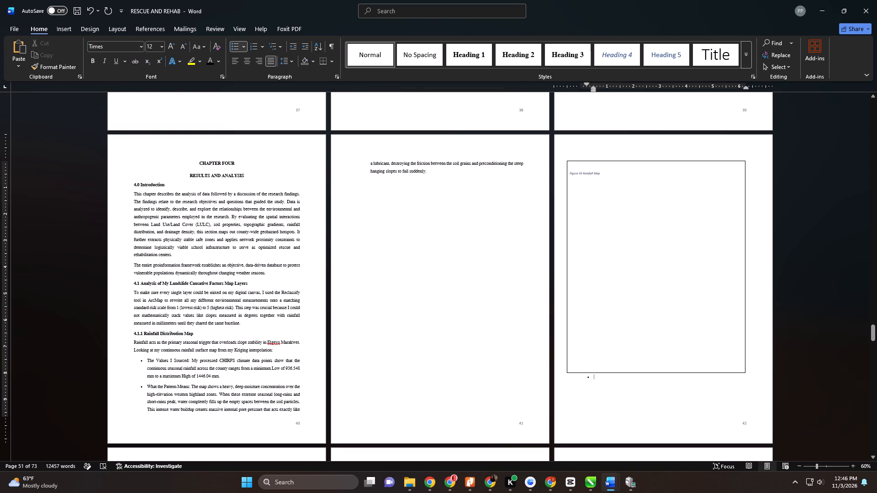
Examine how the pages from the rainfall map frame through section 4.1.2 and the LULC map are laid out.
scroll(440, 350, down, 2)
scroll(440, 350, up, 1)
scroll(440, 350, down, 1)
scroll(440, 350, up, 1)
scroll(440, 350, down, 1)
scroll(439, 348, up, 1)
scroll(439, 348, down, 7)
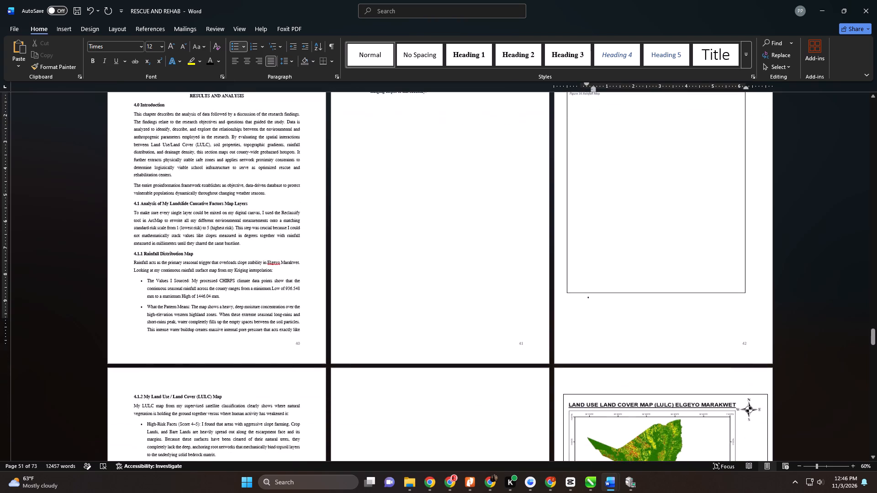
scroll(439, 348, down, 4)
scroll(439, 348, up, 1)
scroll(439, 348, down, 1)
scroll(439, 348, up, 1)
scroll(439, 347, down, 1)
scroll(439, 347, up, 1)
scroll(439, 347, down, 3)
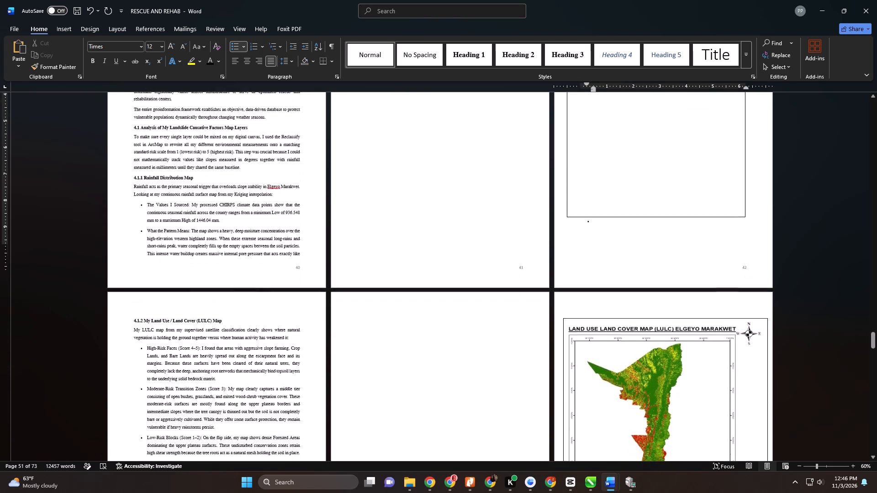
scroll(439, 347, up, 1)
scroll(439, 347, down, 1)
scroll(439, 347, up, 1)
scroll(439, 347, down, 3)
scroll(439, 347, up, 1)
scroll(439, 347, down, 4)
scroll(439, 347, up, 1)
scroll(439, 347, down, 1)
scroll(439, 347, up, 1)
scroll(439, 347, down, 6)
scroll(439, 347, up, 1)
scroll(439, 347, down, 1)
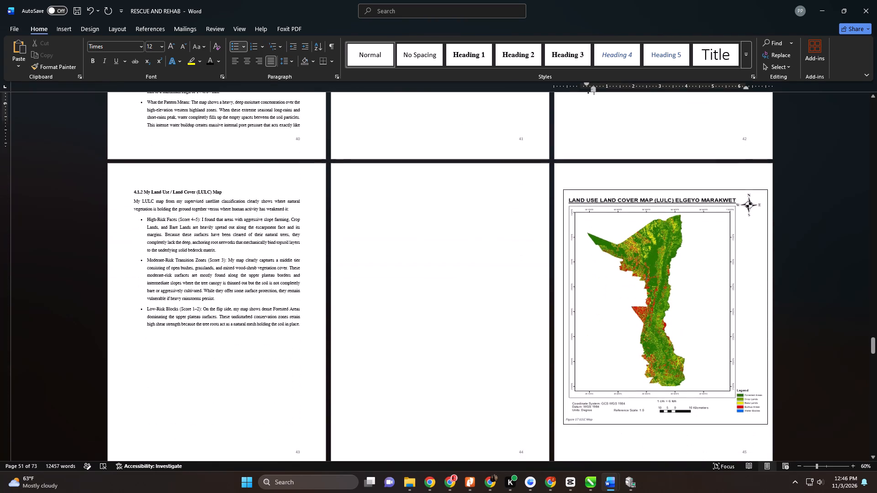
scroll(439, 347, down, 1)
scroll(439, 347, up, 1)
scroll(439, 347, down, 4)
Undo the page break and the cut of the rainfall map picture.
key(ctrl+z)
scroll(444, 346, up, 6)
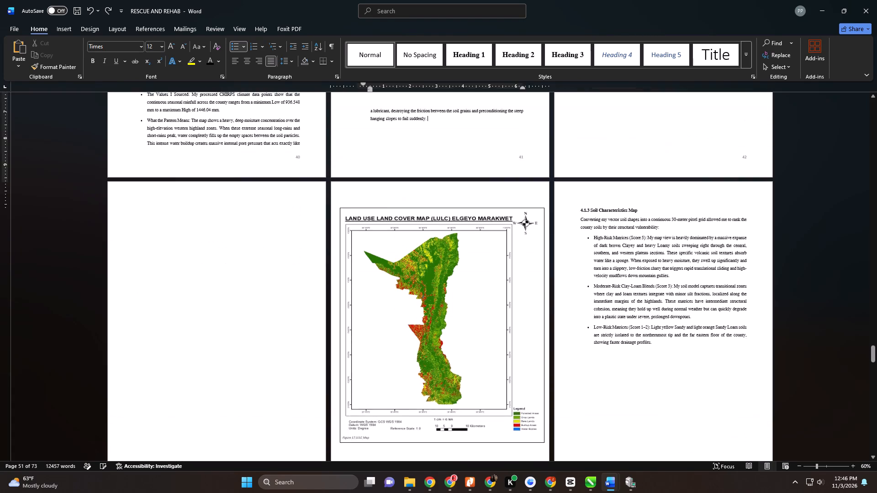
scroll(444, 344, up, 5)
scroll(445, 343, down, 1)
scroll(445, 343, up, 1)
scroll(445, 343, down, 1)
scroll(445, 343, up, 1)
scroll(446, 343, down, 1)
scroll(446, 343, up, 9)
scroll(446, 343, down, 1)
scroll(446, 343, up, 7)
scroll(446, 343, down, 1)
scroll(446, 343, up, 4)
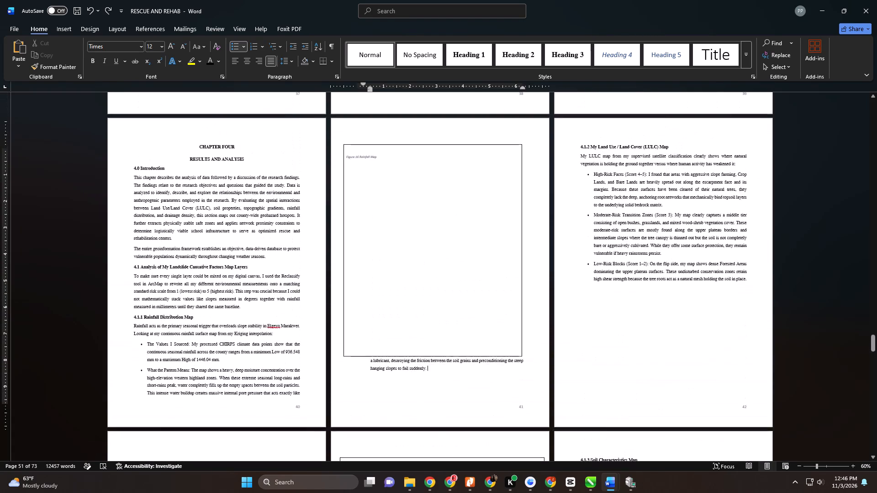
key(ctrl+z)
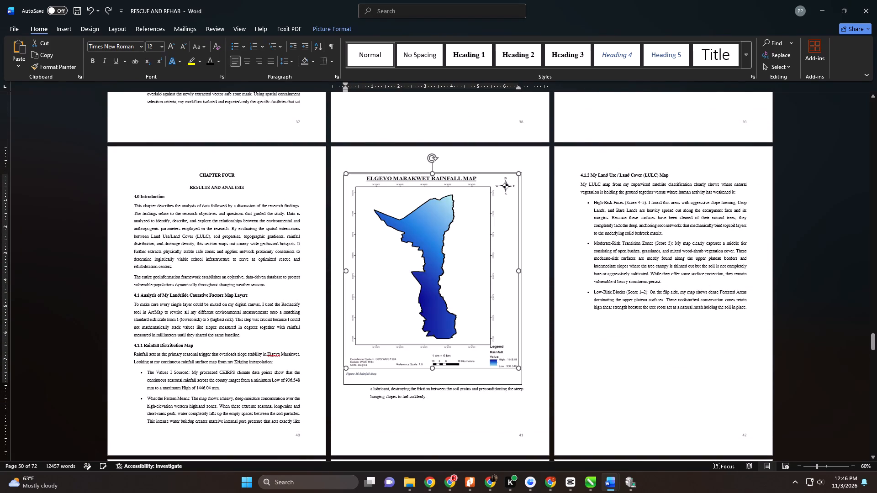
Cut the whole rainfall map text box with its caption and paste it on a new line below "hanging slopes to fail suddenly.".
click(528, 315)
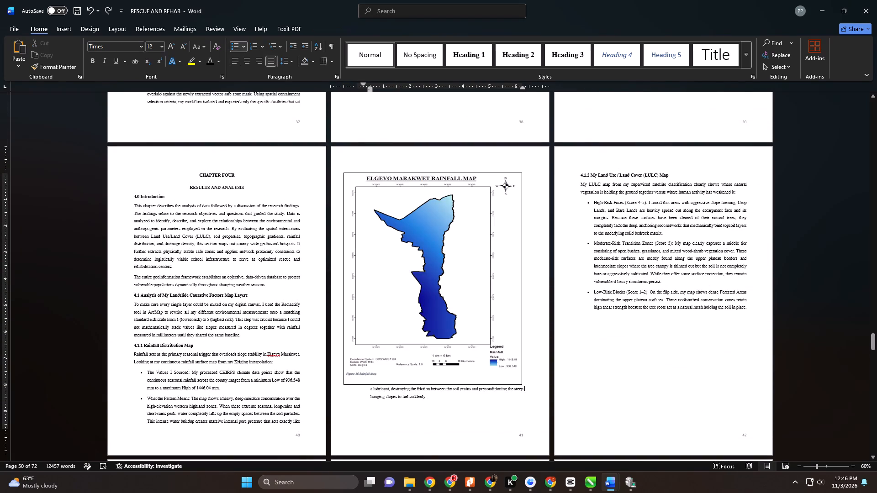
click(448, 395)
click(520, 384)
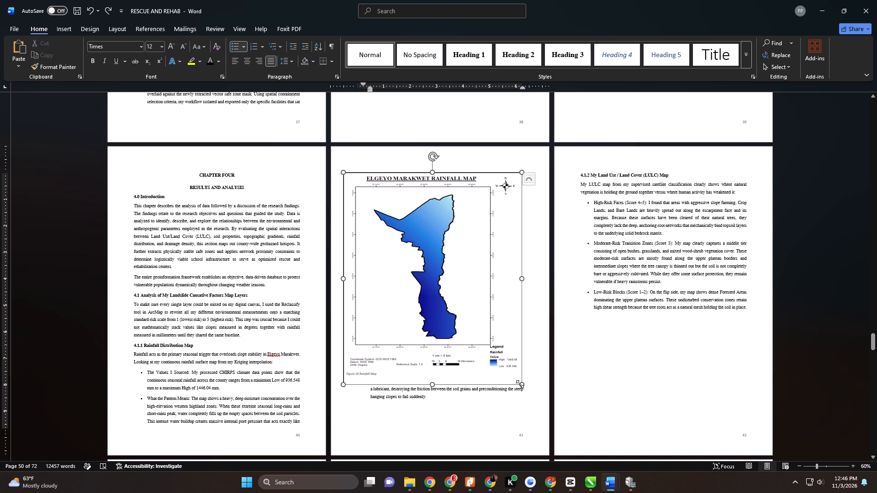
right_click(514, 383)
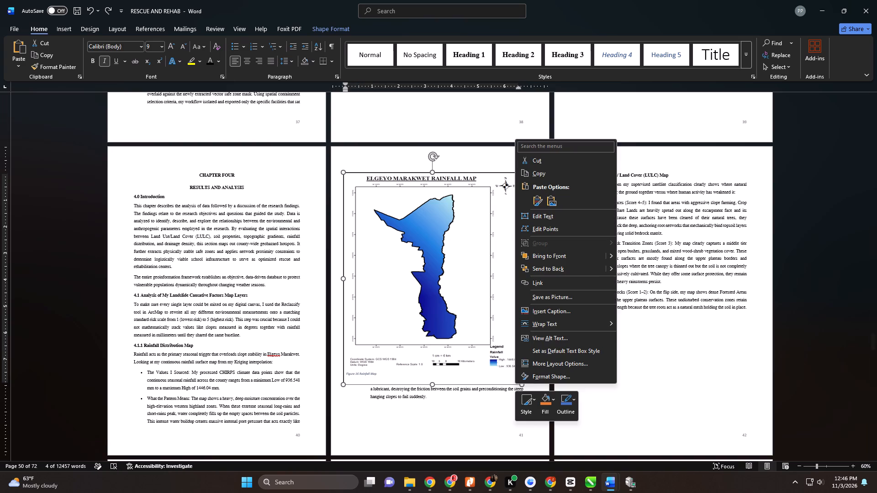
click(542, 158)
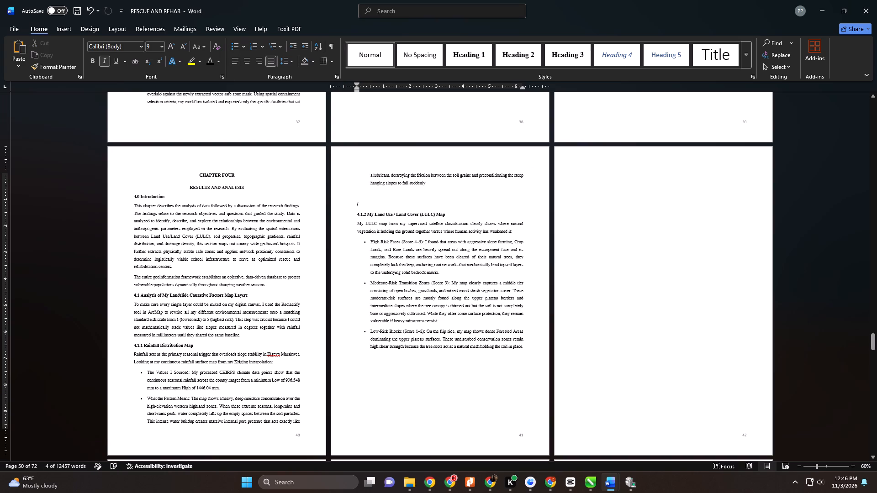
click(428, 183)
key(Return)
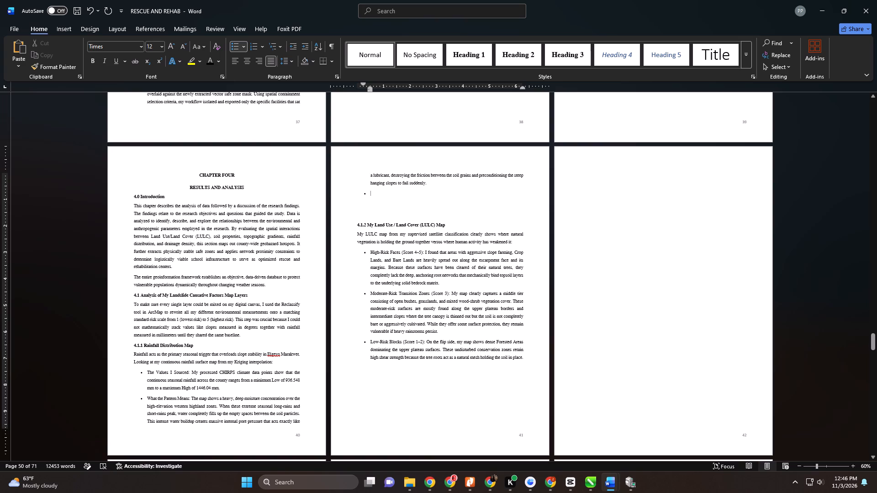
key(ctrl+v)
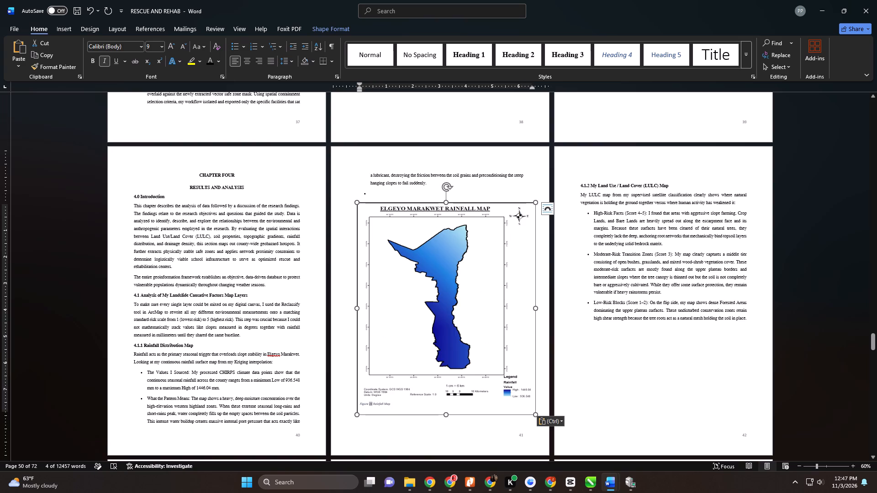
click(383, 195)
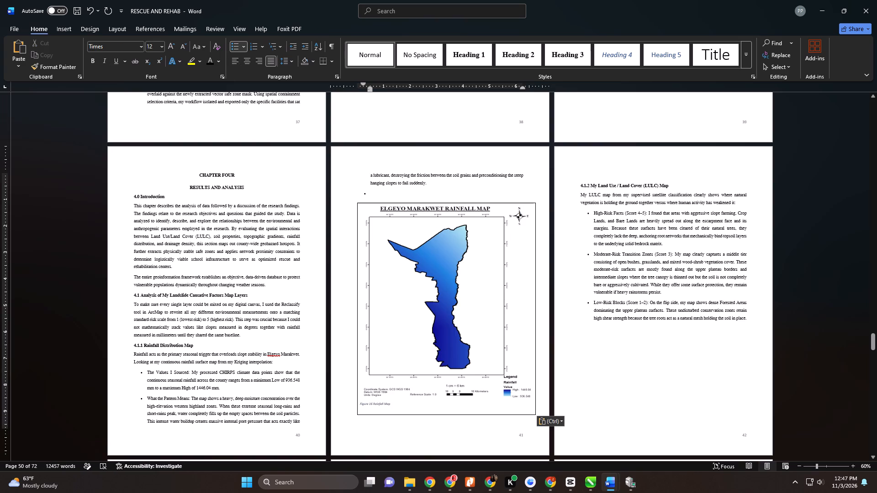
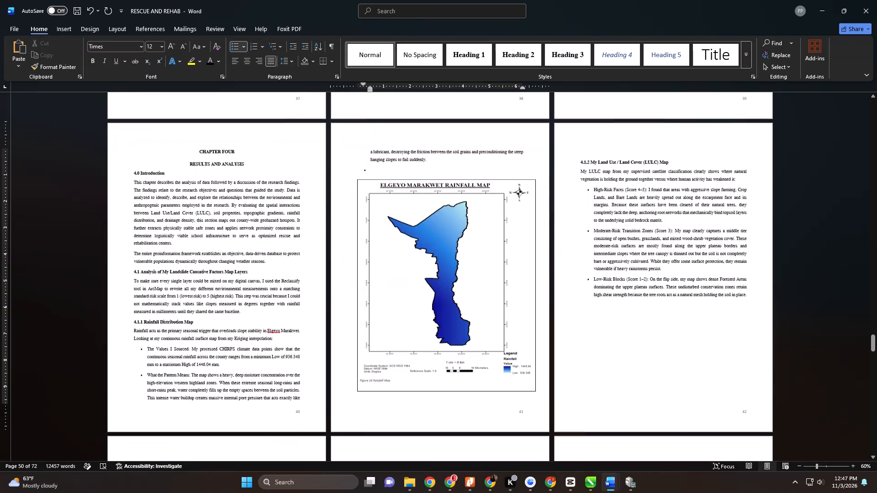
Examine how the pasted rainfall map sits on its page and how the following pages through section 4.1.3 are laid out.
scroll(361, 179, down, 2)
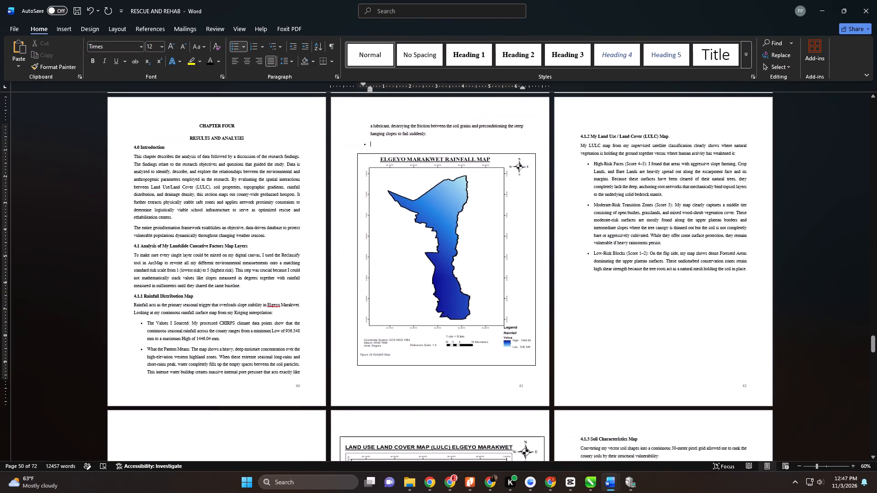
scroll(370, 185, up, 1)
scroll(370, 185, down, 8)
scroll(371, 192, up, 1)
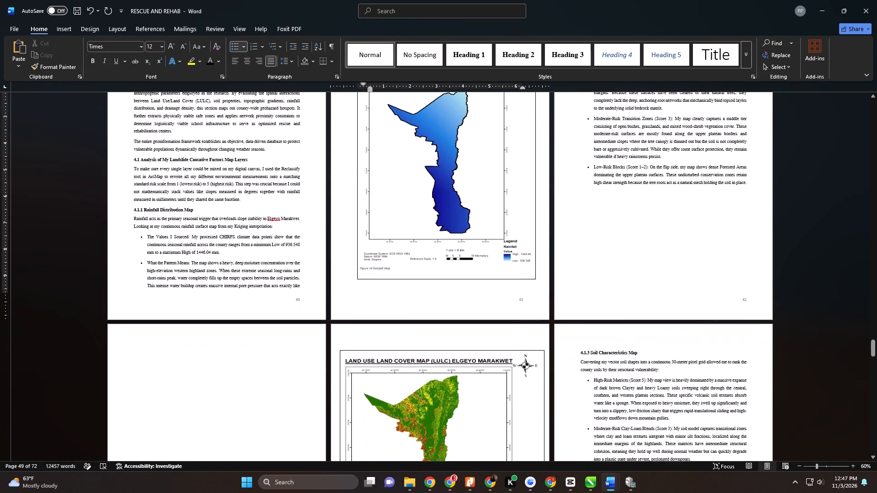
scroll(371, 192, up, 7)
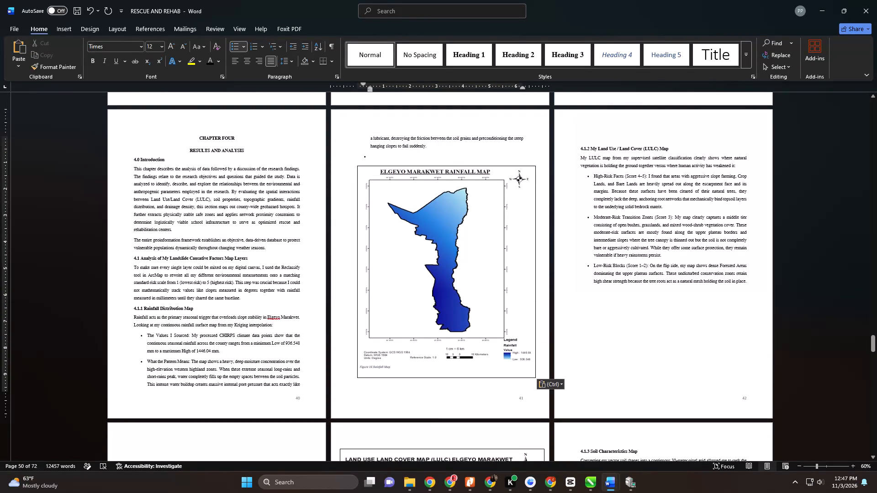
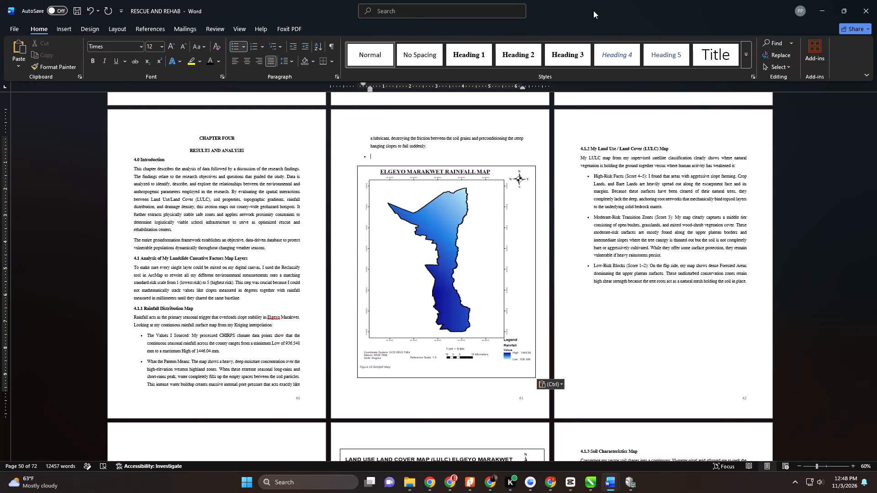
Delete the empty line above the 4.1.2 My Land Use / Land Cover (LULC) Map heading.
click(582, 127)
key(Delete)
click(594, 126)
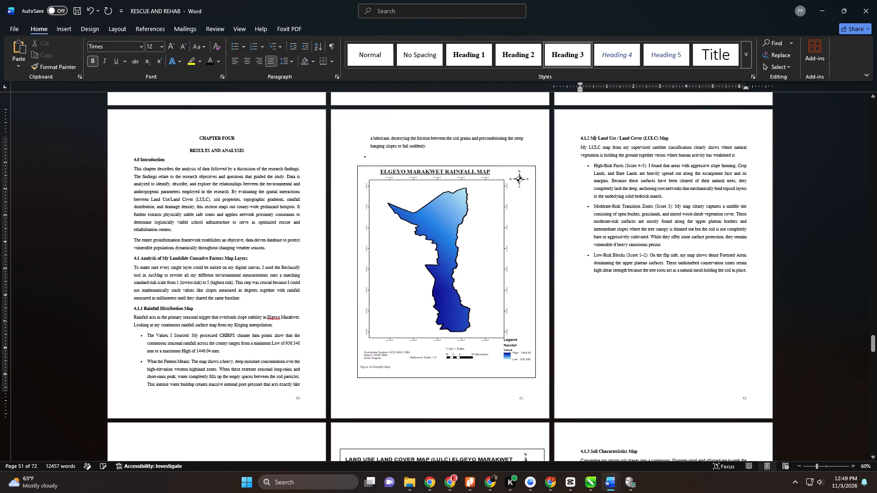
Remove the blank page between section 4.1.2 and the land use land cover map by deleting its empty paragraphs.
scroll(595, 134, down, 7)
scroll(609, 253, up, 1)
scroll(473, 303, down, 1)
scroll(287, 369, up, 1)
scroll(274, 369, down, 1)
scroll(272, 372, up, 1)
scroll(272, 372, down, 5)
scroll(272, 372, up, 1)
scroll(272, 372, down, 2)
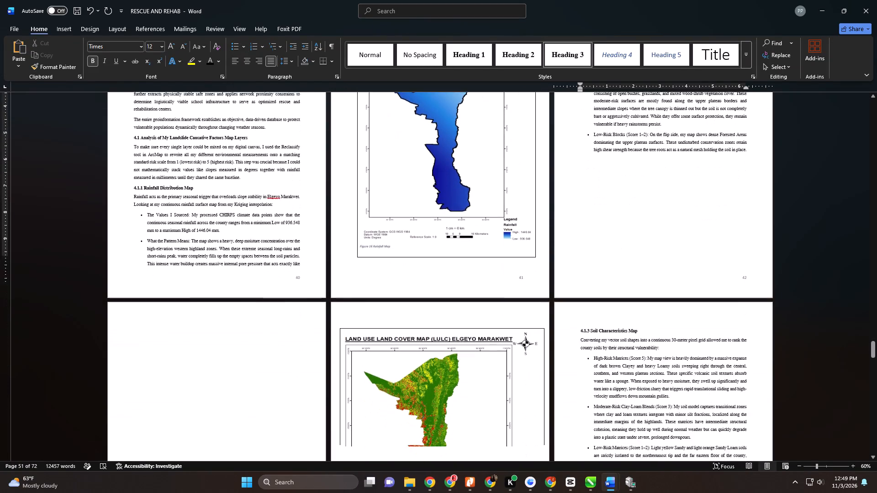
scroll(272, 372, down, 1)
scroll(272, 372, up, 1)
scroll(272, 372, down, 1)
scroll(272, 372, up, 1)
scroll(263, 324, down, 8)
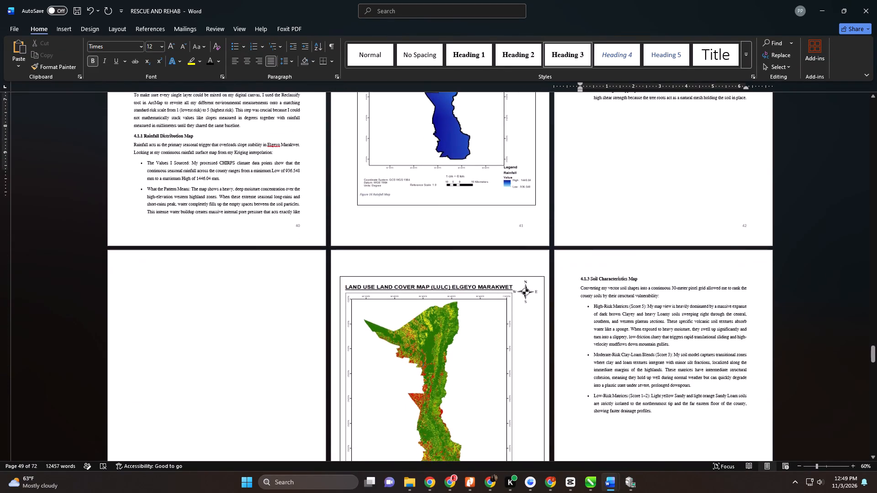
scroll(266, 321, down, 5)
scroll(266, 323, up, 1)
scroll(266, 323, down, 1)
drag(216, 133, 260, 281)
key(Delete)
Remove the blank page between section 4.1.4 and the Elgeyo Marakwet slope map by deleting its empty paragraphs.
scroll(169, 167, up, 1)
scroll(170, 169, down, 1)
scroll(170, 169, up, 1)
scroll(170, 169, down, 1)
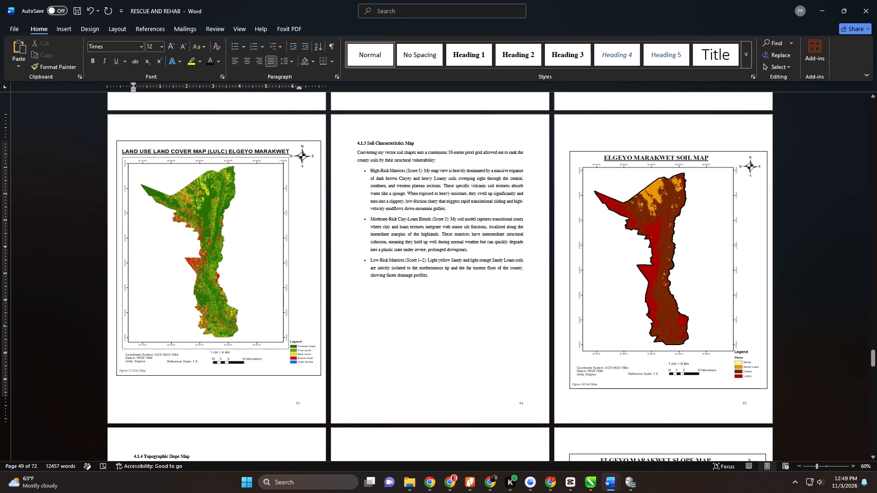
click(368, 127)
scroll(459, 206, down, 6)
scroll(462, 234, up, 1)
scroll(463, 234, down, 5)
scroll(463, 230, up, 1)
scroll(463, 230, down, 1)
scroll(463, 234, up, 1)
scroll(463, 234, down, 1)
scroll(463, 234, up, 1)
scroll(463, 234, down, 3)
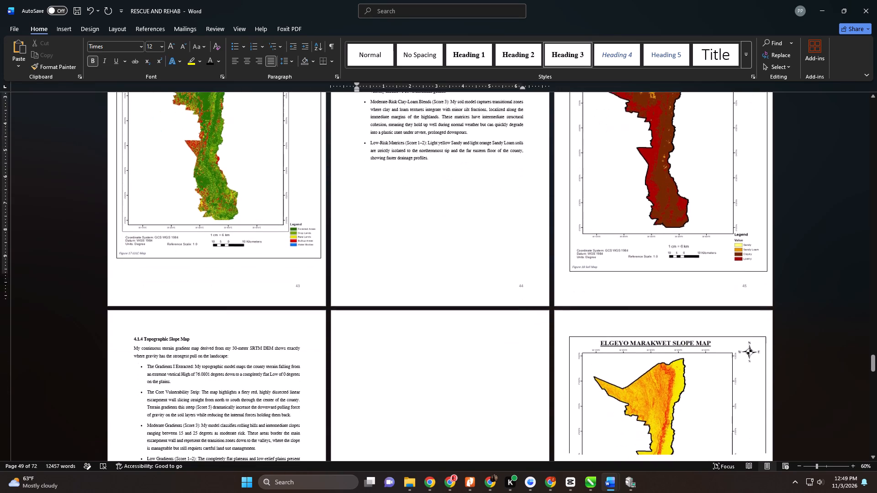
scroll(463, 236, down, 6)
scroll(462, 245, up, 1)
scroll(462, 245, down, 1)
scroll(462, 245, up, 1)
scroll(462, 245, down, 3)
scroll(462, 245, up, 1)
scroll(462, 245, down, 1)
scroll(462, 245, up, 1)
drag(363, 206, 396, 305)
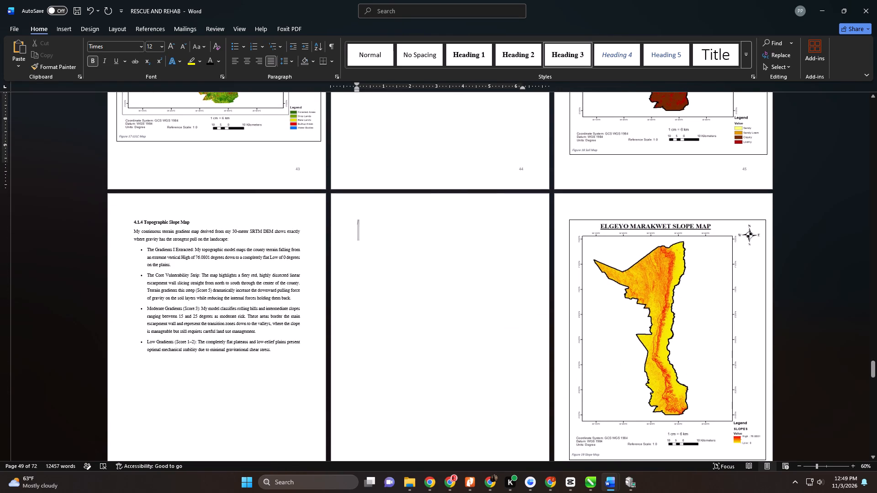
drag(396, 305, 401, 309)
key(Delete)
Remove the blank page between section 4.1.5 and the Elgeyo Marakwet rivers map by deleting its empty paragraphs.
scroll(384, 205, down, 1)
scroll(385, 205, up, 1)
scroll(385, 205, down, 6)
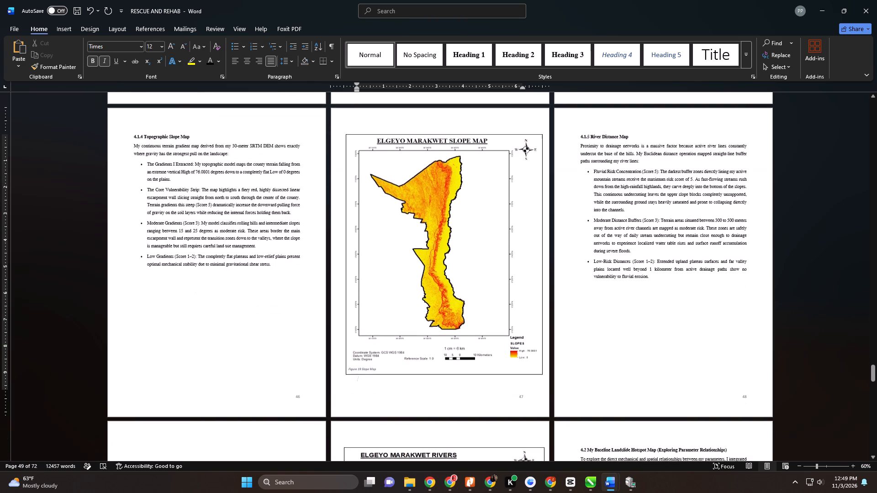
click(593, 124)
scroll(594, 128, down, 1)
scroll(596, 139, up, 1)
scroll(597, 139, down, 7)
scroll(606, 186, up, 1)
scroll(606, 186, down, 1)
scroll(606, 186, up, 1)
scroll(606, 186, down, 3)
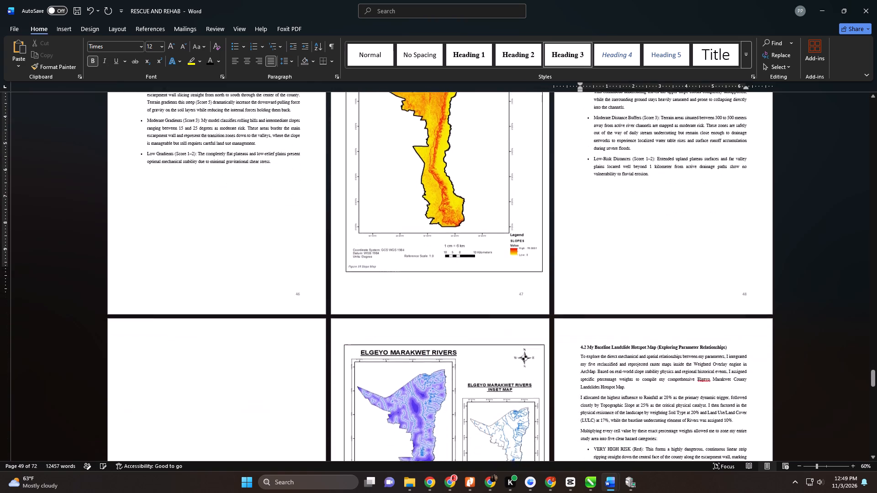
scroll(606, 186, down, 4)
scroll(606, 186, up, 1)
scroll(606, 186, down, 6)
scroll(606, 186, up, 1)
scroll(606, 186, down, 1)
drag(190, 218, 209, 283)
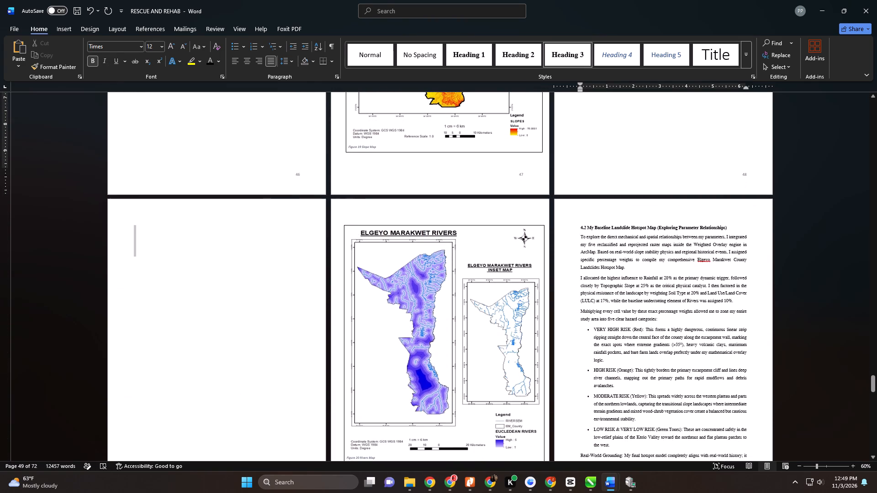
drag(209, 283, 211, 283)
key(Delete)
Examine the layout of the rivers map, section 4.2 and landslides hotspot map pages down to the 4.3 heading.
scroll(204, 225, up, 1)
scroll(234, 230, down, 11)
scroll(289, 223, up, 1)
scroll(289, 223, down, 1)
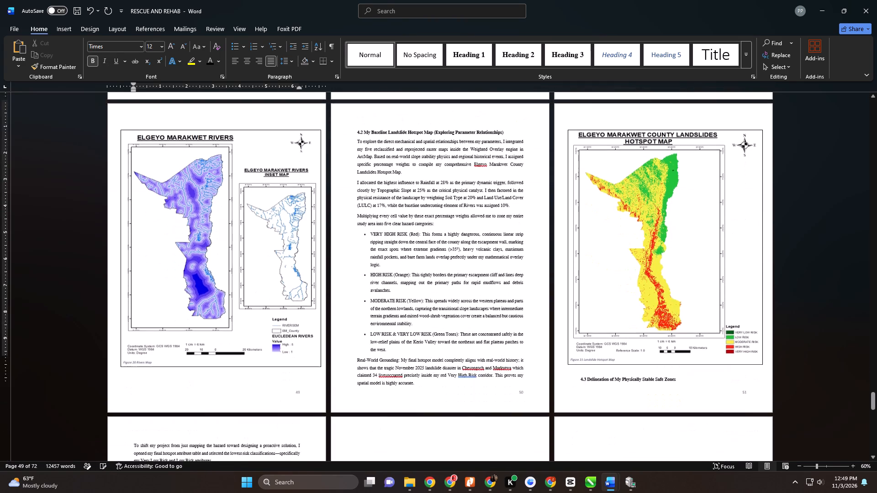
scroll(280, 226, down, 2)
scroll(289, 223, up, 1)
scroll(289, 223, down, 1)
scroll(289, 223, up, 1)
scroll(289, 223, down, 1)
scroll(289, 223, up, 1)
click(589, 316)
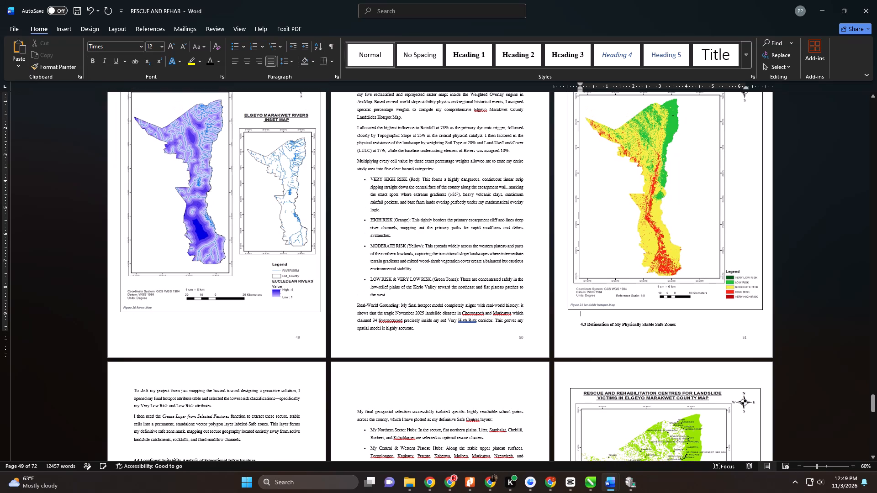
Select the River Map figure caption below the Elgeyo Marakwet rivers map.
triple_click(152, 307)
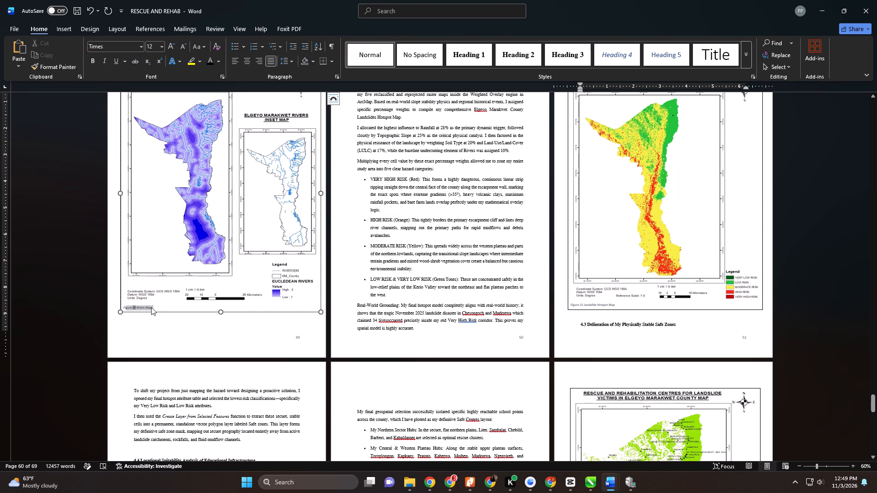
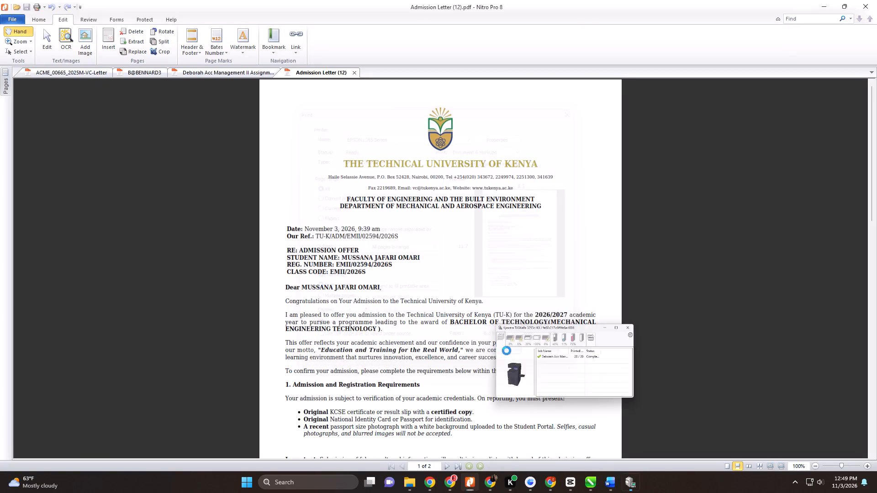
Switch to the RESCUE AND REHAB report in Word and set the selected Rivers Map caption to bold Times in the current font colour.
click(615, 481)
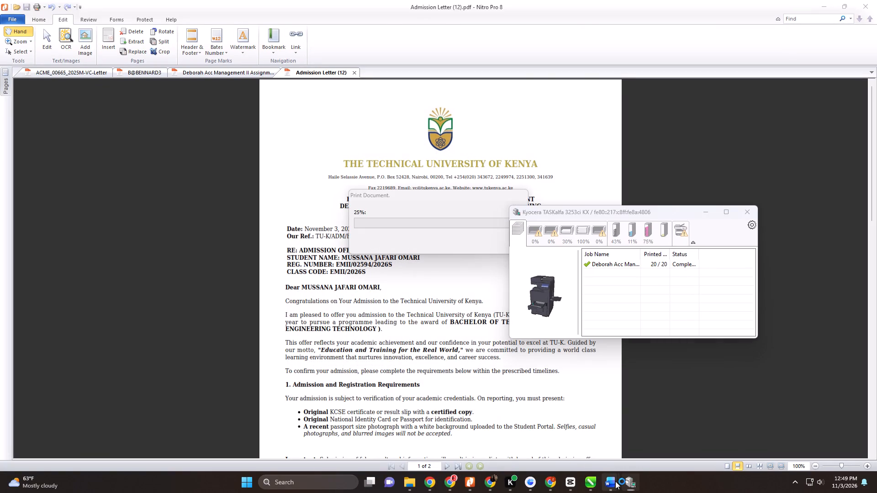
click(741, 441)
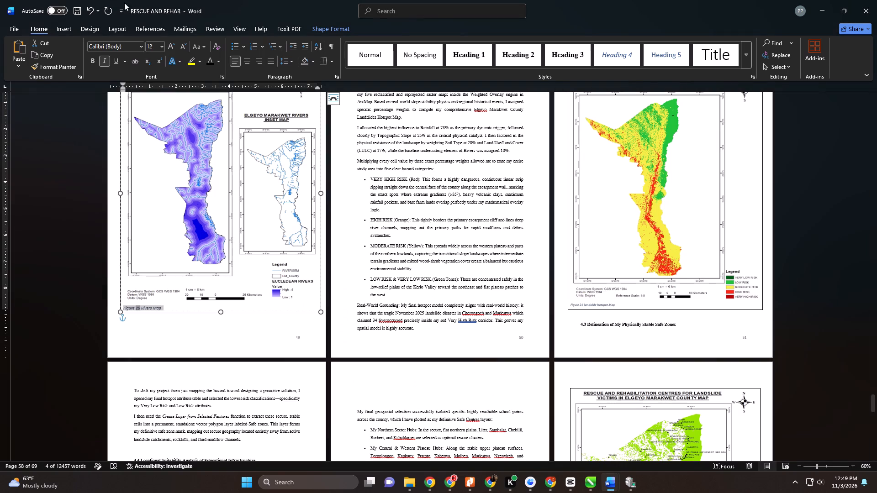
click(138, 47)
click(121, 113)
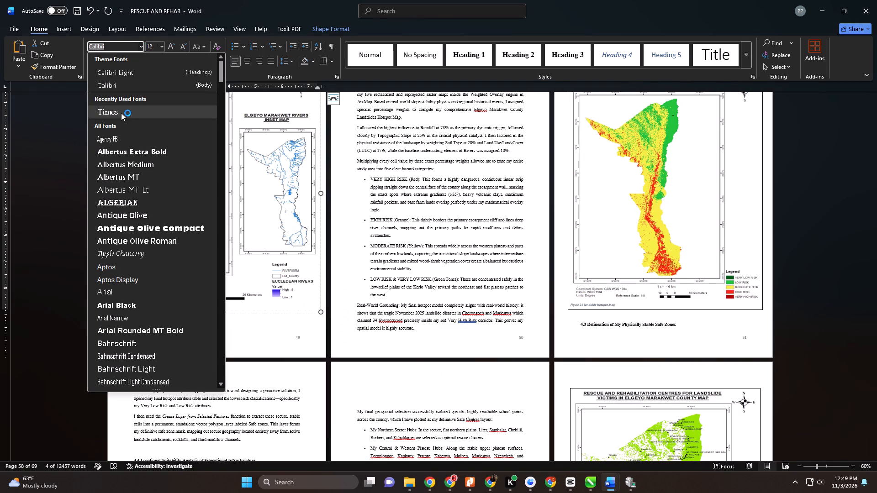
click(92, 60)
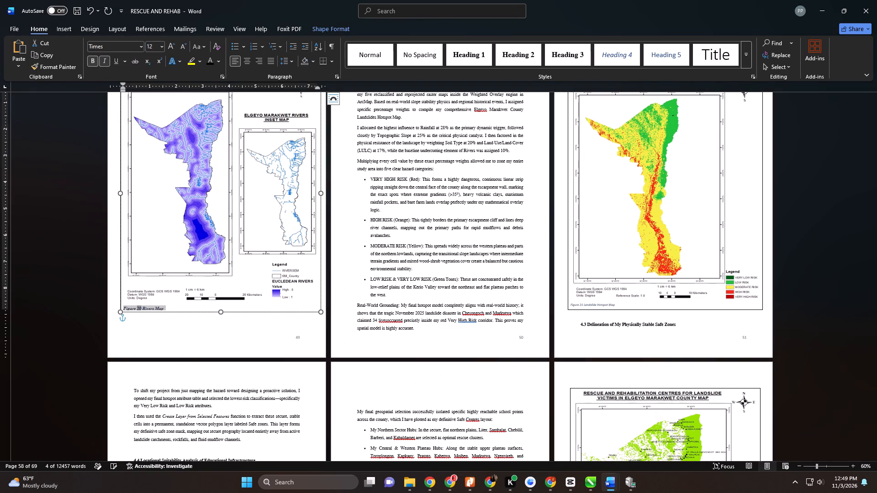
click(209, 60)
Format the Slope Map figure caption as bold 12 pt Times in the current font colour.
scroll(513, 190, down, 1)
scroll(518, 194, up, 4)
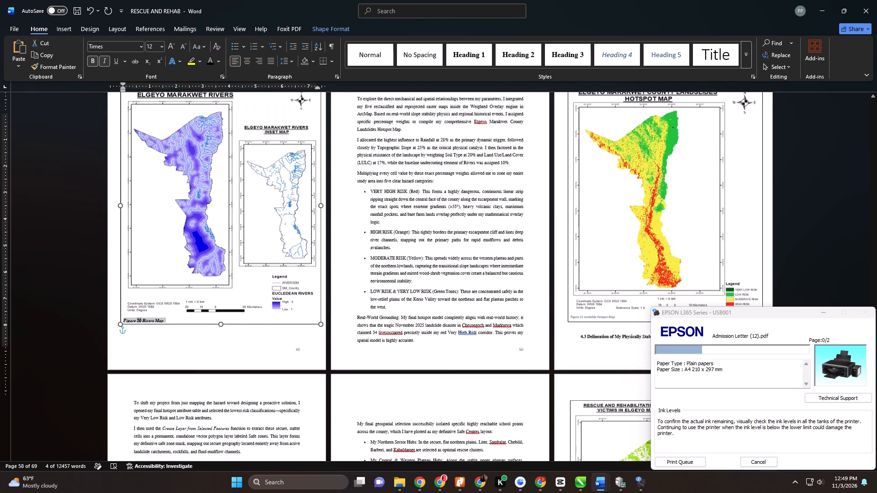
scroll(510, 204, up, 5)
scroll(509, 203, down, 1)
scroll(488, 194, up, 7)
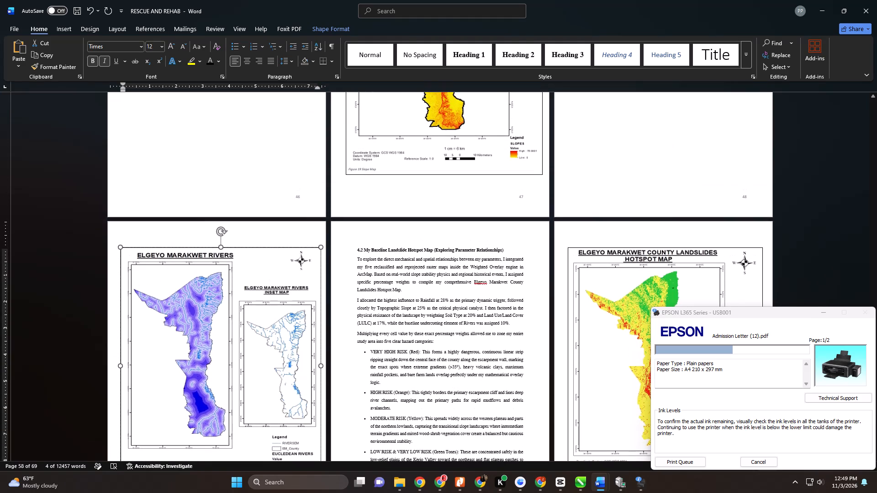
triple_click(365, 168)
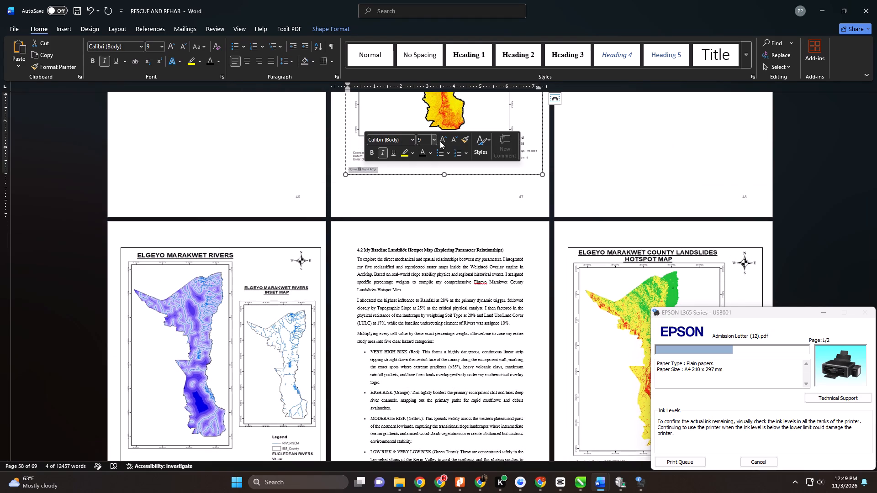
double_click(441, 141)
click(442, 141)
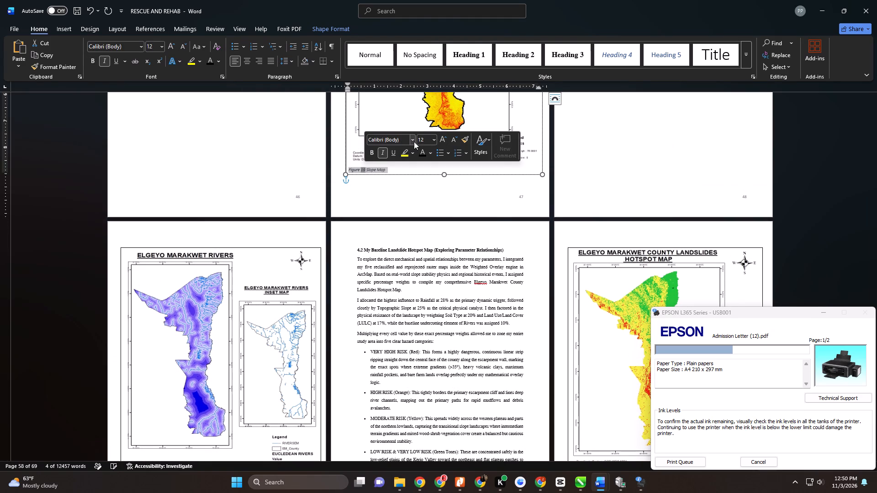
click(412, 141)
click(407, 205)
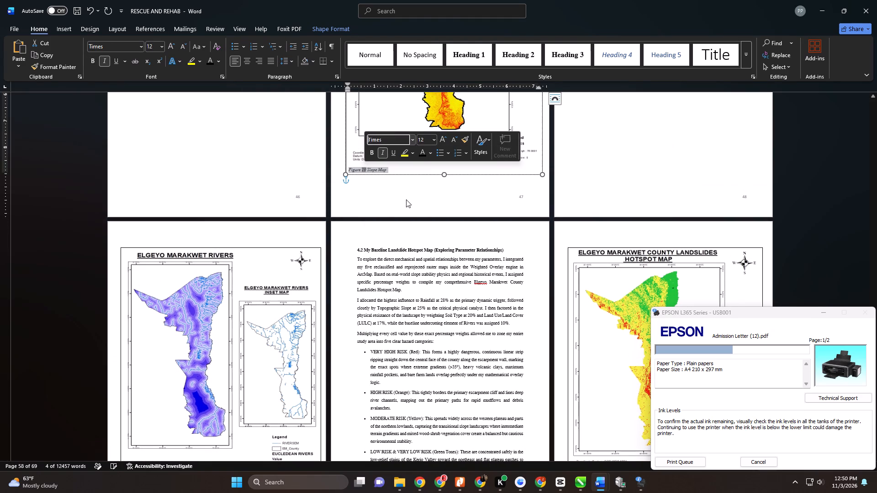
click(420, 153)
click(372, 152)
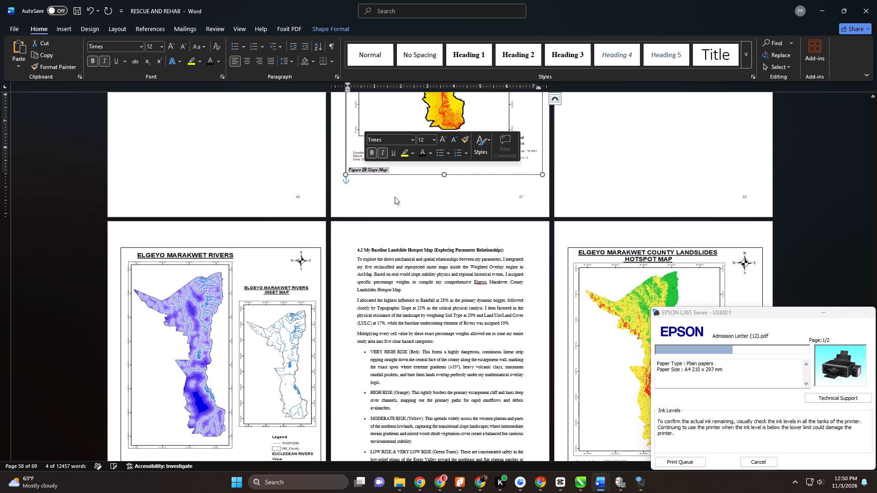
Format the Soil Map figure caption as bold 12 pt Times in the current font colour.
scroll(395, 197, down, 1)
scroll(395, 197, up, 18)
scroll(400, 196, down, 1)
scroll(400, 196, up, 7)
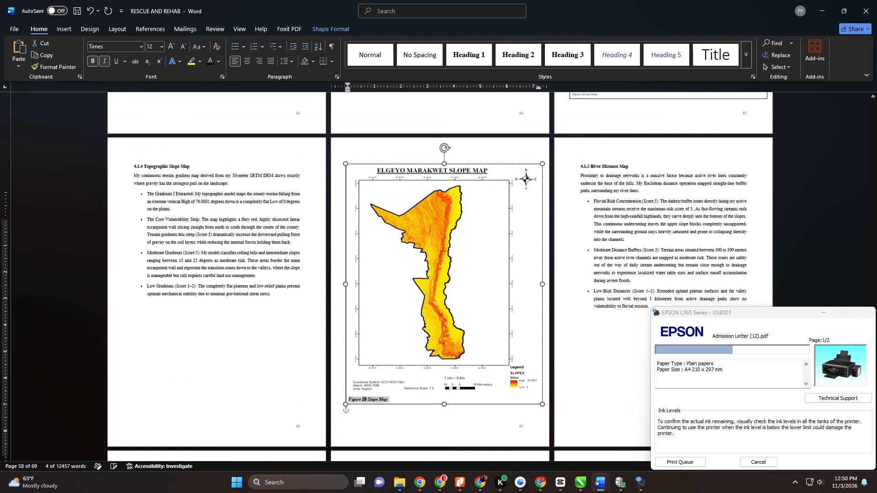
scroll(400, 196, down, 2)
scroll(400, 196, up, 1)
scroll(400, 196, down, 3)
scroll(400, 196, up, 11)
scroll(421, 189, down, 1)
scroll(428, 184, up, 1)
triple_click(586, 234)
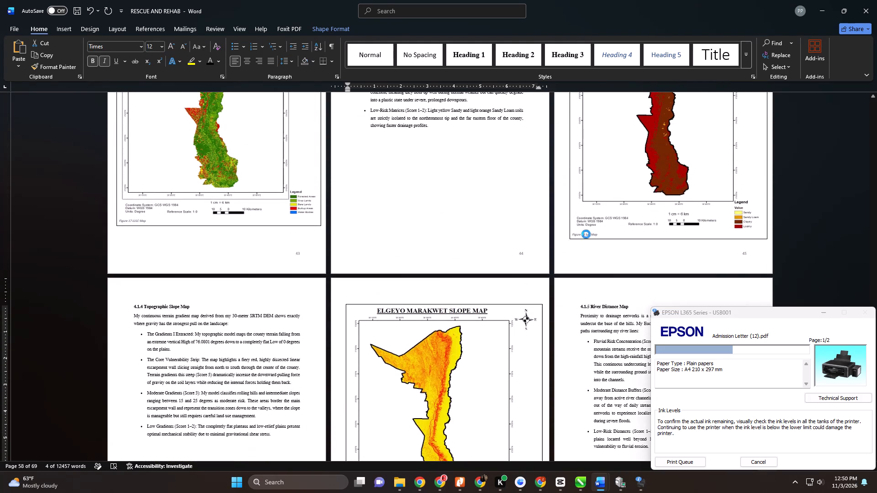
click(642, 220)
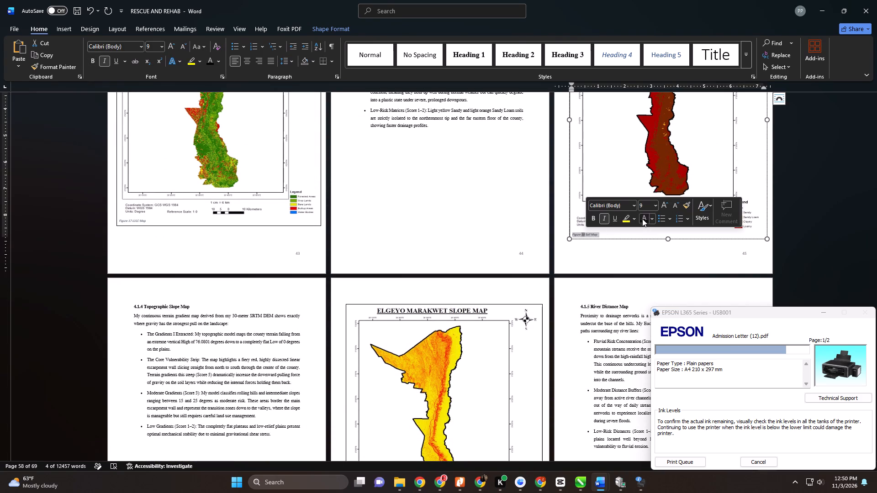
double_click(666, 205)
click(666, 205)
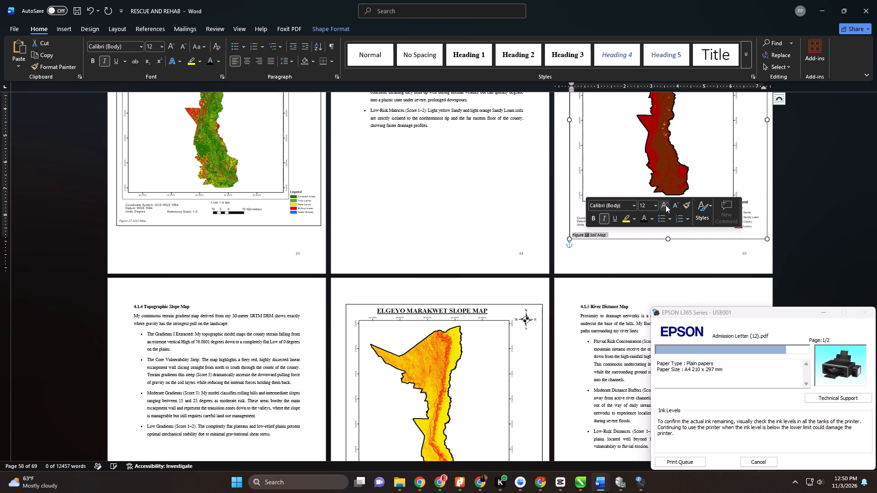
click(593, 218)
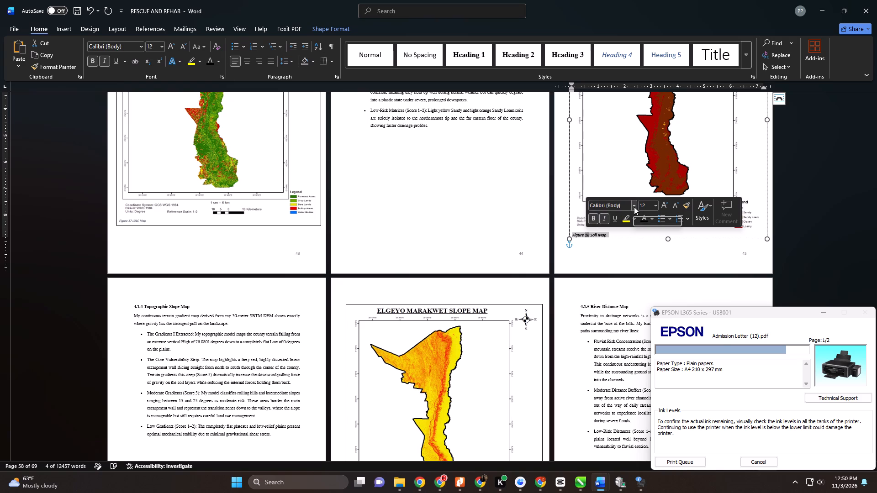
click(634, 207)
click(622, 270)
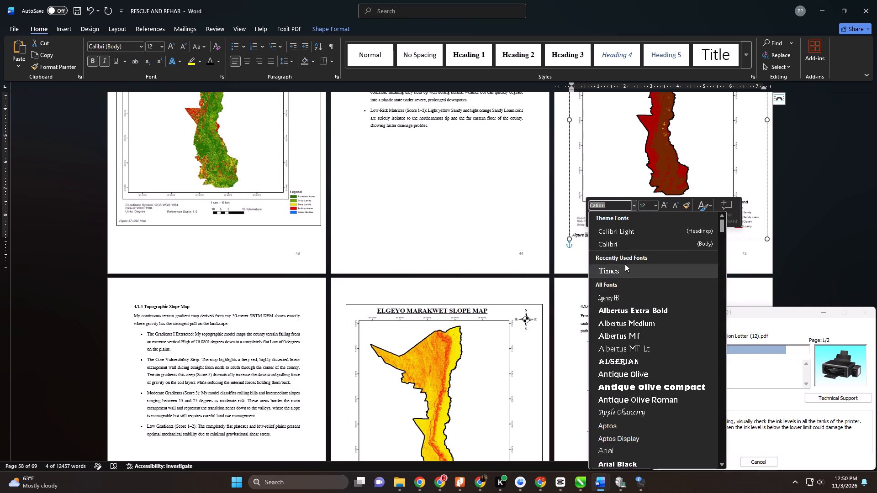
Format the LULC Map figure caption as bold 12 pt Times in the current font colour.
click(129, 225)
triple_click(125, 220)
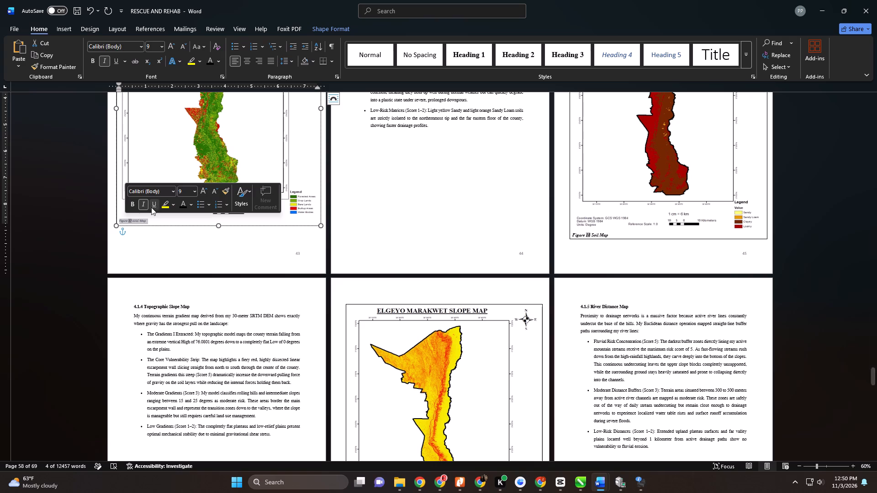
click(132, 205)
double_click(205, 190)
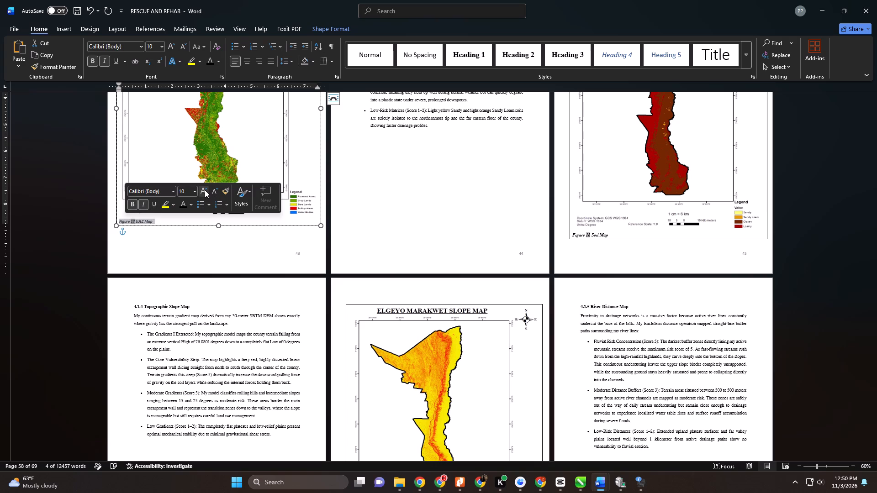
click(205, 190)
click(172, 191)
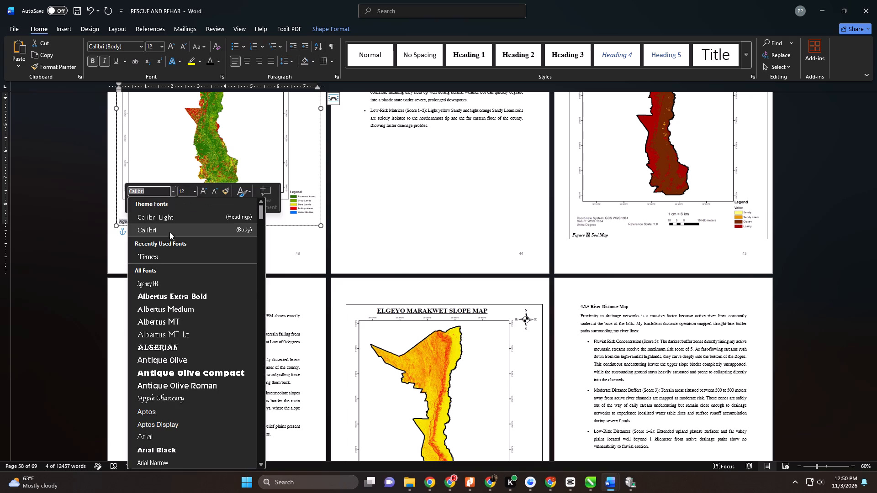
click(165, 254)
scroll(280, 226, up, 5)
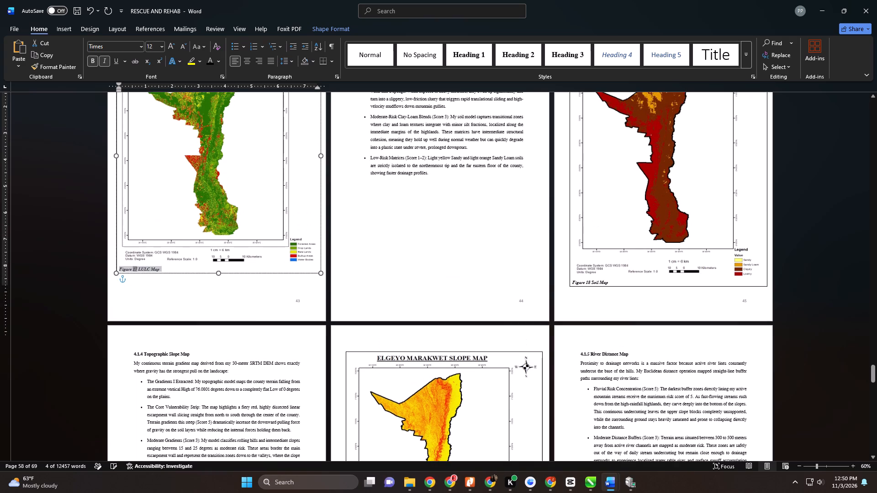
click(208, 62)
Make the Rainfall Map figure caption bold 12 pt in the current font colour and open its font choices.
scroll(277, 178, up, 3)
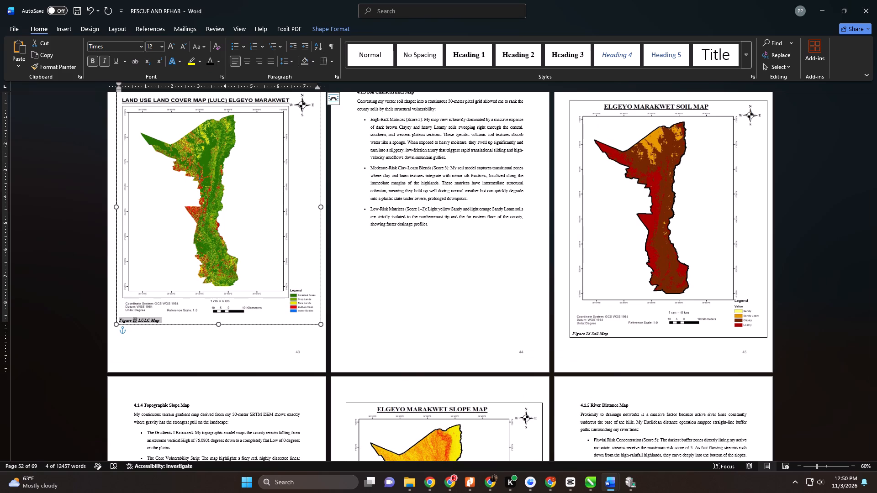
scroll(576, 259, up, 1)
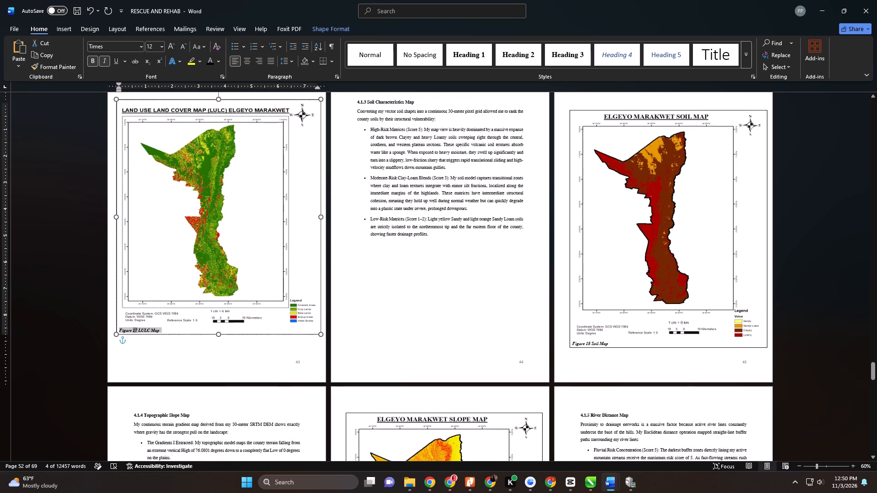
scroll(596, 288, up, 17)
scroll(613, 288, down, 1)
scroll(613, 288, up, 2)
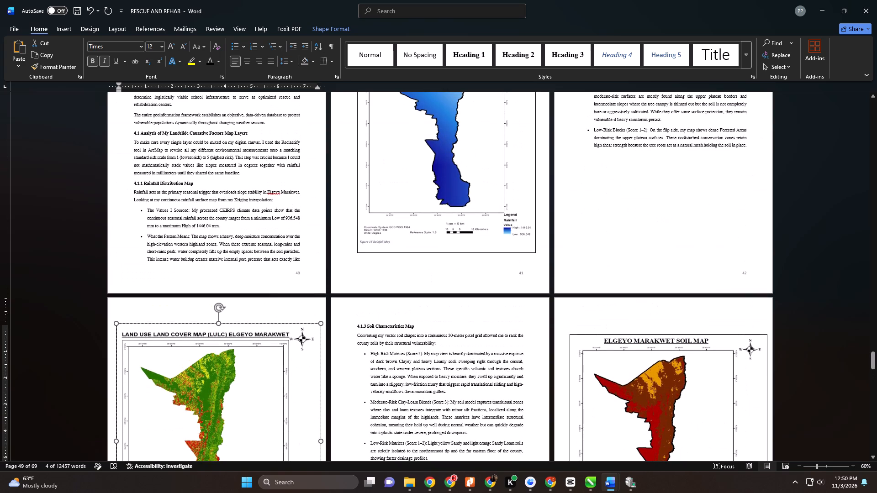
triple_click(385, 243)
click(393, 228)
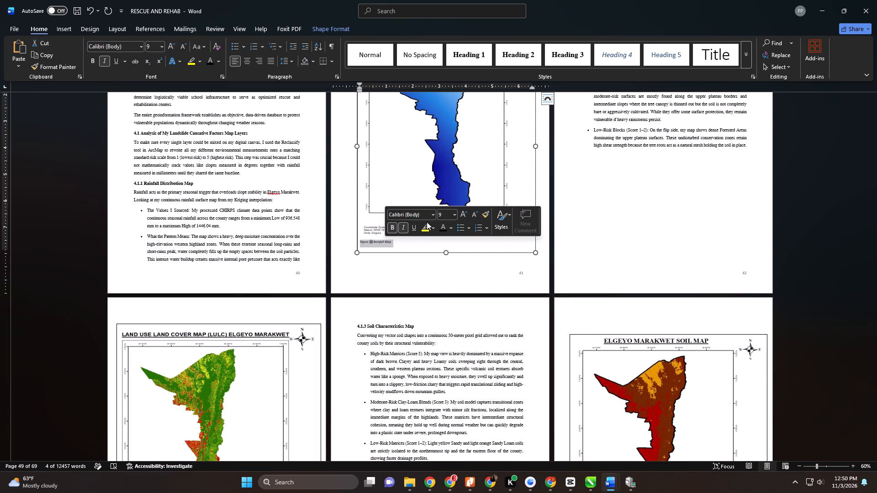
double_click(462, 214)
click(462, 214)
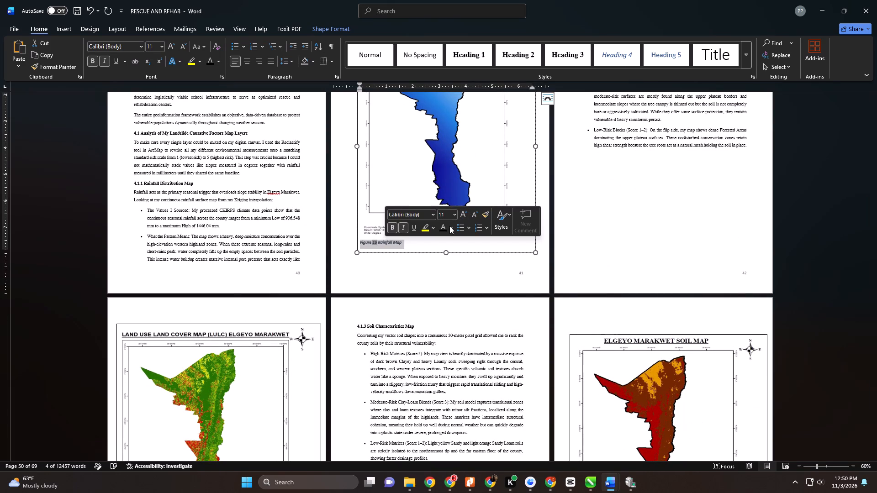
click(445, 226)
click(435, 214)
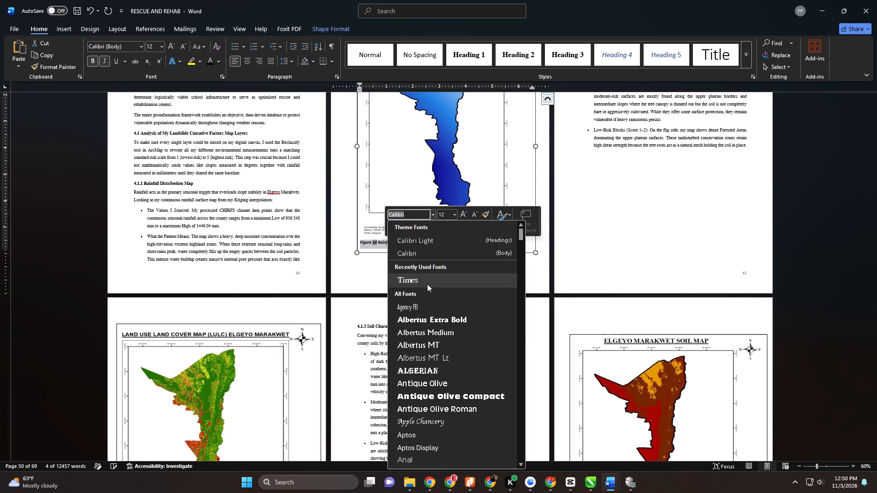
Set the Rainfall Map figure caption's font to Times.
click(425, 280)
Format the Landslide Hotspot Map figure caption as bold 12 pt Times in the current font colour.
scroll(425, 280, up, 1)
scroll(425, 280, down, 1)
scroll(425, 280, up, 1)
scroll(425, 280, down, 5)
scroll(424, 276, up, 1)
scroll(424, 276, down, 5)
scroll(430, 264, up, 1)
scroll(430, 264, down, 5)
scroll(433, 269, up, 1)
scroll(433, 269, down, 1)
scroll(433, 270, up, 1)
scroll(433, 270, down, 2)
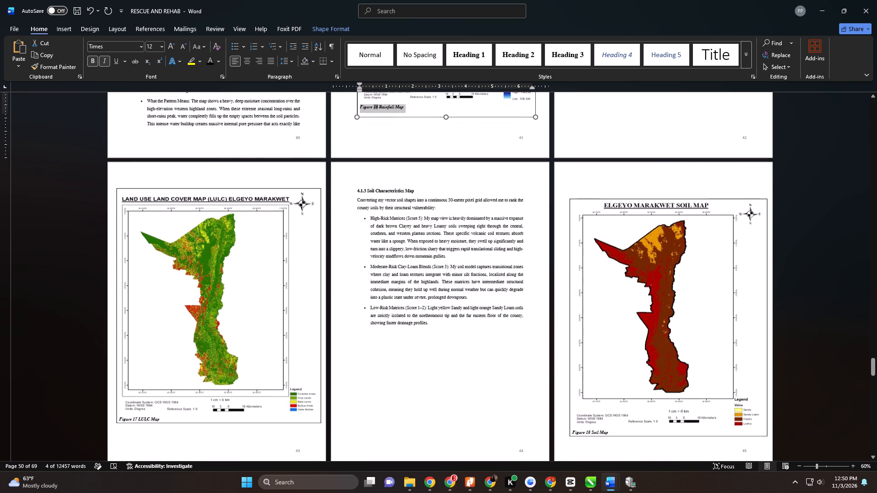
scroll(433, 270, down, 1)
scroll(433, 268, up, 1)
scroll(433, 268, down, 3)
scroll(433, 270, up, 1)
scroll(433, 270, down, 5)
scroll(431, 271, up, 1)
scroll(431, 271, down, 1)
scroll(431, 273, up, 1)
scroll(431, 273, down, 3)
scroll(430, 275, up, 1)
scroll(430, 275, down, 11)
scroll(429, 274, up, 1)
scroll(429, 274, down, 1)
scroll(429, 274, up, 1)
scroll(429, 274, down, 10)
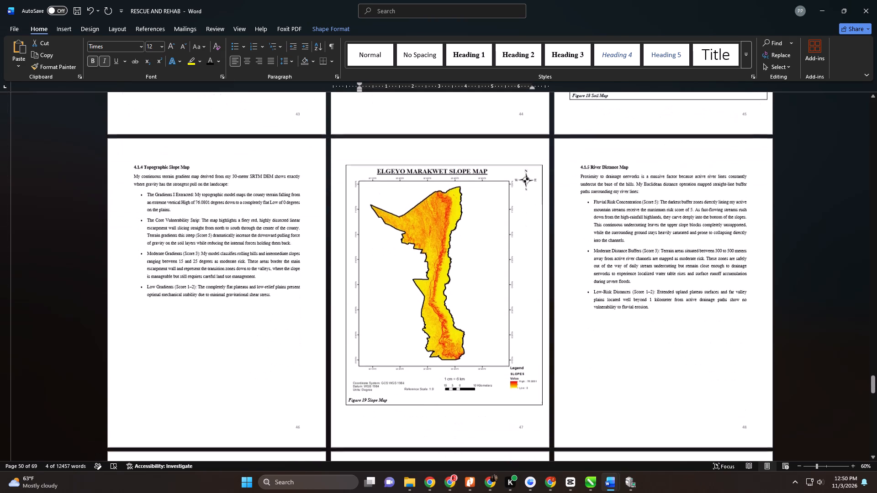
scroll(429, 274, down, 6)
scroll(429, 274, up, 1)
scroll(429, 274, down, 1)
scroll(429, 274, up, 1)
scroll(429, 274, down, 7)
scroll(429, 274, up, 1)
scroll(429, 274, down, 1)
scroll(429, 274, up, 1)
scroll(429, 272, down, 1)
scroll(429, 272, up, 1)
scroll(429, 272, down, 3)
scroll(429, 272, up, 1)
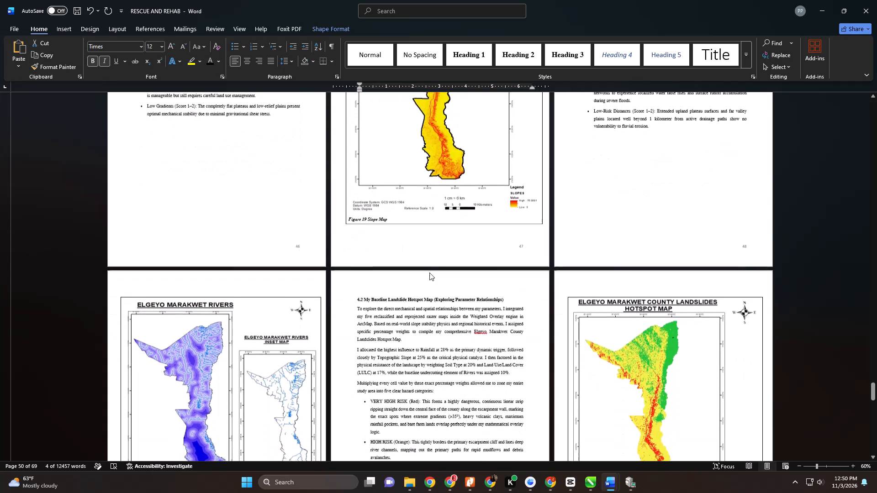
scroll(429, 277, down, 1)
scroll(428, 276, up, 1)
scroll(428, 276, down, 9)
scroll(428, 275, up, 1)
scroll(428, 275, down, 4)
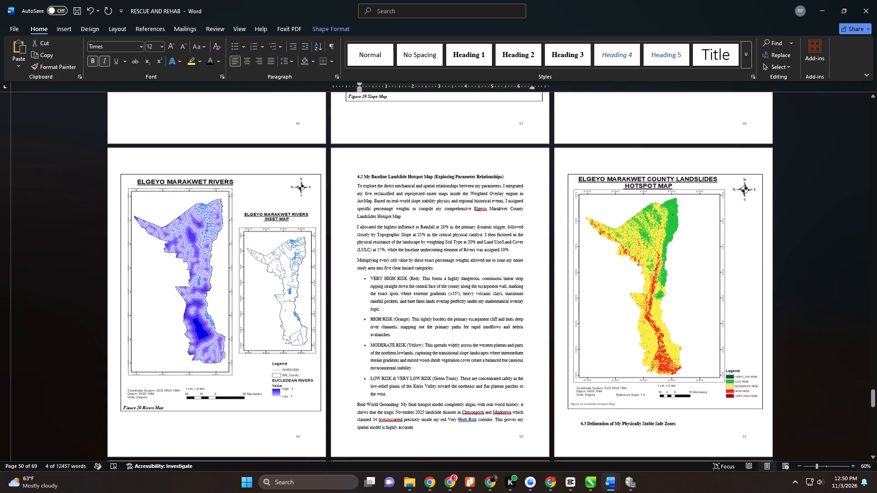
scroll(410, 286, down, 3)
scroll(398, 303, up, 1)
scroll(400, 303, down, 1)
scroll(401, 304, up, 1)
scroll(403, 304, down, 1)
scroll(403, 304, up, 1)
scroll(403, 304, down, 9)
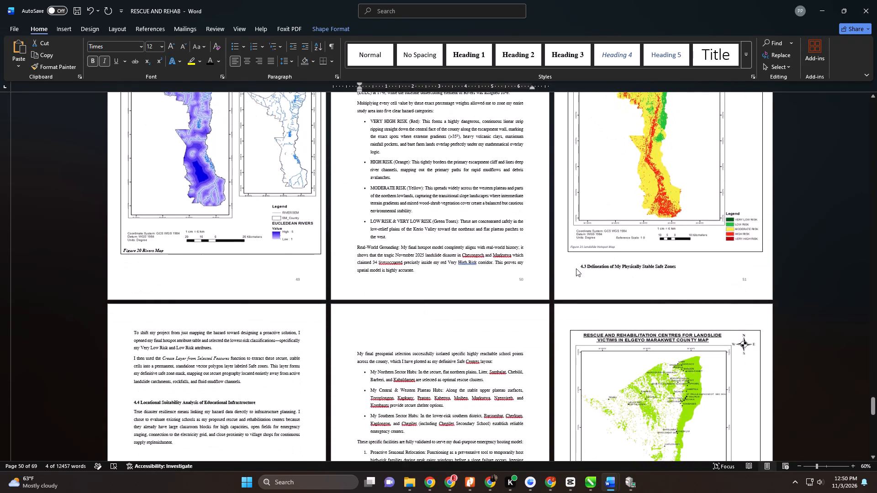
triple_click(587, 233)
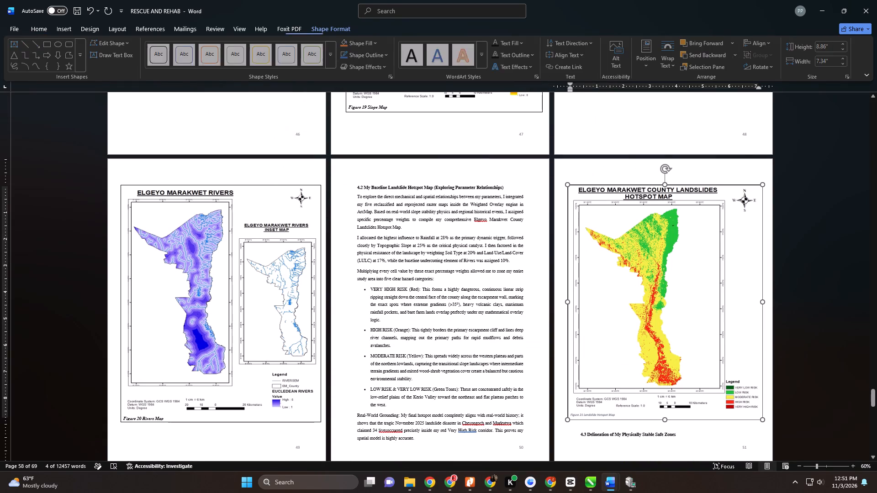
double_click(608, 415)
click(608, 416)
double_click(608, 416)
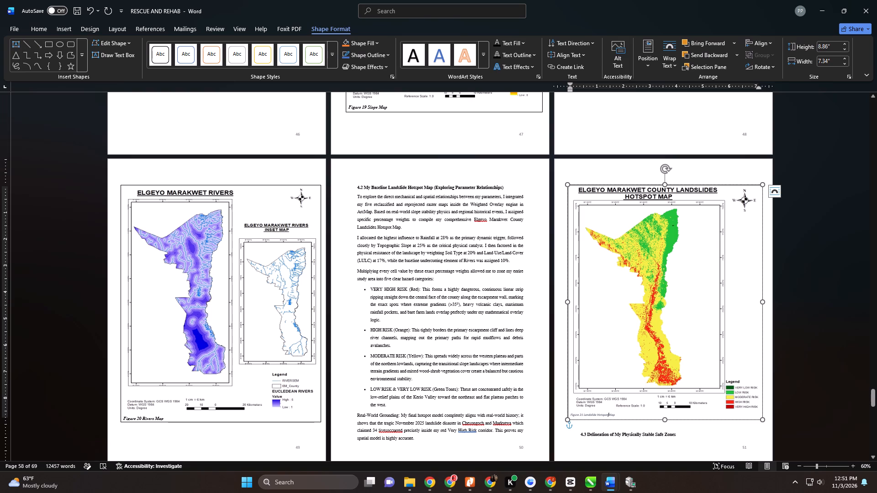
click(616, 402)
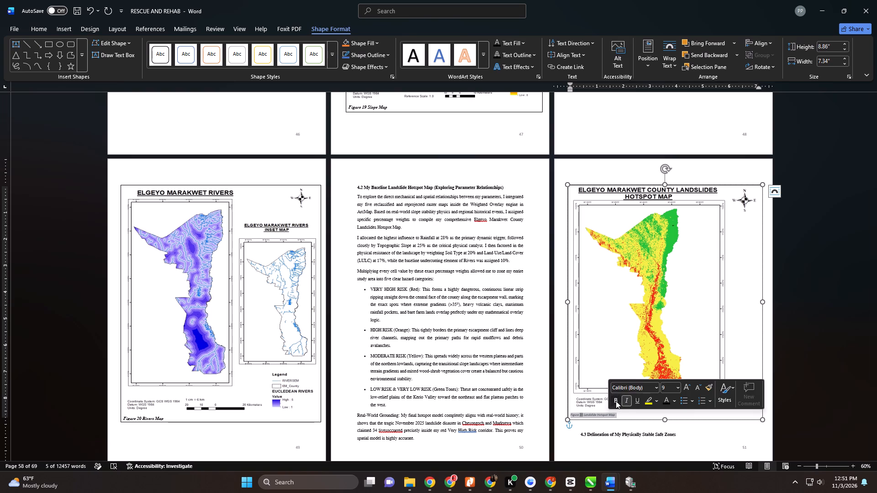
triple_click(688, 389)
click(667, 399)
click(655, 387)
click(645, 107)
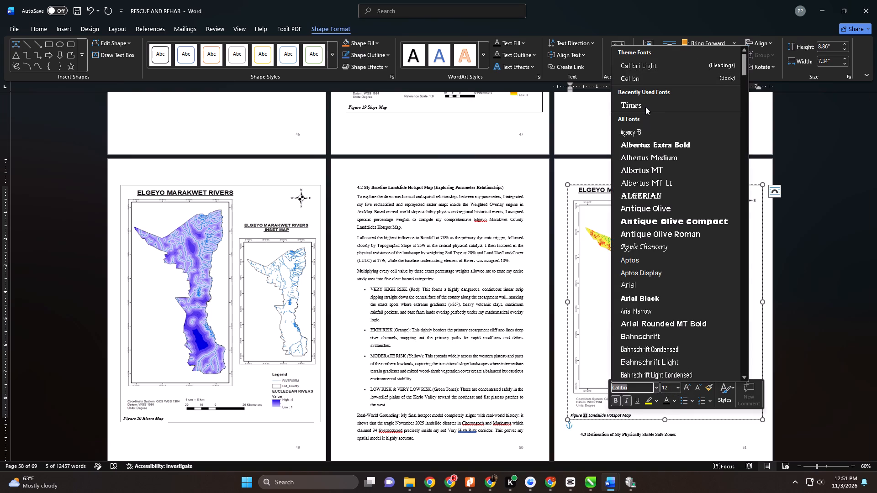
Push the heading "4.3 Delineation of My Physically Stable Safe Zones" onto the following page by inserting a paragraph break before it.
scroll(557, 340, up, 1)
scroll(565, 346, down, 3)
scroll(571, 349, up, 1)
scroll(571, 349, down, 1)
scroll(577, 350, up, 1)
scroll(577, 348, down, 1)
scroll(577, 348, up, 1)
scroll(577, 348, down, 1)
scroll(577, 348, up, 1)
scroll(577, 348, down, 1)
scroll(577, 348, up, 2)
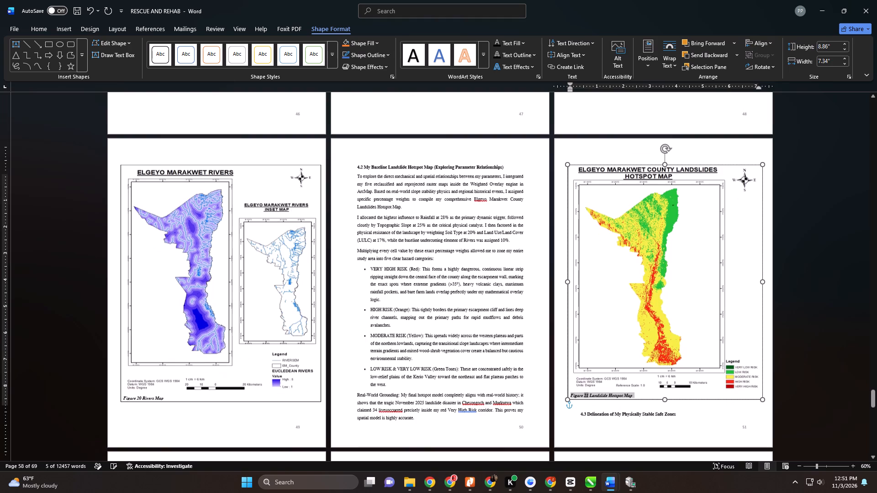
scroll(577, 348, up, 1)
scroll(577, 347, down, 4)
scroll(577, 347, up, 1)
scroll(577, 347, down, 2)
scroll(577, 347, up, 1)
scroll(577, 347, down, 1)
scroll(577, 347, up, 1)
scroll(577, 347, down, 1)
scroll(577, 347, up, 1)
scroll(577, 347, down, 1)
scroll(577, 347, up, 1)
scroll(577, 347, down, 5)
scroll(577, 347, up, 1)
scroll(577, 347, down, 5)
scroll(577, 347, up, 1)
scroll(577, 347, down, 1)
scroll(577, 347, up, 1)
scroll(577, 347, down, 3)
scroll(577, 347, up, 1)
scroll(577, 347, down, 1)
scroll(577, 347, up, 1)
scroll(577, 347, down, 3)
scroll(577, 347, up, 1)
scroll(577, 347, down, 3)
click(591, 205)
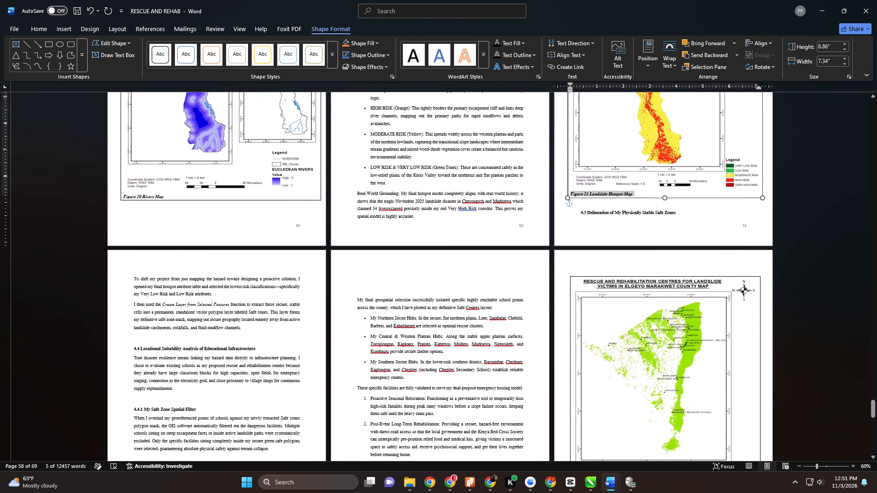
key(Return)
Delete the blank lines above the headings of sections 4.4, 4.4.1 and 4.4.2.
scroll(319, 294, down, 2)
scroll(269, 319, up, 1)
scroll(266, 320, down, 3)
scroll(263, 323, up, 1)
scroll(263, 323, down, 2)
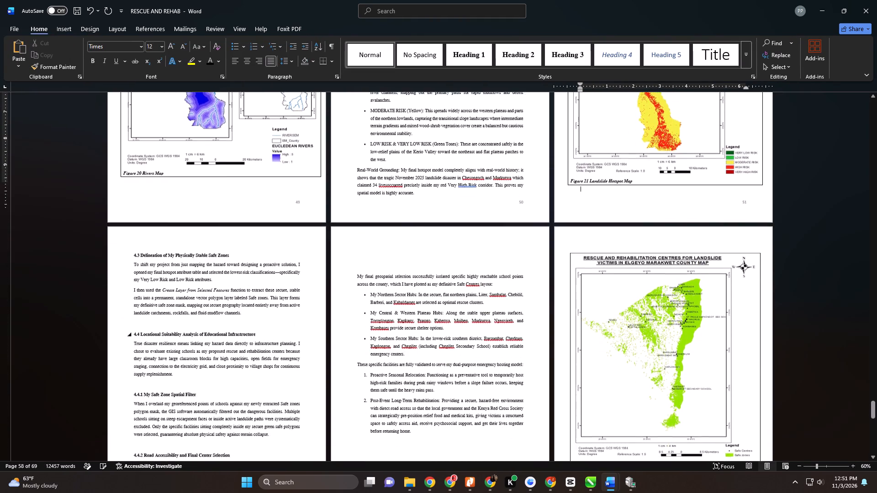
click(150, 281)
click(149, 287)
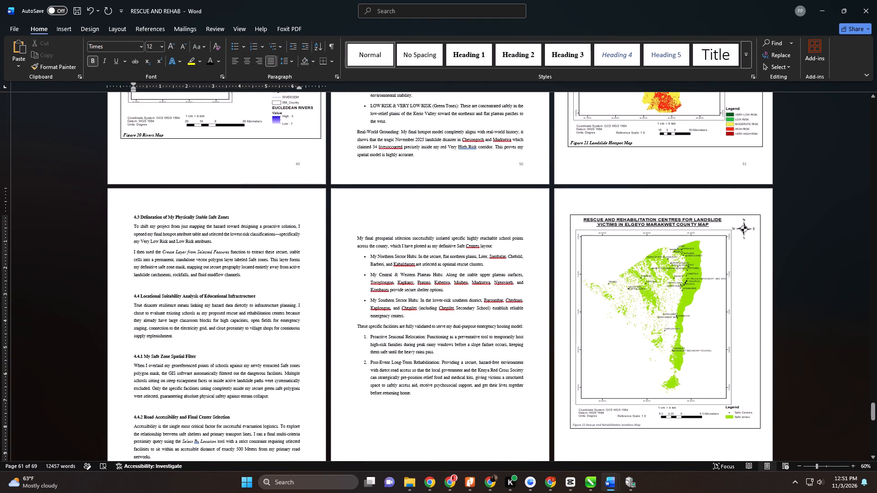
key(Delete)
click(162, 336)
key(Delete)
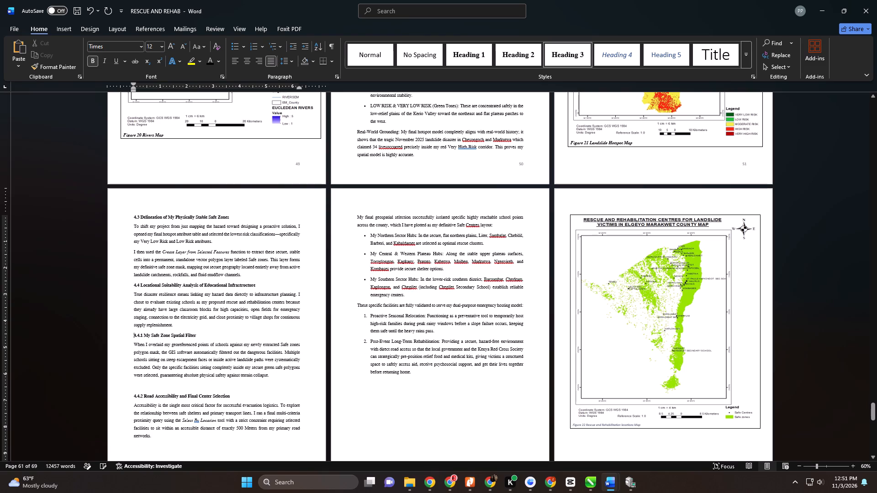
click(166, 386)
key(Delete)
Make the Rescue and Rehabilitation locations Map figure caption bold 12 pt in the current font colour and open its font choices.
scroll(412, 288, down, 5)
scroll(412, 294, up, 1)
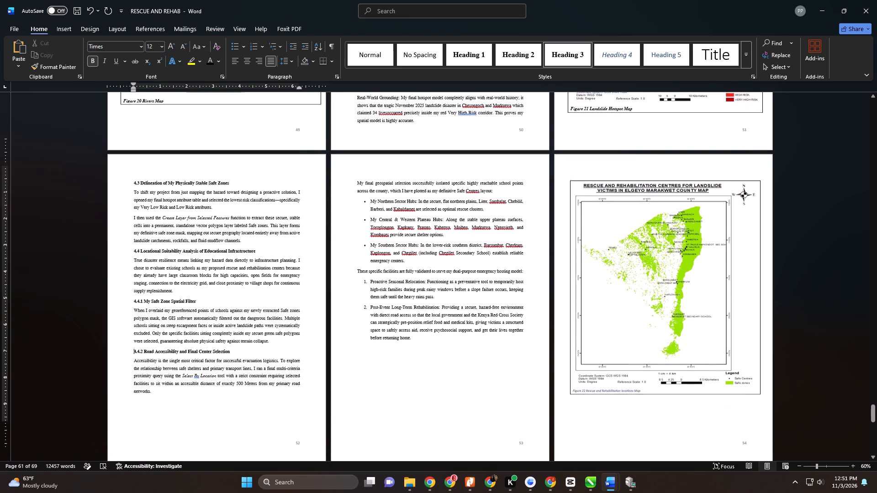
scroll(412, 294, down, 2)
scroll(682, 327, down, 1)
triple_click(619, 340)
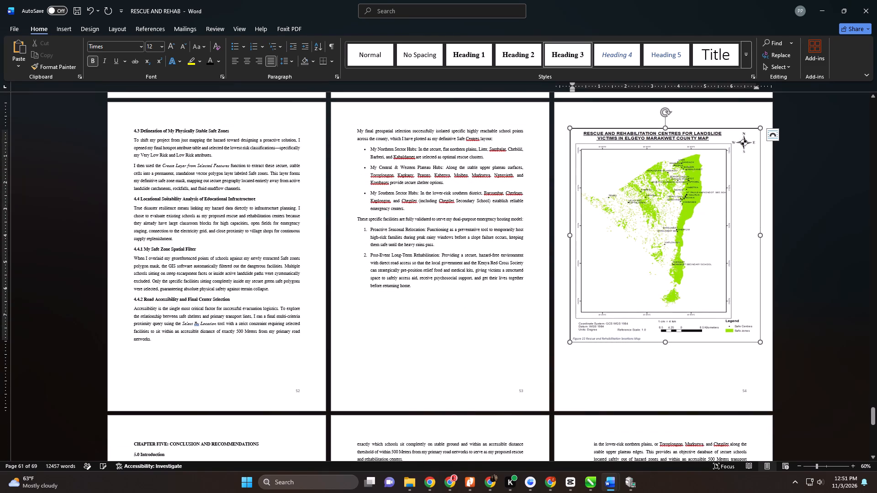
double_click(619, 339)
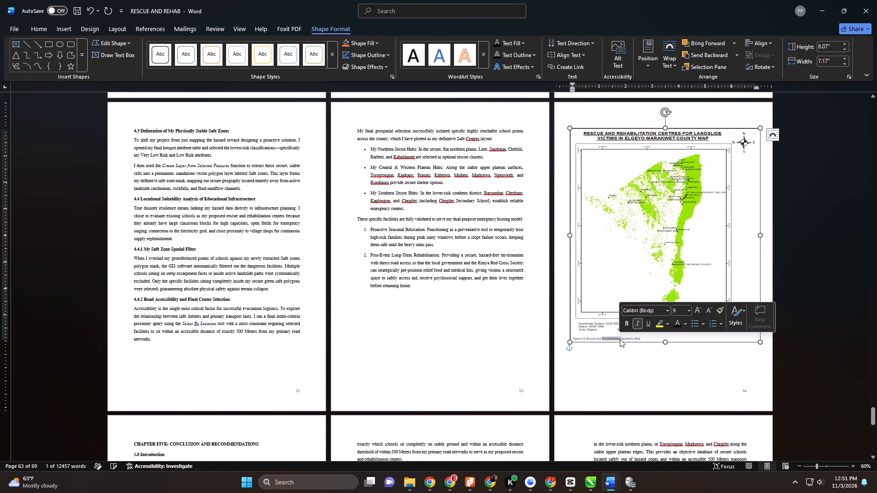
triple_click(625, 339)
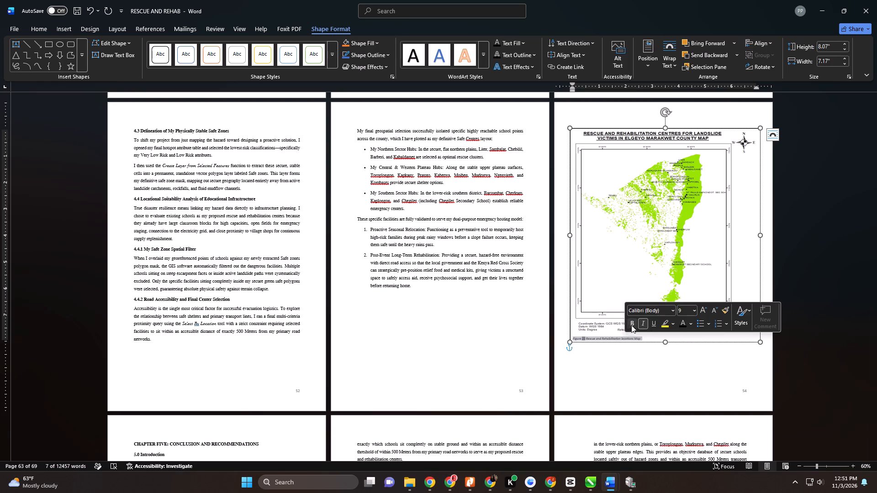
click(633, 324)
double_click(702, 310)
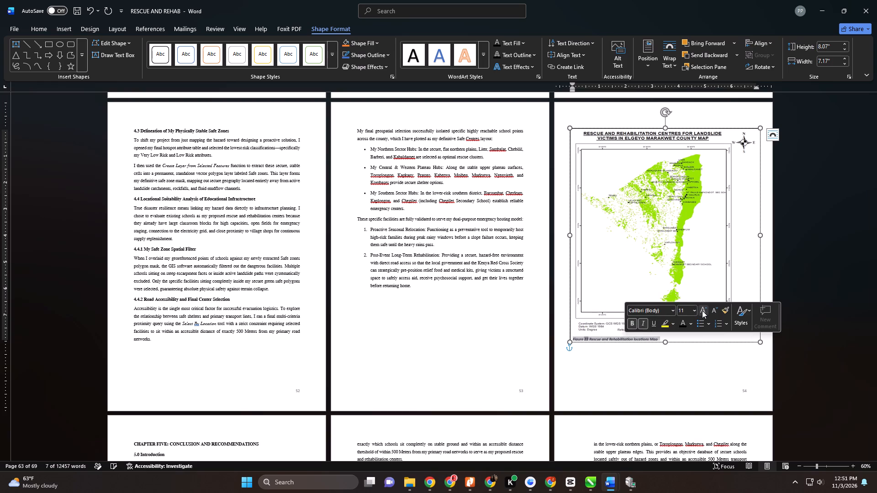
click(702, 310)
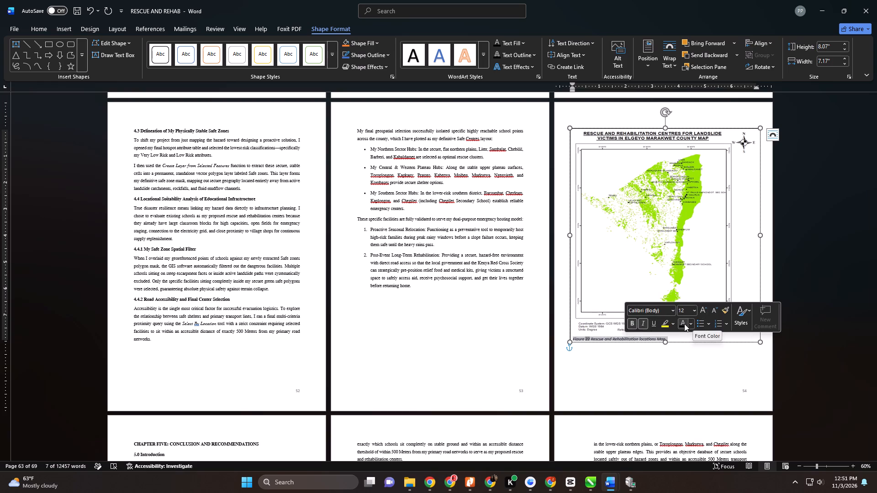
click(684, 324)
click(675, 312)
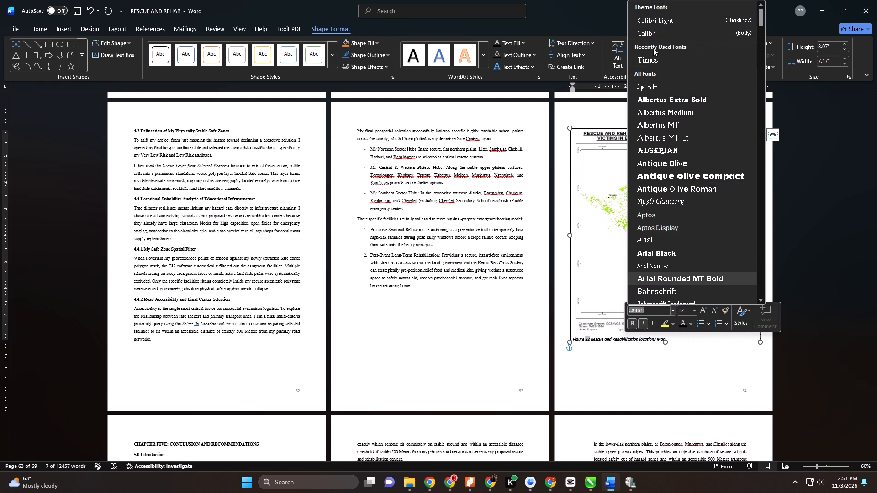
Set the Rescue and Rehabilitation locations Map caption's font to Times.
click(655, 63)
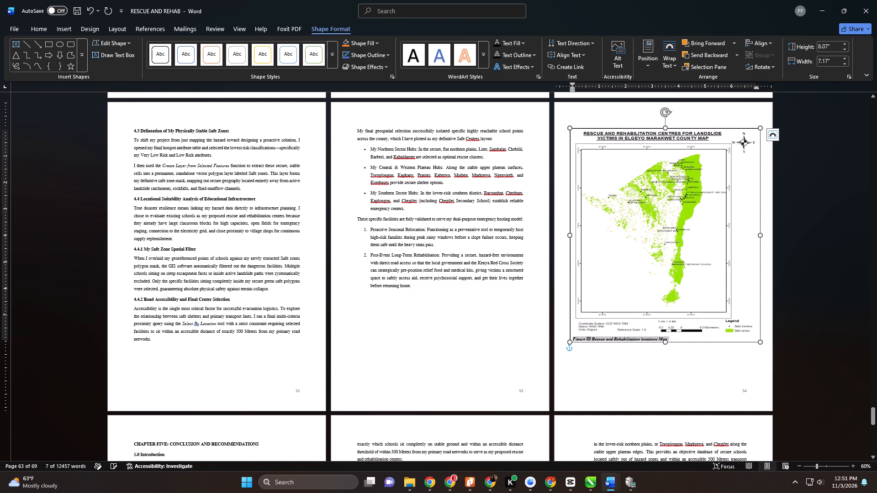
Split the Chapter Five heading into CHAPTER FIVE and CONCLUSION AND RECOMMENDATIONS on separate lines, removing the colon and the leading space.
scroll(595, 366, down, 4)
scroll(594, 363, up, 1)
scroll(594, 363, down, 5)
scroll(594, 363, up, 1)
scroll(594, 363, down, 1)
scroll(594, 363, up, 1)
scroll(594, 363, down, 6)
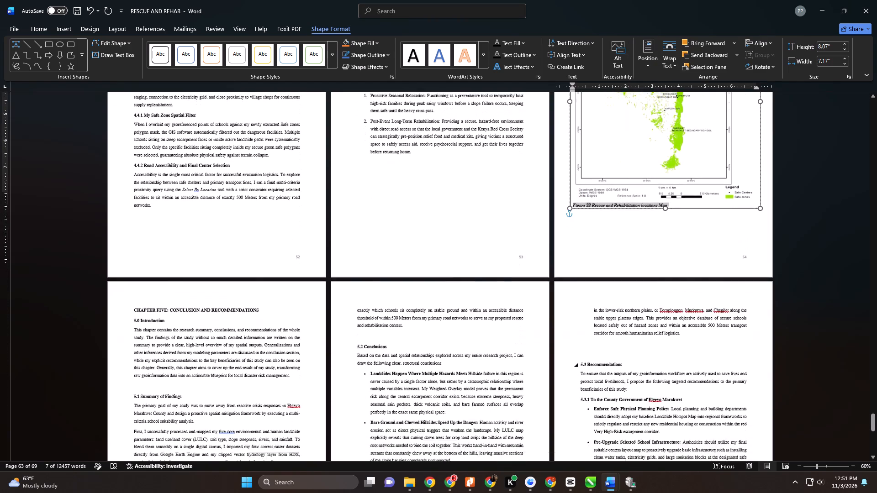
scroll(594, 363, down, 1)
scroll(594, 363, up, 1)
scroll(594, 363, down, 1)
click(169, 271)
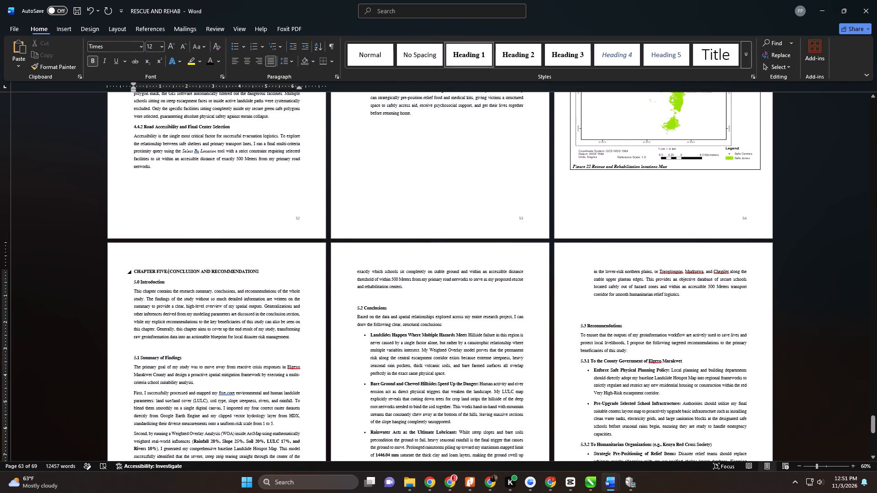
key(BackSpace)
key(Return)
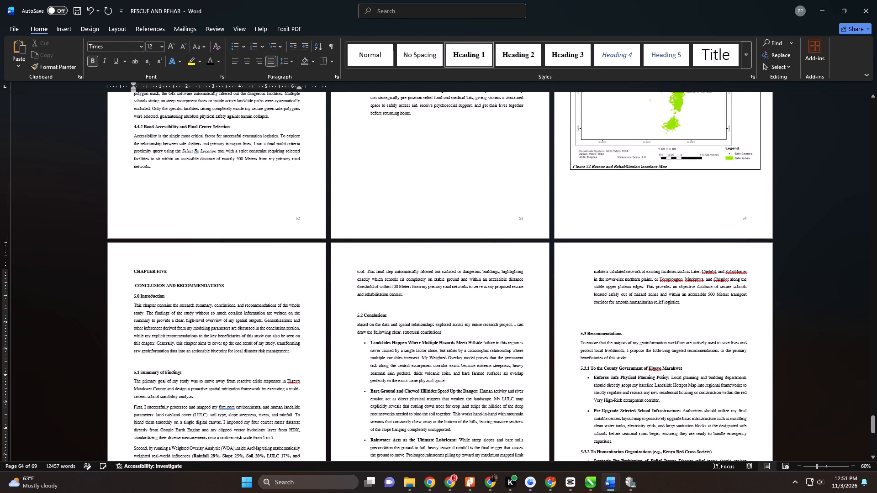
key(Delete)
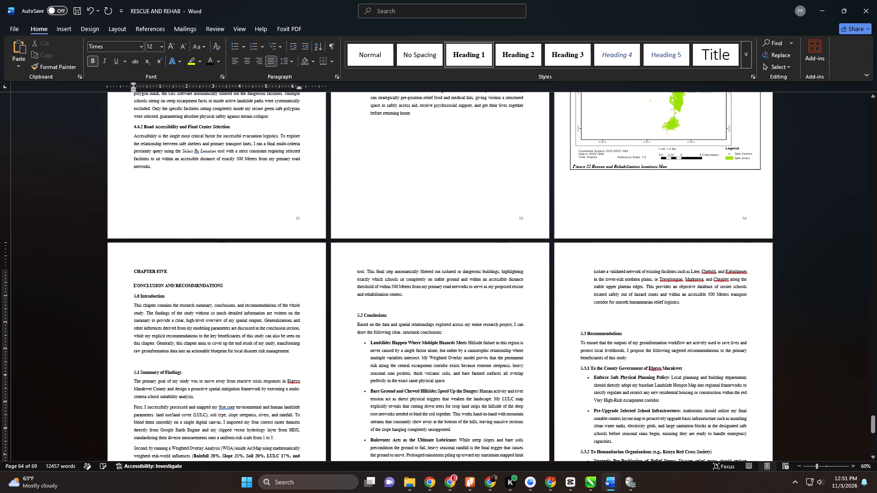
Apply the Heading 1 style to the CHAPTER FIVE line and the CONCLUSION AND RECOMMENDATIONS line.
click(117, 272)
click(471, 52)
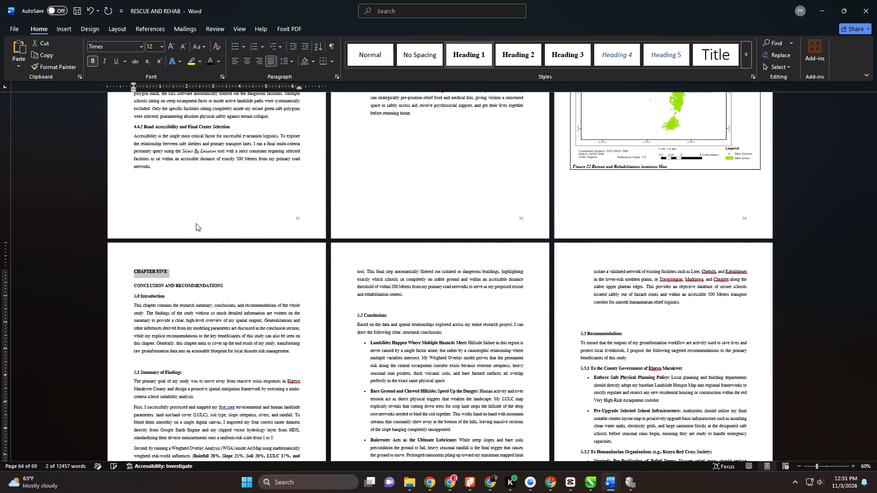
click(116, 282)
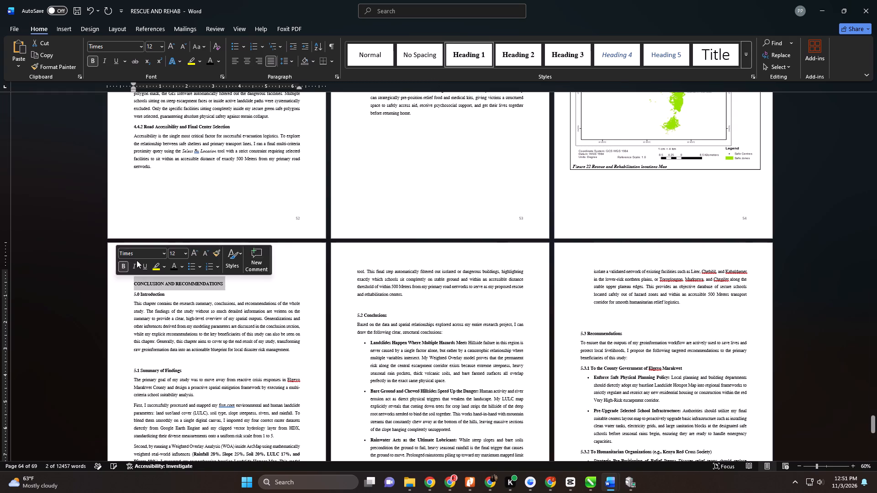
click(478, 51)
Remove the blank lines above the 5.1 Summary of Findings, 5.2 Conclusions and 5.3 Recommendations headings.
scroll(210, 226, up, 1)
scroll(210, 226, down, 1)
scroll(210, 227, up, 1)
scroll(210, 227, down, 3)
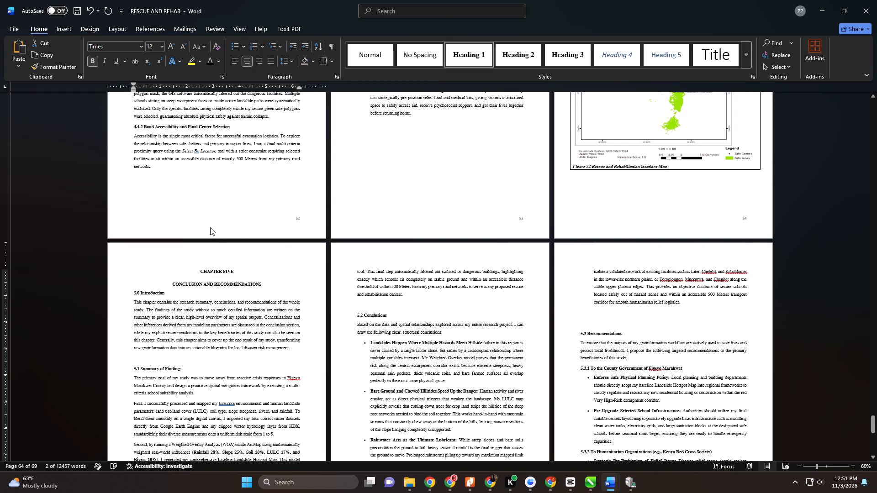
scroll(210, 227, down, 8)
click(177, 234)
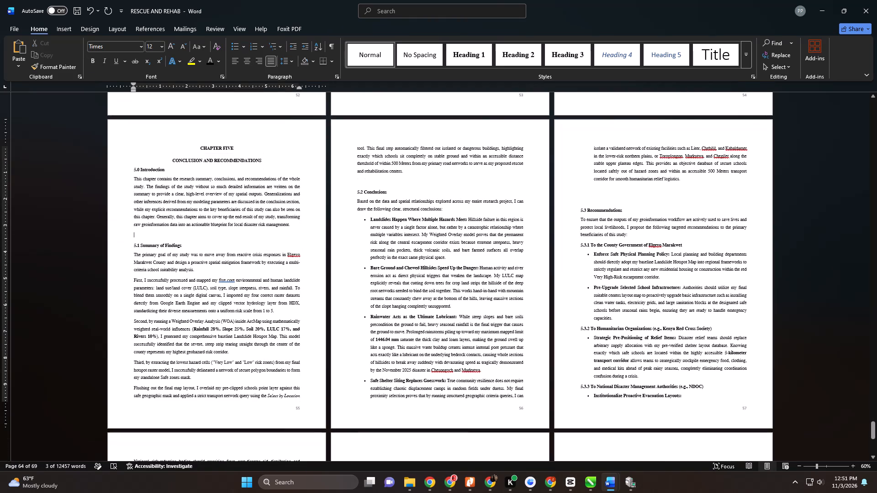
key(Delete)
click(366, 169)
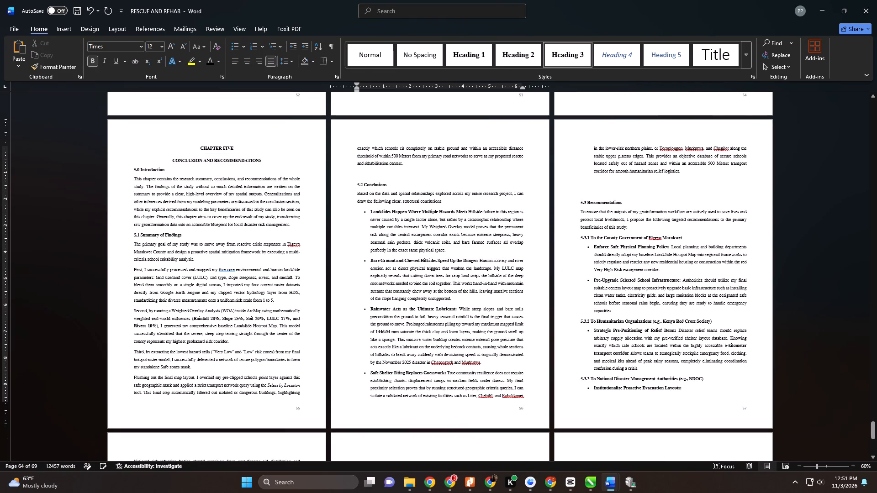
click(366, 173)
key(Delete)
scroll(476, 176, down, 4)
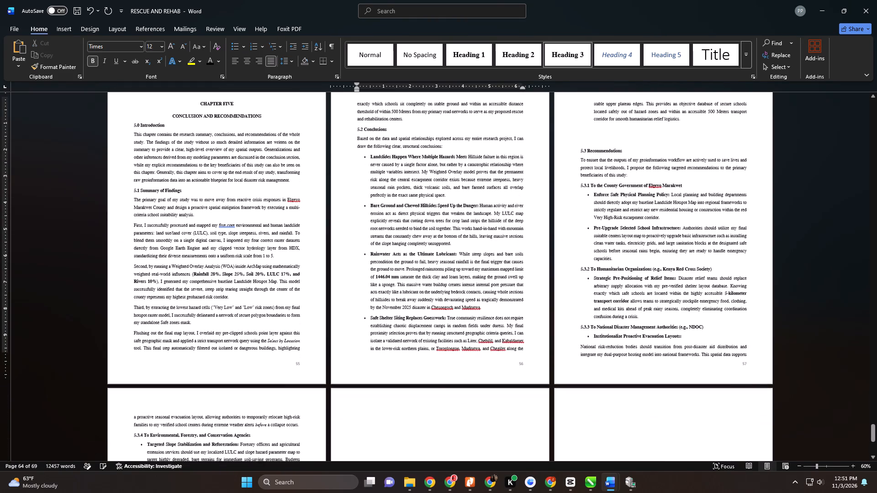
click(597, 126)
key(Delete)
key(Delete)
Delete the empty lines above the REFERENCES heading on the last page so it starts at the top margin.
scroll(597, 126, down, 2)
scroll(597, 127, up, 1)
scroll(597, 127, down, 1)
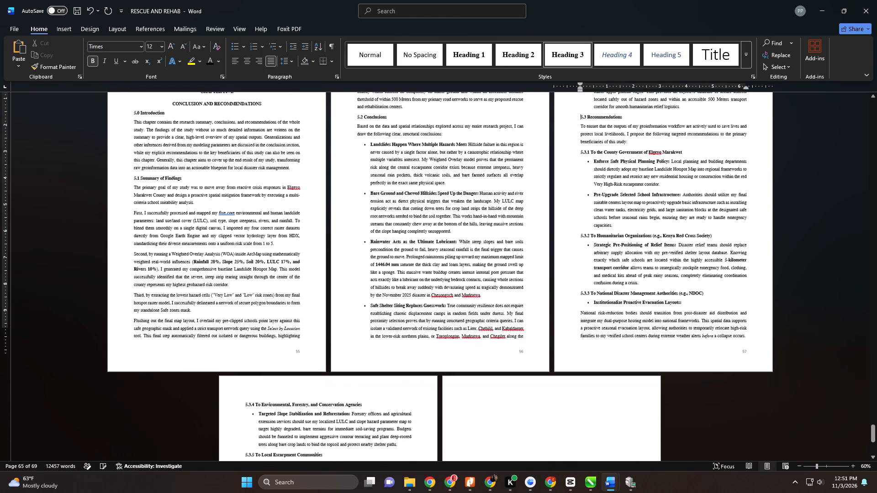
scroll(572, 170, down, 12)
scroll(493, 269, up, 1)
scroll(493, 269, down, 4)
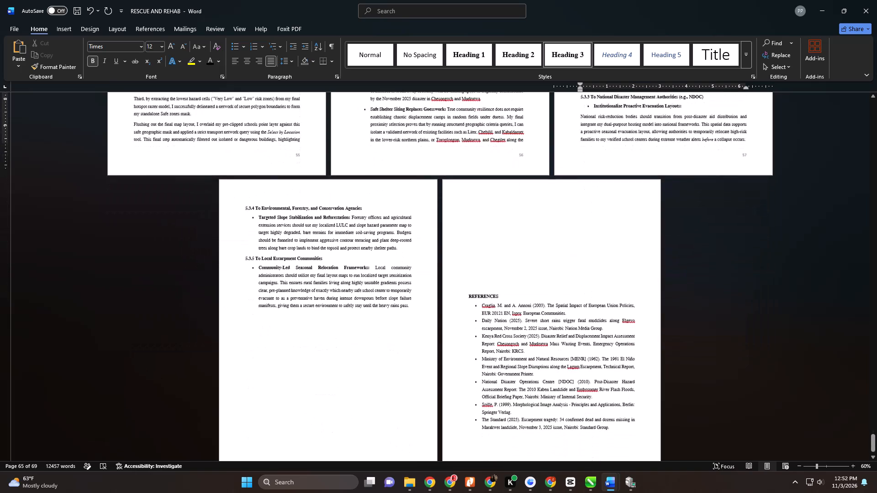
drag(474, 176, 511, 280)
key(Delete)
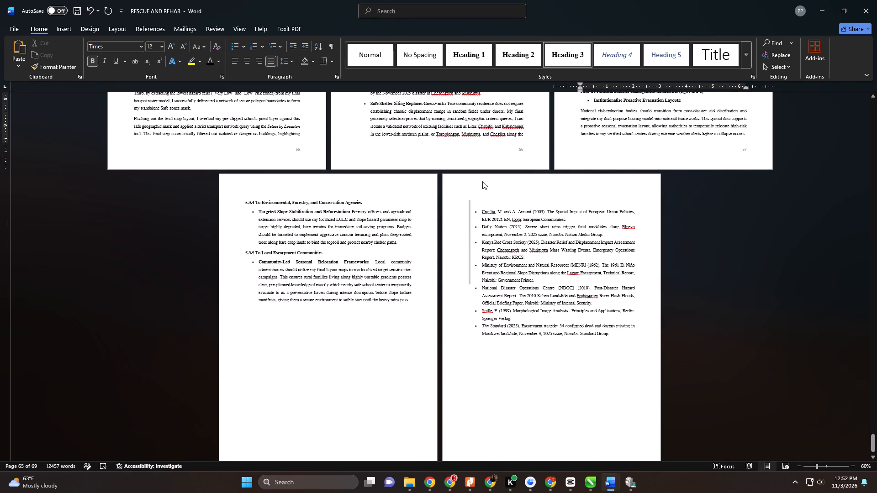
Apply the Heading 1 style to the REFERENCES heading.
click(478, 186)
click(452, 200)
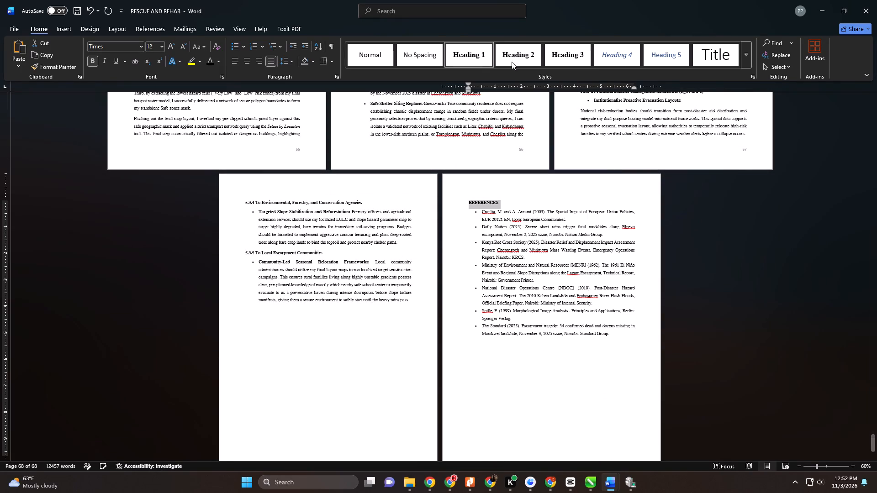
click(484, 49)
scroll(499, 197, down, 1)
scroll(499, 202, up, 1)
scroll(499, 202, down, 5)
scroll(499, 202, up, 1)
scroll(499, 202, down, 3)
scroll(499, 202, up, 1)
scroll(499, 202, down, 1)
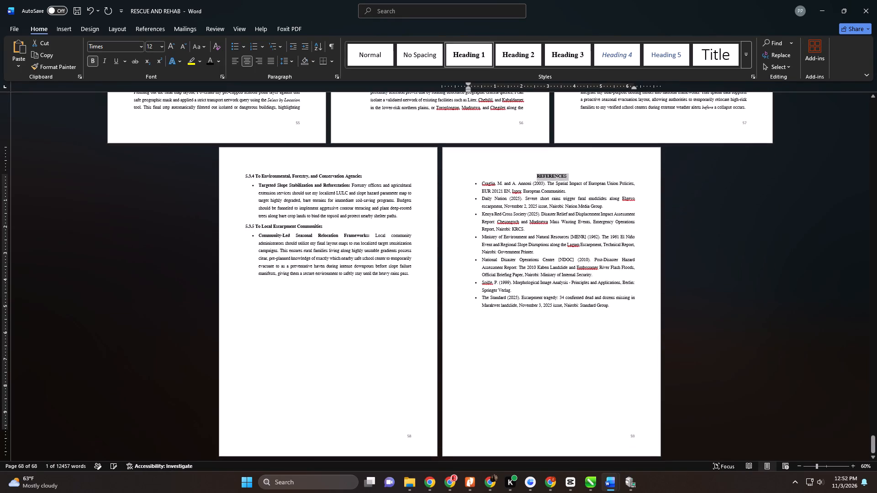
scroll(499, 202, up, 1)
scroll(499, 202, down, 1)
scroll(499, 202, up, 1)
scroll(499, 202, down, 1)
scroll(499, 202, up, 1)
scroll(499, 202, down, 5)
Save the document.
key(ctrl+s)
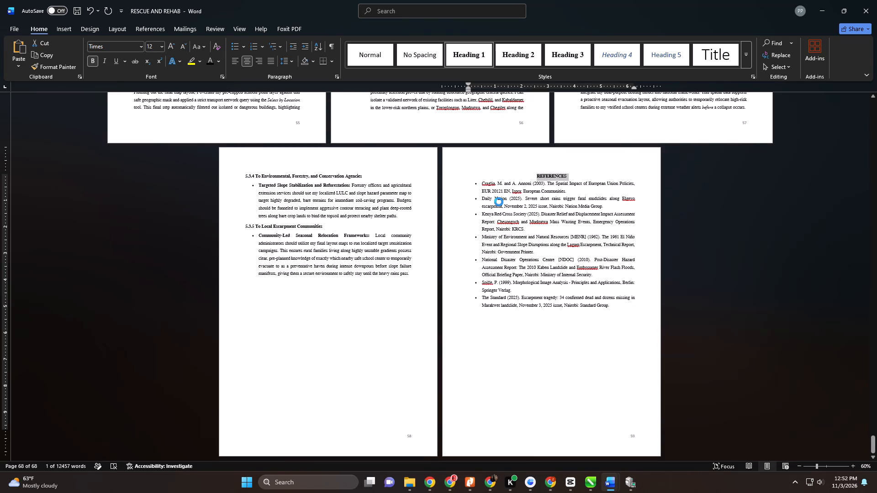
scroll(499, 202, down, 12)
scroll(499, 202, up, 1)
scroll(499, 202, down, 1)
scroll(499, 202, up, 1)
scroll(499, 202, down, 1)
scroll(499, 202, up, 1)
scroll(499, 202, down, 1)
scroll(499, 202, up, 1)
scroll(499, 202, down, 5)
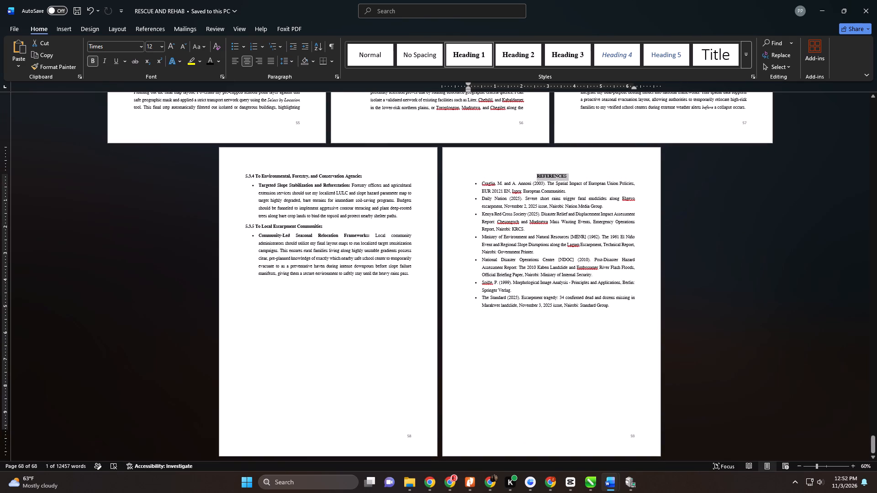
key(ctrl+s)
key(ctrl+s)
key(ctrl+s)
Zoom out to 50% and review the layout from the references back through Chapters Five and Four to the end of Chapter Three.
scroll(600, 294, up, 4)
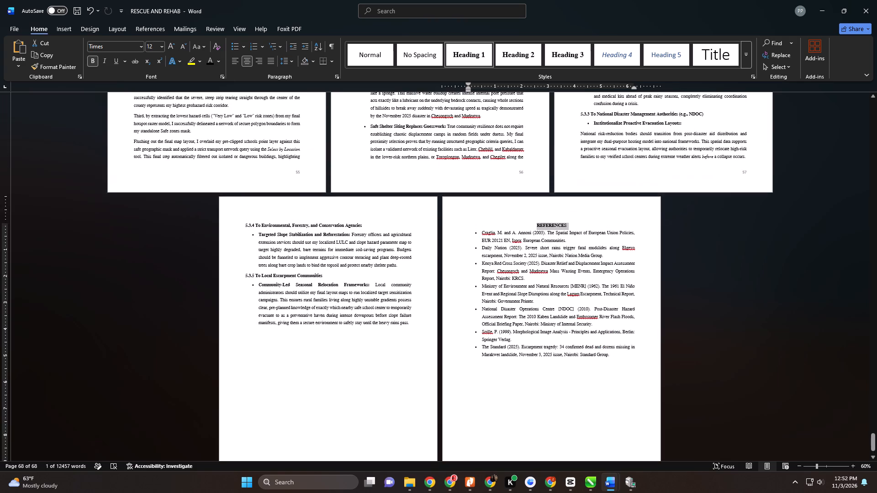
scroll(600, 294, up, 2)
click(800, 466)
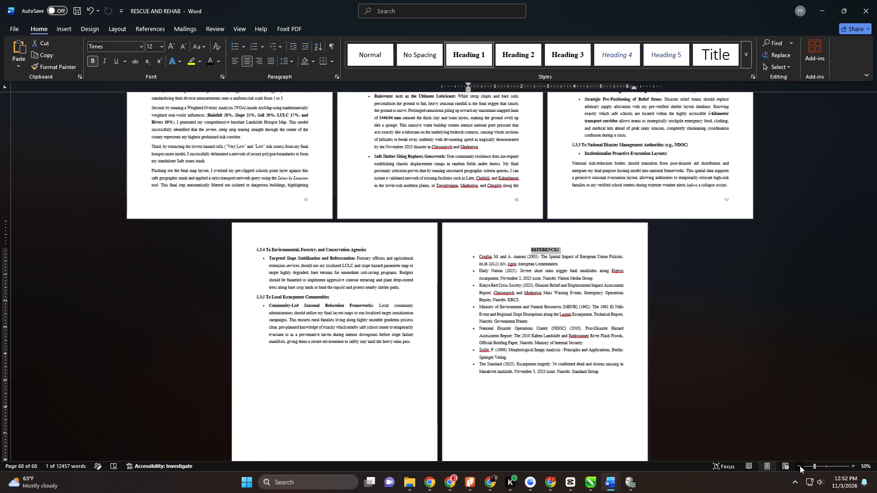
scroll(642, 323, up, 12)
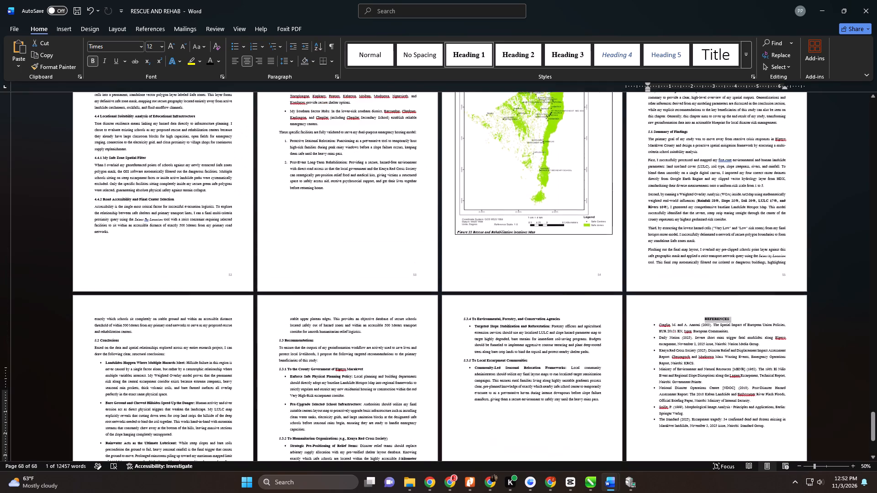
scroll(642, 323, up, 5)
scroll(642, 323, down, 1)
scroll(642, 323, up, 1)
scroll(642, 323, down, 1)
scroll(642, 323, up, 6)
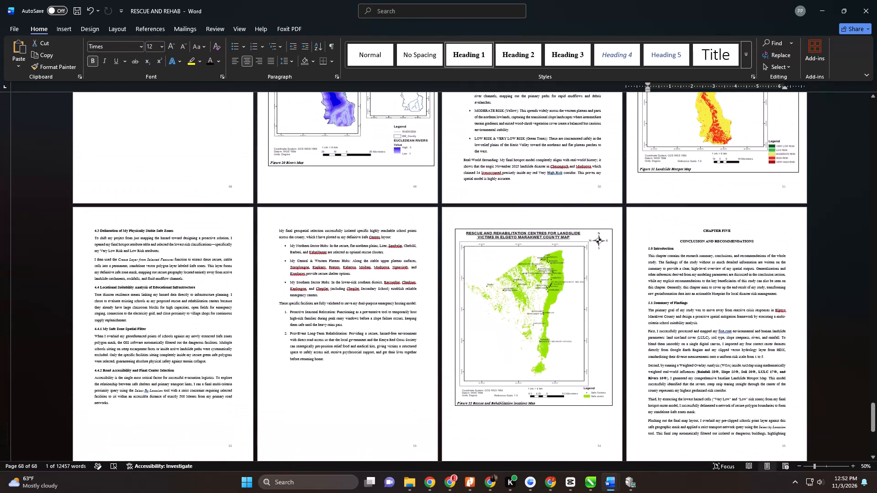
click(713, 225)
scroll(713, 225, up, 3)
scroll(713, 225, down, 1)
scroll(713, 225, up, 7)
scroll(723, 227, down, 1)
scroll(723, 227, up, 6)
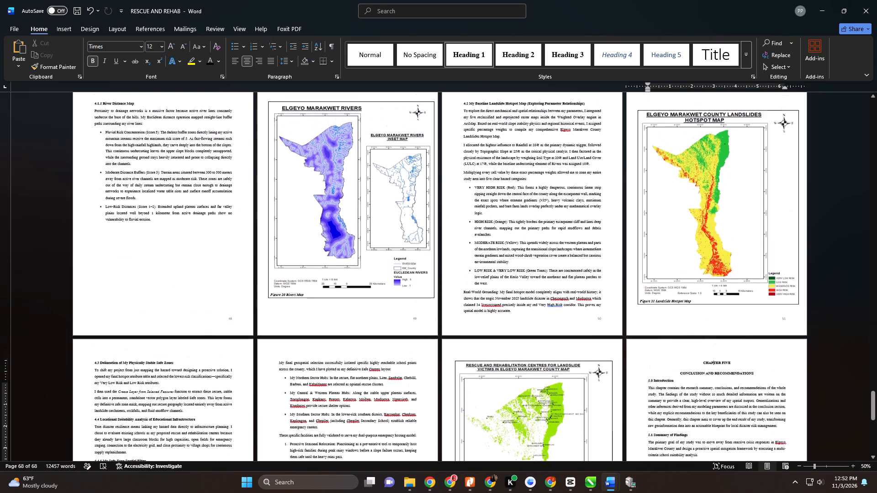
scroll(723, 227, up, 12)
scroll(729, 227, down, 1)
scroll(729, 227, up, 11)
scroll(731, 227, down, 1)
scroll(731, 227, up, 2)
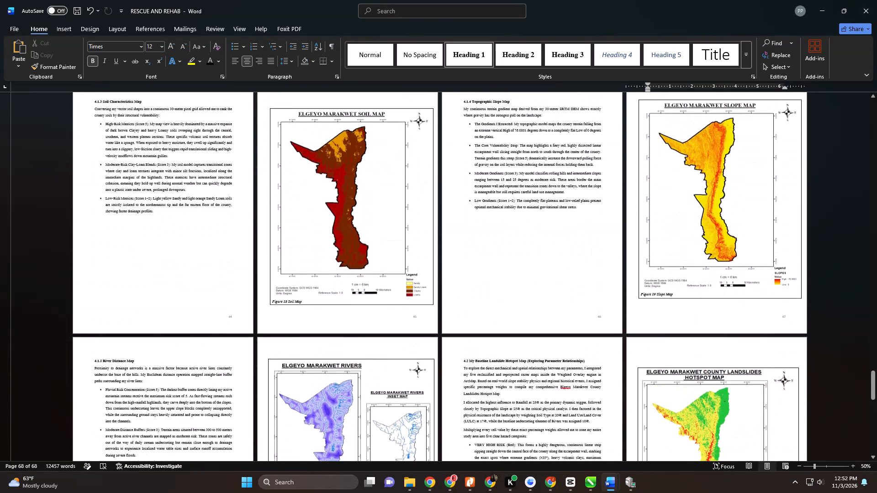
scroll(731, 227, up, 3)
scroll(731, 227, down, 1)
scroll(731, 227, up, 19)
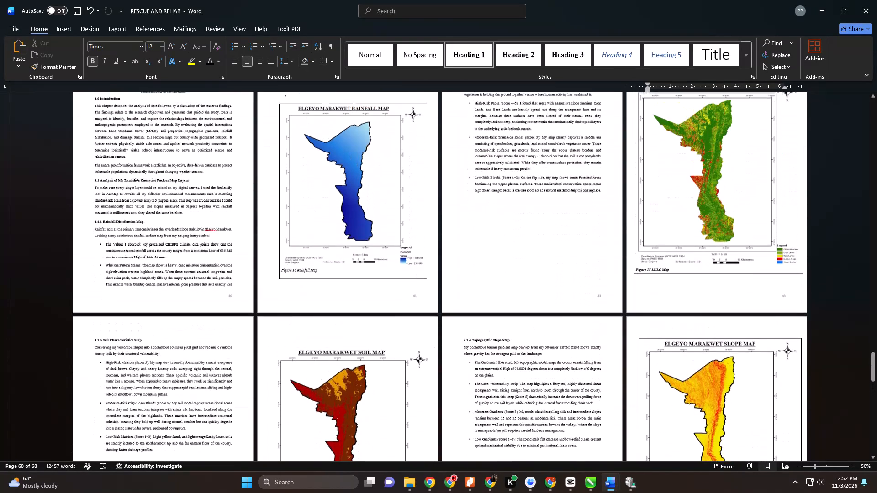
scroll(731, 226, down, 1)
scroll(731, 226, up, 1)
scroll(731, 226, down, 1)
scroll(731, 226, up, 1)
scroll(731, 226, down, 1)
scroll(731, 226, up, 17)
scroll(731, 226, down, 1)
scroll(731, 226, up, 1)
scroll(731, 226, down, 1)
scroll(731, 226, up, 1)
scroll(731, 226, down, 1)
scroll(731, 226, up, 14)
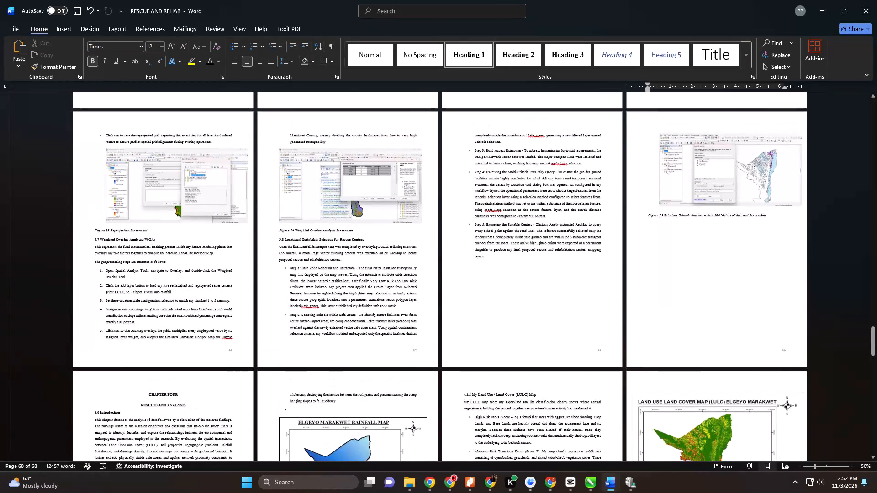
Slightly enlarge the screenshot above the Figure 15 caption about selecting schools within 500 Meters of the road.
click(718, 193)
drag(660, 217, 651, 220)
Check the page layout, figures, captions and headings from Chapter Three back to the section 1.4 Methodology page.
scroll(698, 292, up, 7)
scroll(699, 292, down, 1)
scroll(699, 292, up, 3)
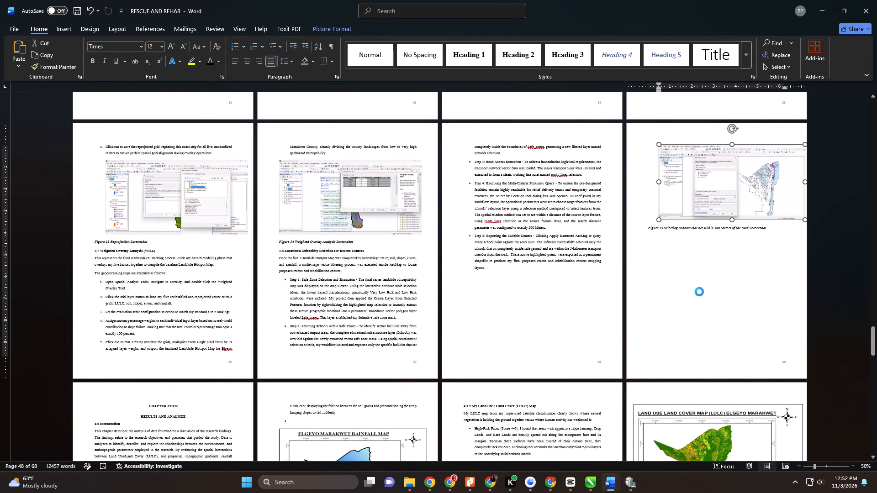
scroll(700, 290, up, 6)
scroll(702, 289, down, 1)
scroll(702, 289, up, 3)
scroll(702, 289, down, 1)
scroll(702, 289, up, 3)
scroll(702, 289, down, 1)
scroll(702, 289, up, 14)
scroll(702, 289, down, 2)
scroll(702, 289, up, 6)
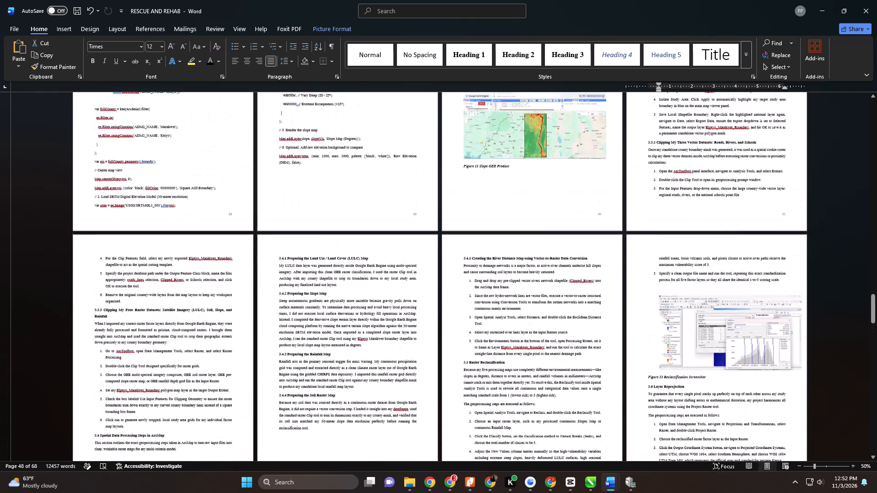
scroll(702, 289, up, 2)
scroll(702, 289, down, 1)
scroll(702, 289, up, 11)
scroll(702, 289, down, 1)
scroll(702, 289, up, 1)
scroll(702, 289, down, 1)
scroll(702, 289, up, 7)
scroll(702, 289, down, 1)
scroll(702, 289, up, 3)
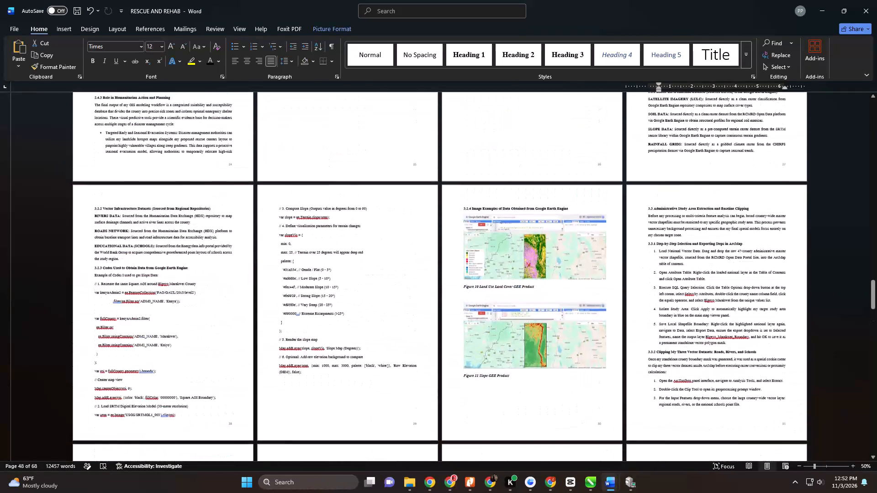
scroll(702, 289, up, 20)
scroll(703, 288, down, 1)
scroll(703, 288, up, 6)
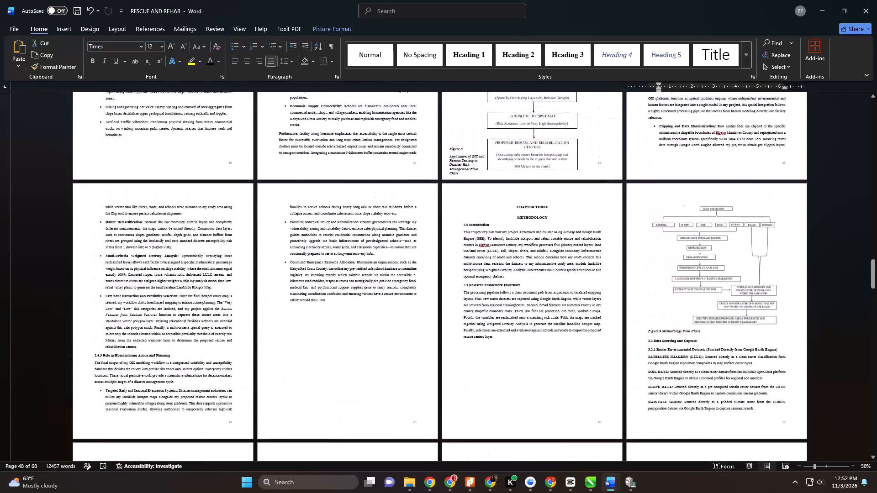
scroll(703, 288, up, 15)
scroll(703, 288, down, 1)
scroll(703, 288, up, 1)
scroll(703, 288, down, 1)
scroll(703, 288, up, 5)
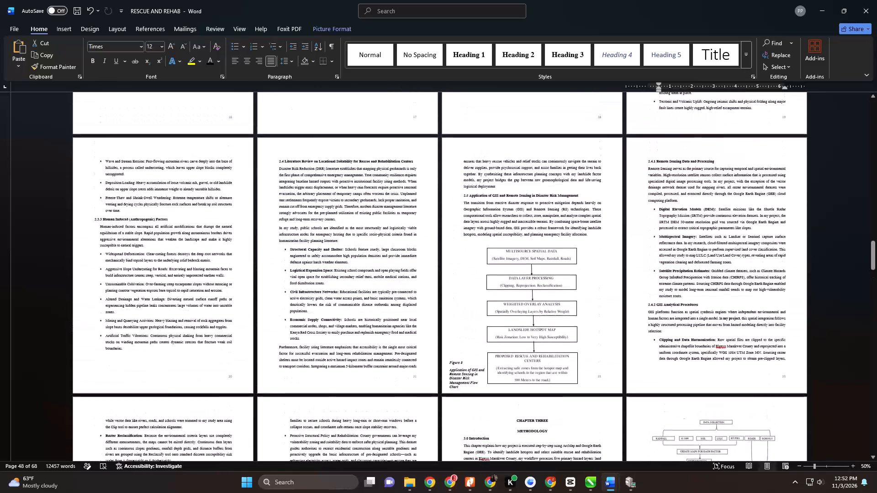
scroll(703, 288, up, 8)
scroll(703, 288, down, 1)
scroll(703, 288, up, 1)
scroll(703, 288, down, 1)
scroll(703, 288, up, 12)
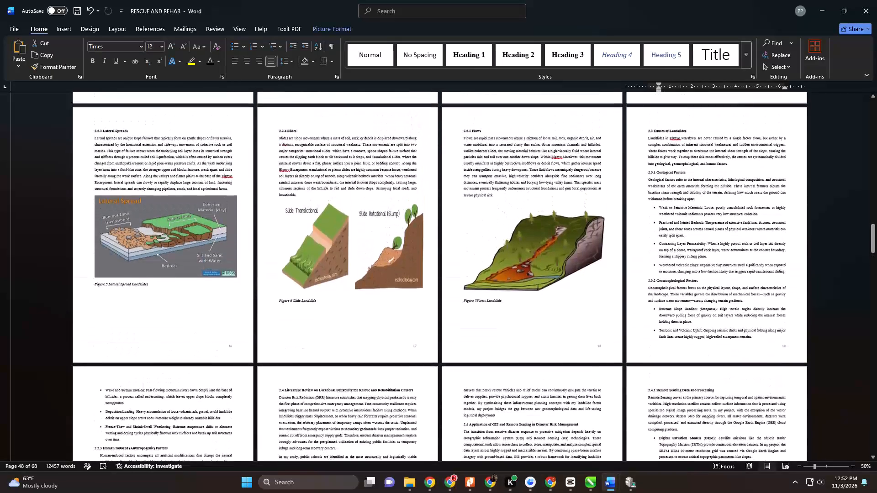
scroll(703, 288, up, 6)
scroll(703, 288, down, 1)
scroll(703, 288, up, 17)
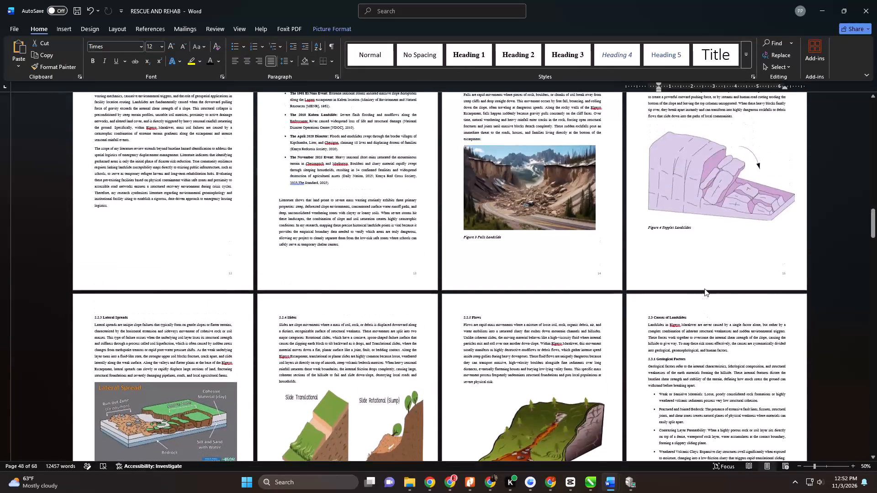
scroll(704, 288, up, 9)
scroll(707, 290, down, 1)
scroll(707, 290, up, 18)
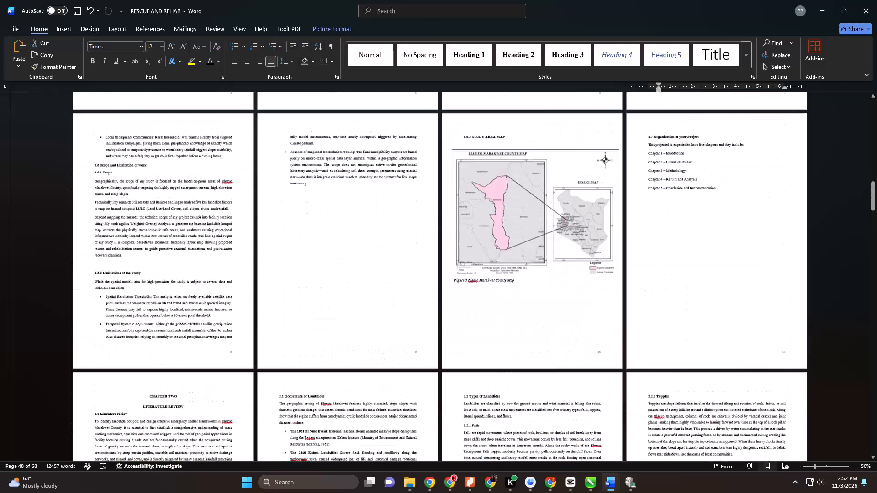
scroll(708, 291, up, 4)
scroll(708, 291, down, 1)
scroll(708, 291, up, 2)
scroll(708, 291, down, 1)
scroll(708, 291, up, 19)
scroll(709, 291, down, 1)
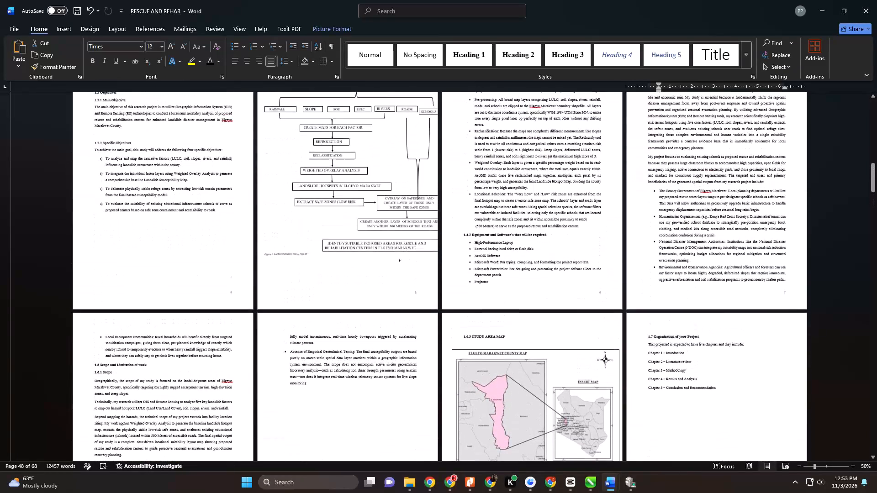
scroll(709, 292, up, 1)
scroll(709, 292, down, 1)
scroll(709, 292, up, 2)
Format the METHODOLOGY FLOW CHART caption text below the section 1.4 flow chart in Times, 12 pt, with black font colour.
click(422, 274)
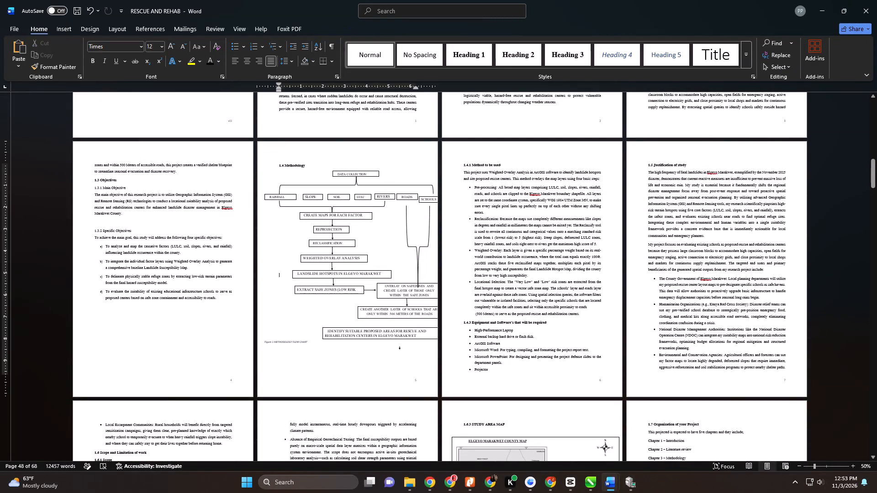
click(420, 289)
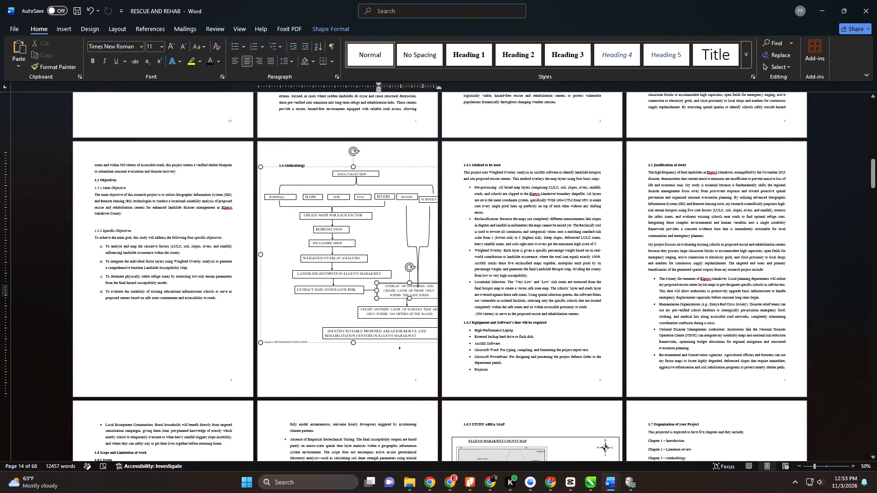
triple_click(280, 340)
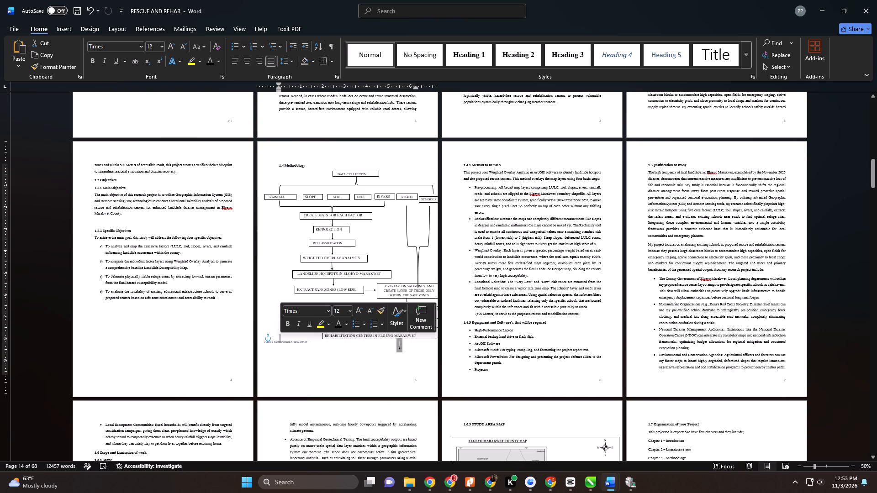
triple_click(288, 344)
click(287, 344)
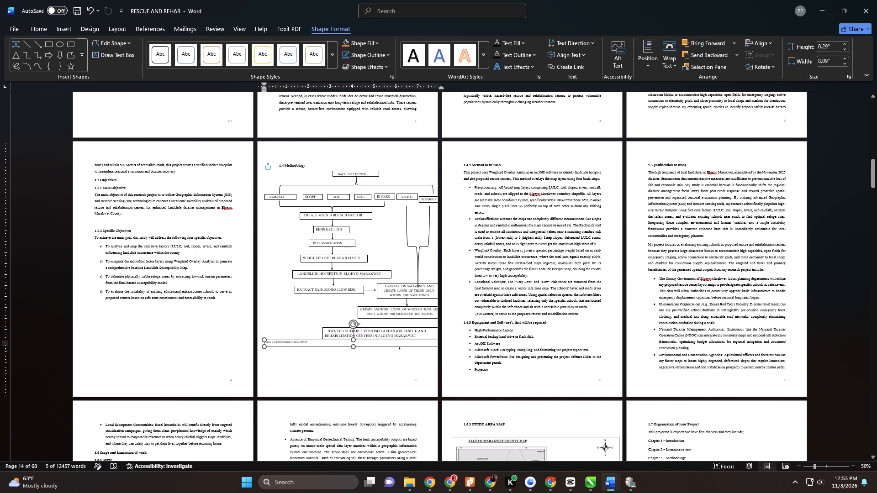
double_click(292, 340)
triple_click(295, 342)
click(295, 355)
triple_click(304, 341)
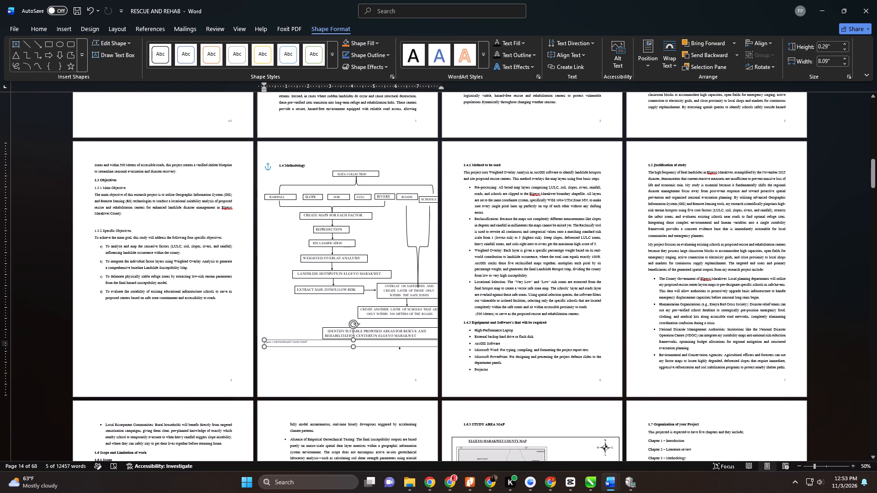
click(301, 342)
double_click(305, 340)
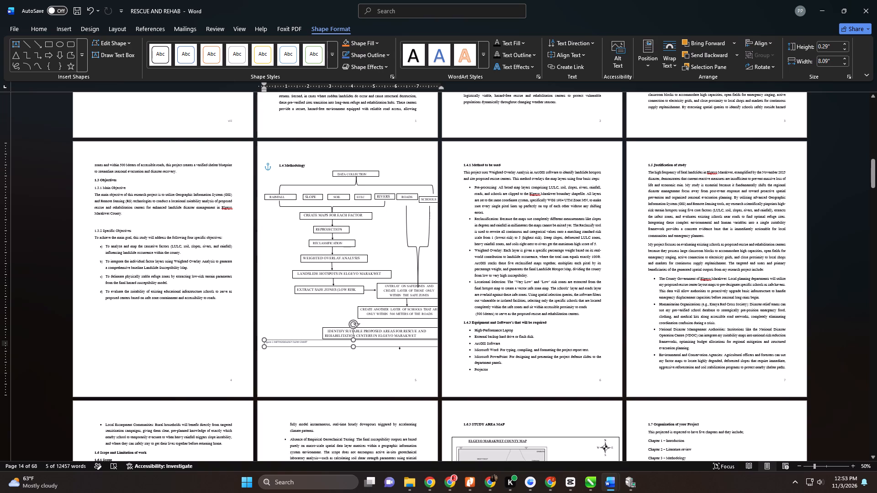
click(303, 342)
right_click(303, 342)
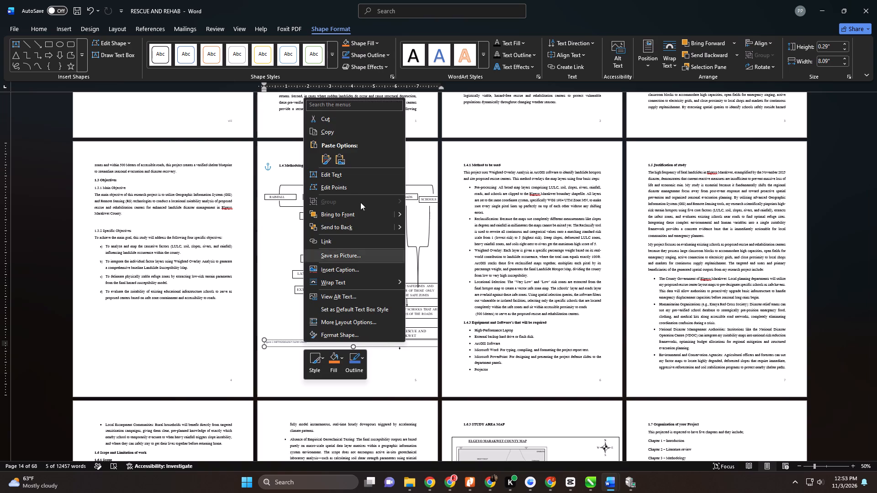
click(343, 176)
double_click(301, 342)
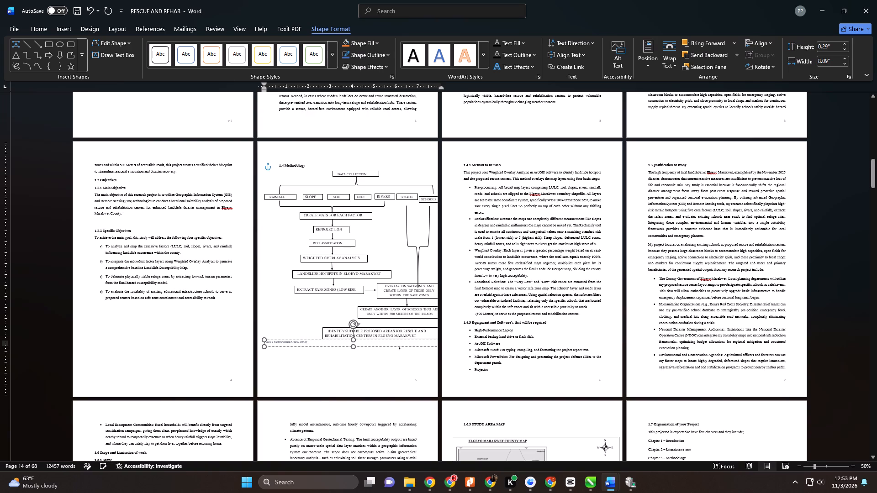
double_click(306, 342)
triple_click(306, 342)
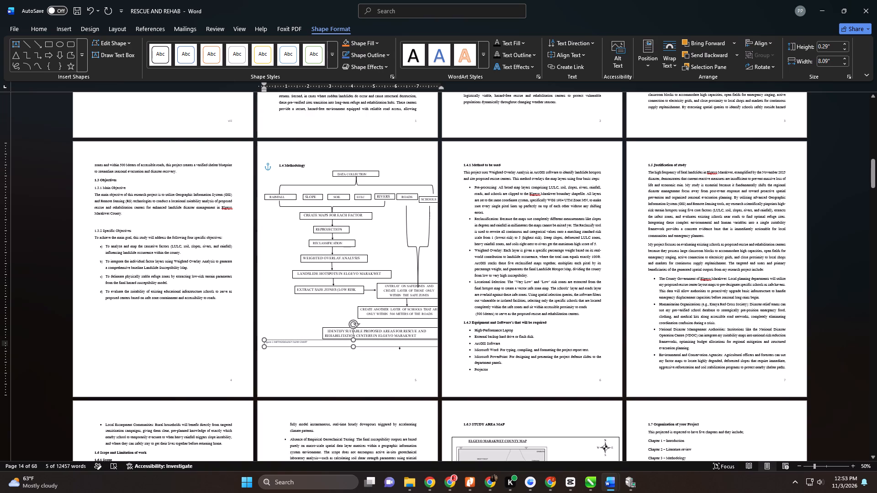
right_click(306, 342)
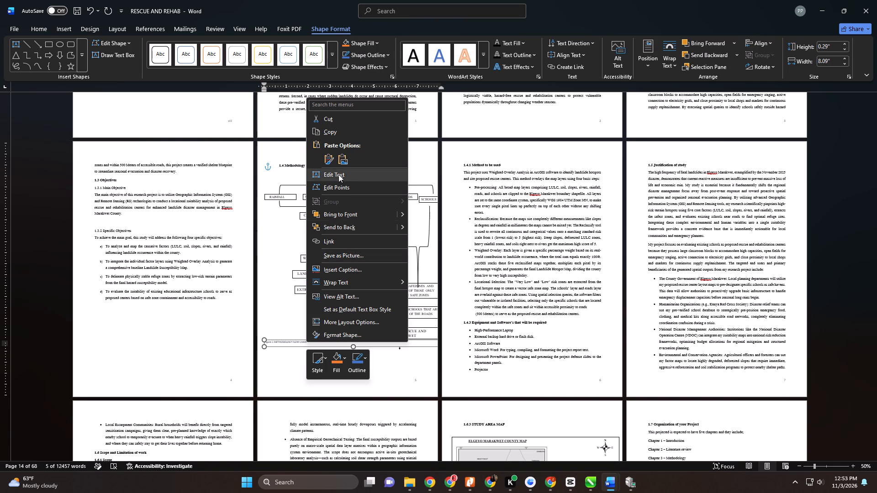
click(338, 174)
key(ctrl+a)
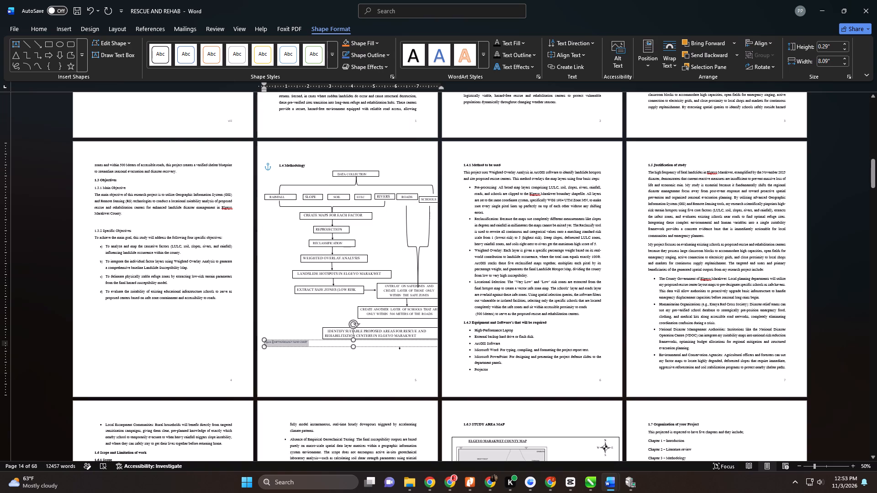
click(43, 29)
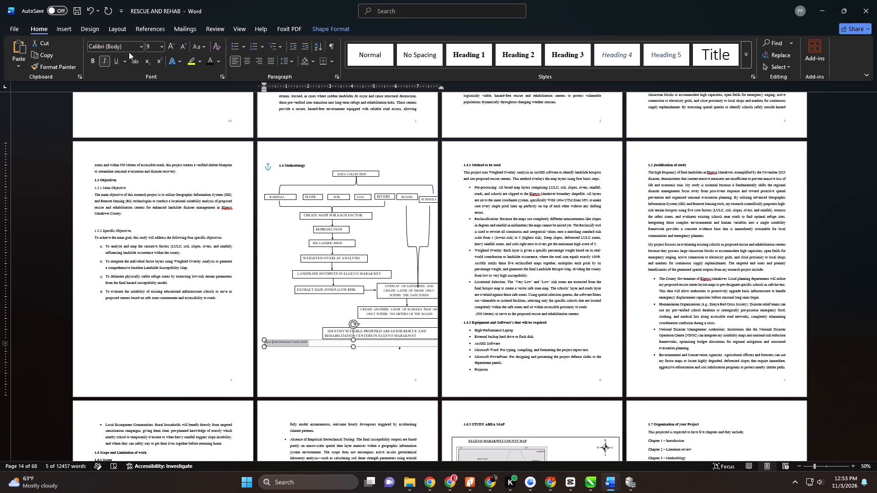
click(141, 47)
click(122, 111)
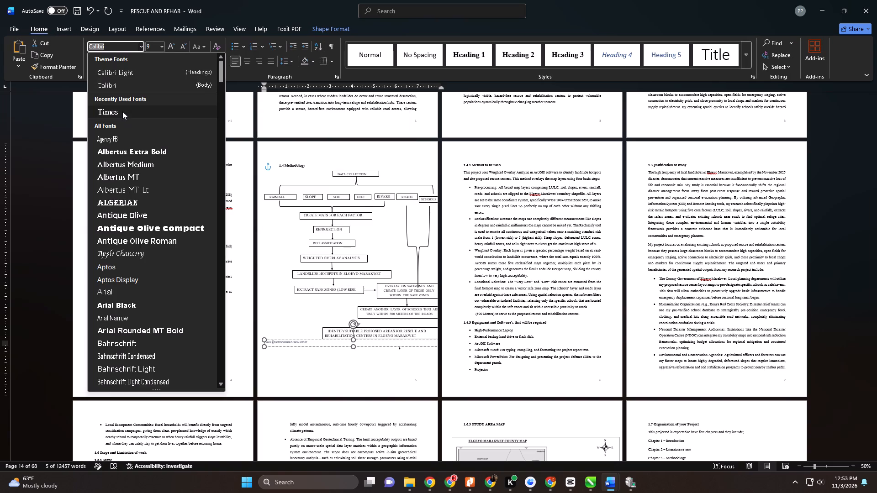
double_click(172, 51)
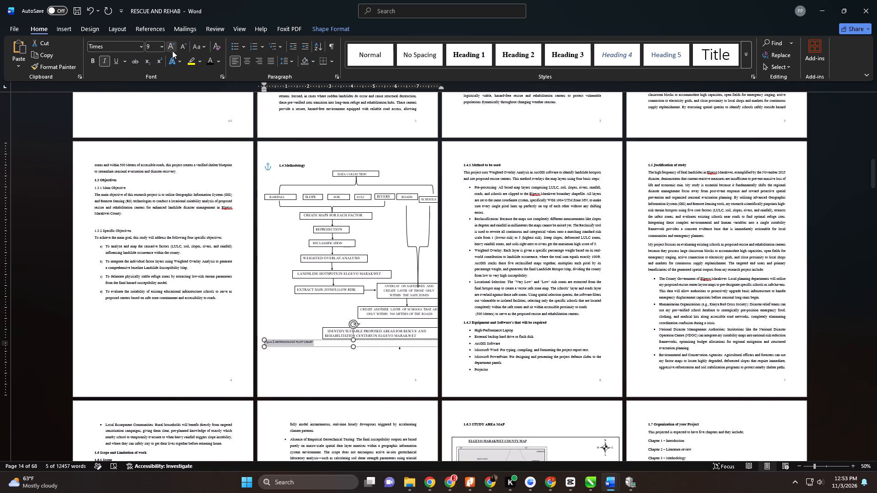
click(172, 50)
click(209, 61)
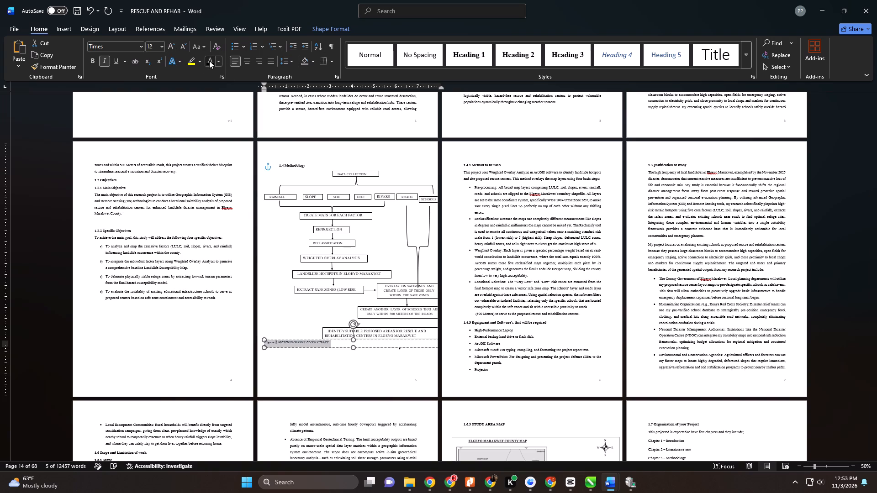
Review the page layout from section 1.4 Methodology back through the abstract and contents lists to the title page.
scroll(363, 231, up, 9)
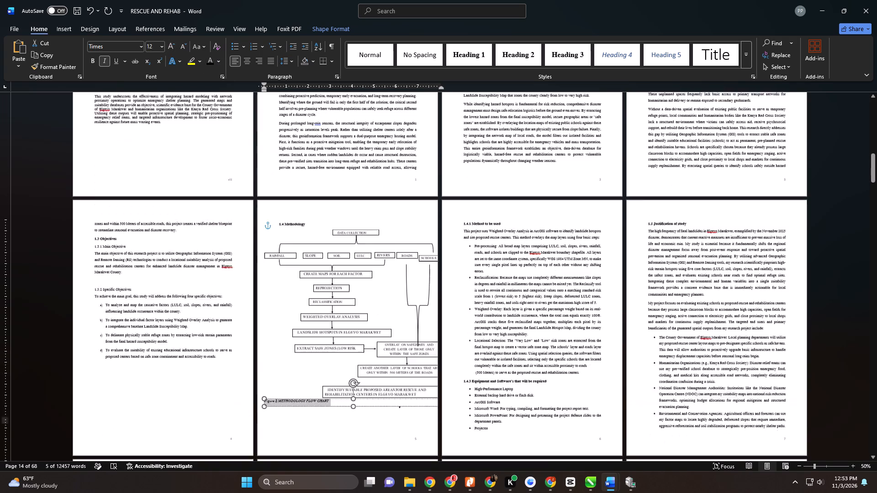
scroll(363, 228, up, 4)
scroll(363, 226, down, 1)
scroll(363, 226, up, 5)
scroll(364, 225, down, 1)
scroll(364, 225, up, 1)
scroll(364, 225, down, 1)
scroll(364, 225, up, 12)
scroll(365, 222, down, 1)
scroll(365, 222, up, 4)
scroll(365, 221, down, 1)
scroll(365, 220, up, 15)
scroll(364, 216, down, 1)
scroll(364, 216, up, 3)
scroll(364, 215, down, 1)
scroll(364, 215, up, 10)
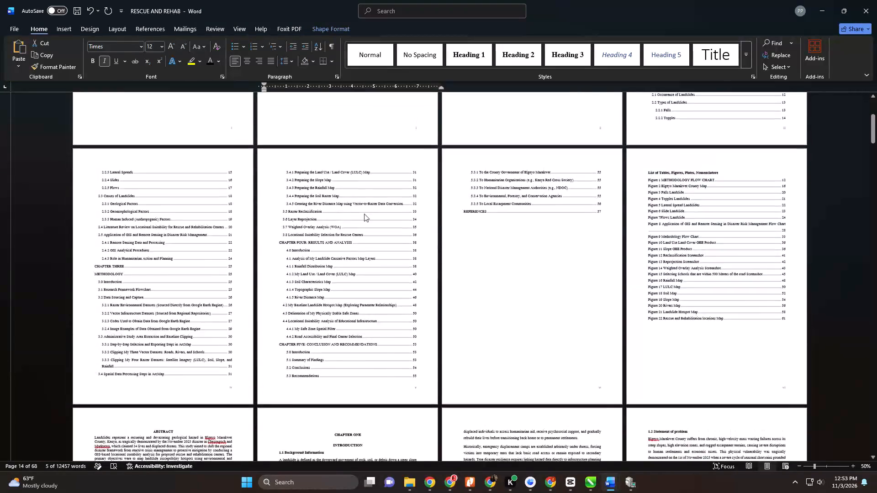
scroll(364, 214, up, 8)
scroll(365, 213, down, 1)
scroll(365, 213, up, 1)
scroll(365, 213, down, 1)
scroll(365, 213, up, 3)
scroll(365, 213, down, 1)
scroll(365, 213, up, 3)
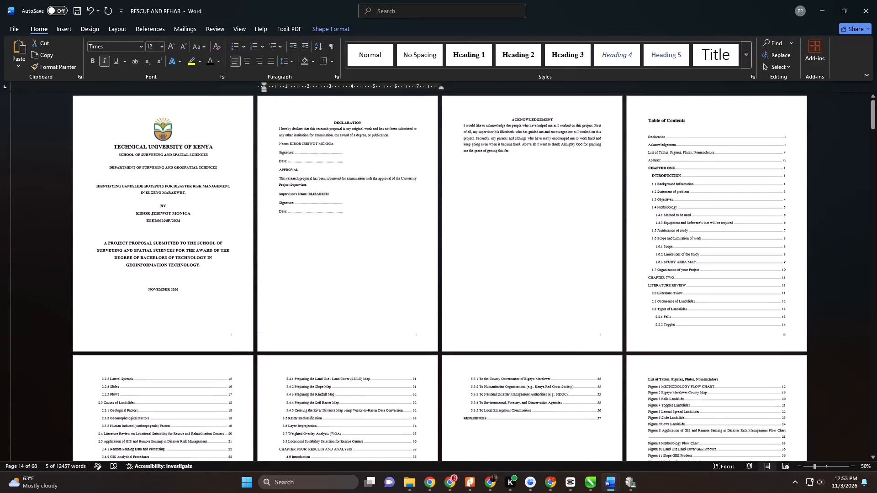
scroll(365, 213, up, 9)
Save the document.
key(ctrl+s)
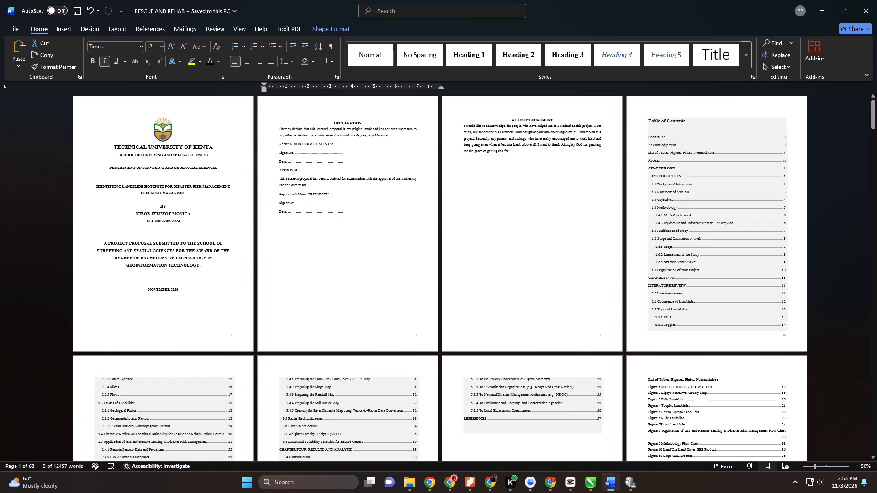
Update the Table of Contents field so its entries match the current headings and page numbers.
click(684, 174)
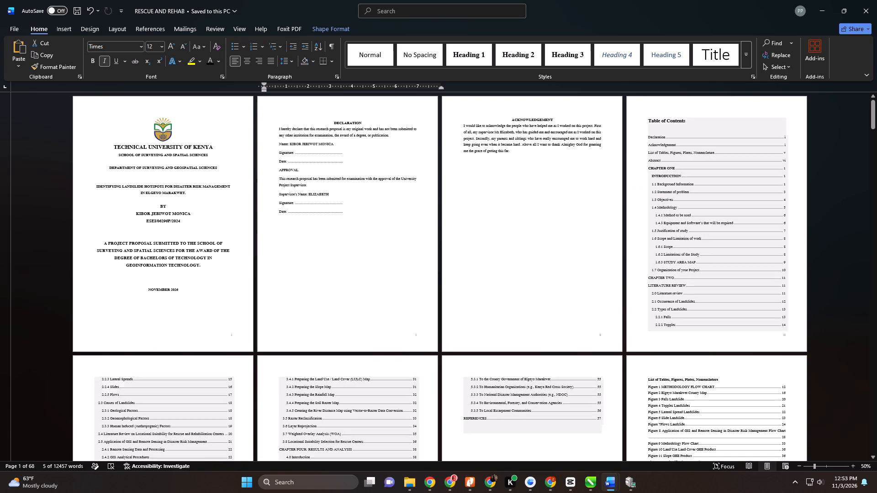
right_click(684, 174)
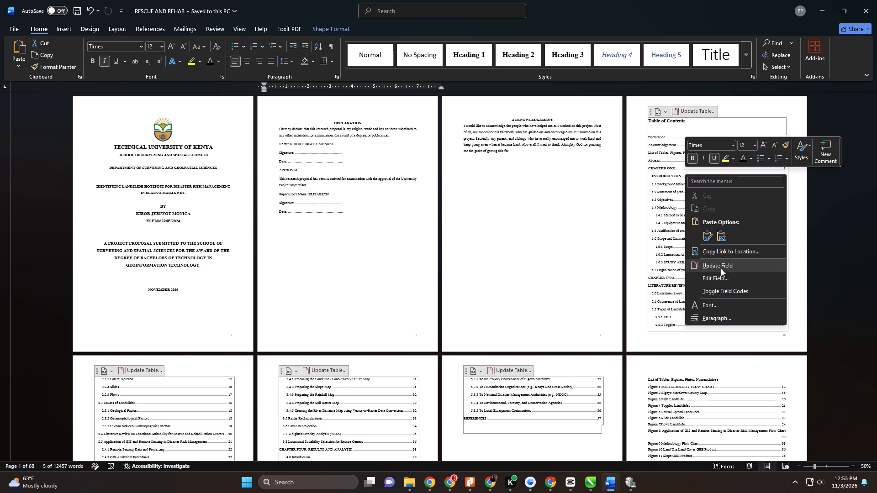
click(721, 269)
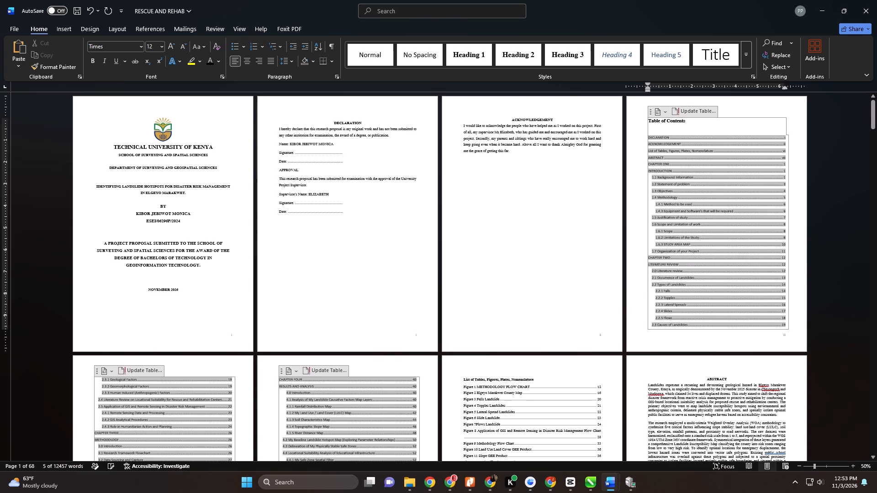
Delete the blank line between the Table of Contents title and its first entry.
click(660, 129)
key(Delete)
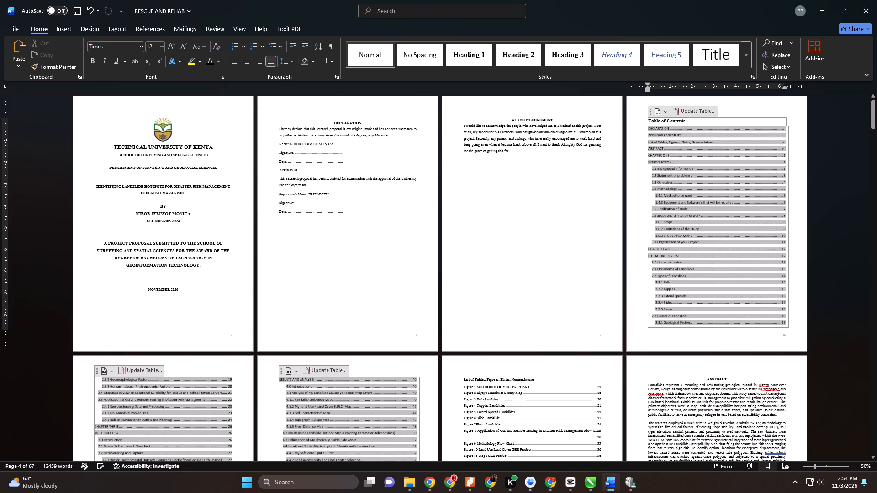
Check the table of contents pages, the list of figures, the abstract and the start of Chapter One.
scroll(657, 150, down, 12)
scroll(657, 152, up, 1)
scroll(657, 152, down, 3)
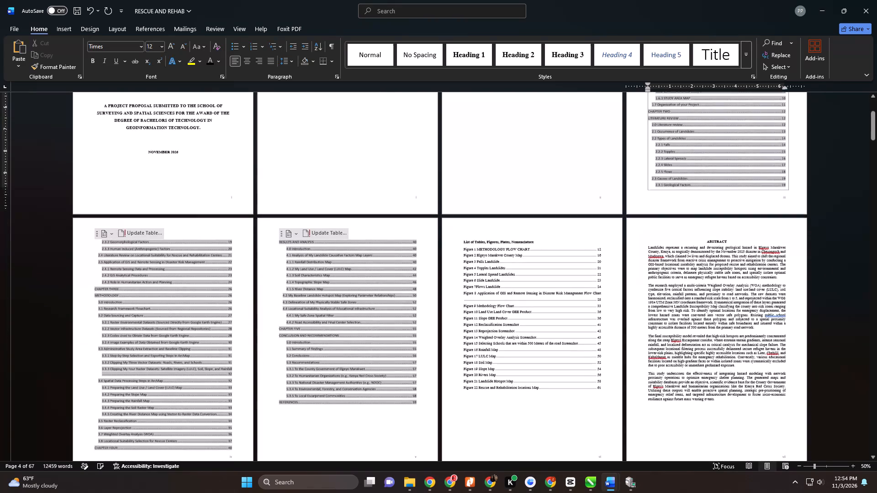
scroll(657, 152, down, 7)
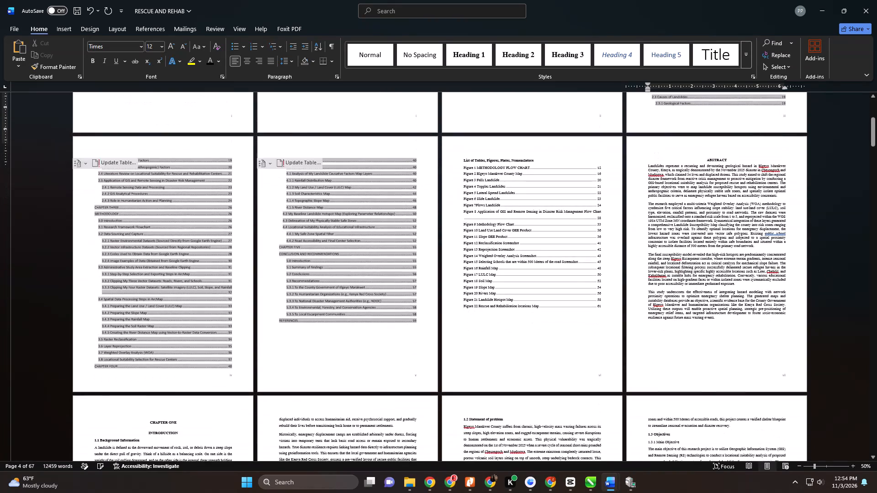
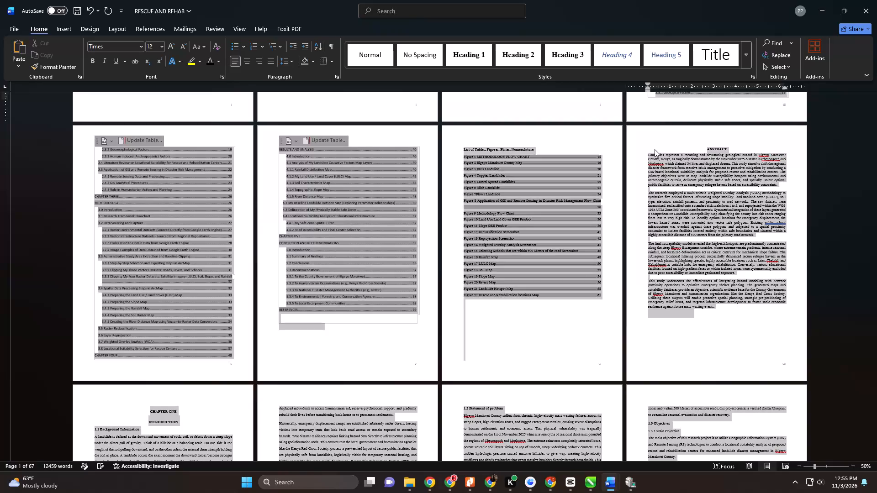
Copy the entire contents of the RESCUE AND REHAB report.
key(ctrl+c)
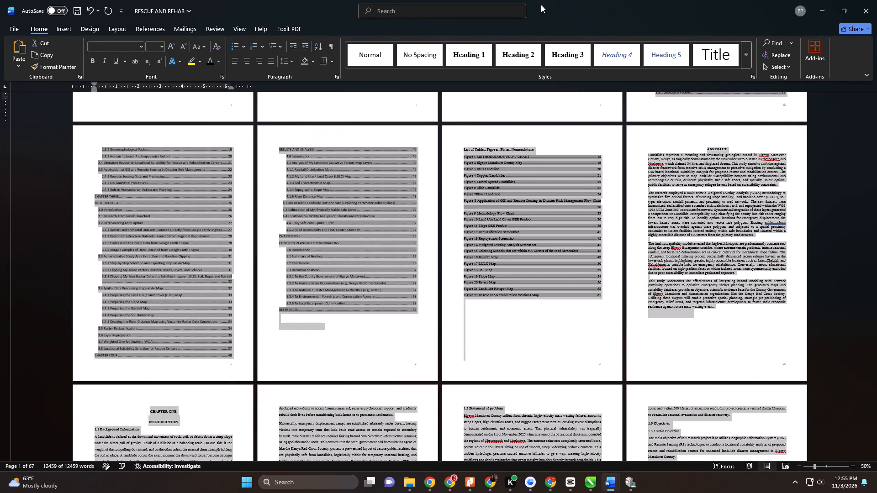
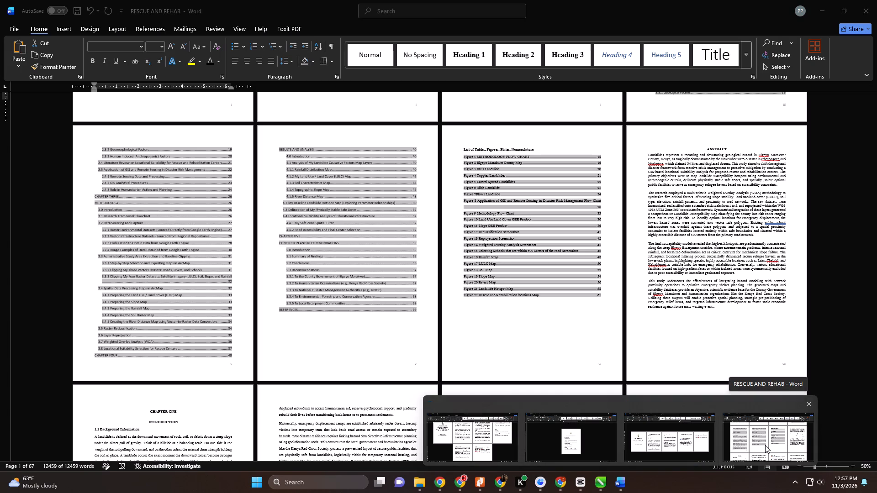
Clear the formatting of the blank line below the declaration, insert a page break there and paste the copied dedication on the new page.
scroll(607, 331, down, 1)
scroll(571, 303, up, 15)
scroll(565, 298, down, 1)
scroll(565, 298, up, 8)
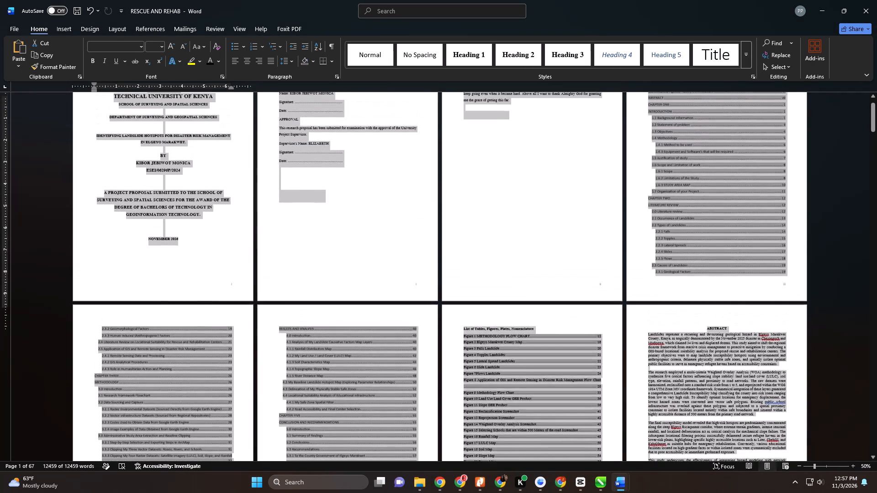
scroll(565, 298, up, 2)
click(396, 220)
click(338, 230)
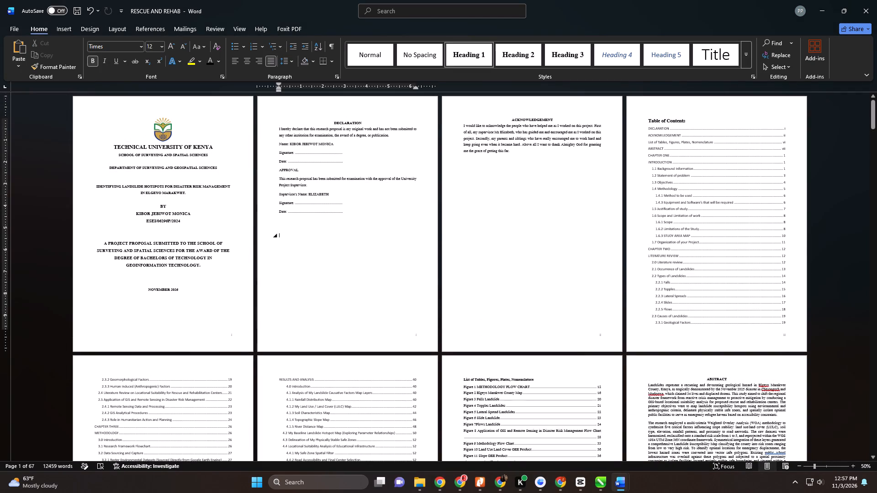
click(283, 231)
click(218, 46)
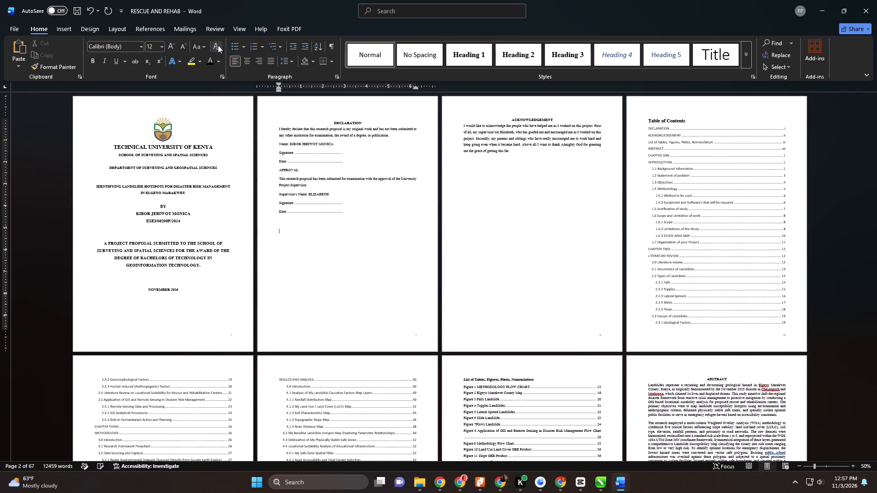
key(ctrl+Return)
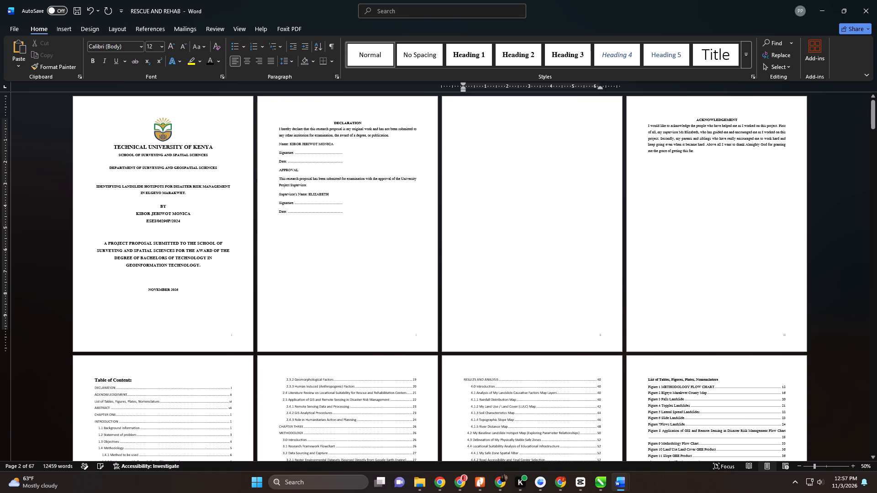
key(ctrl+v)
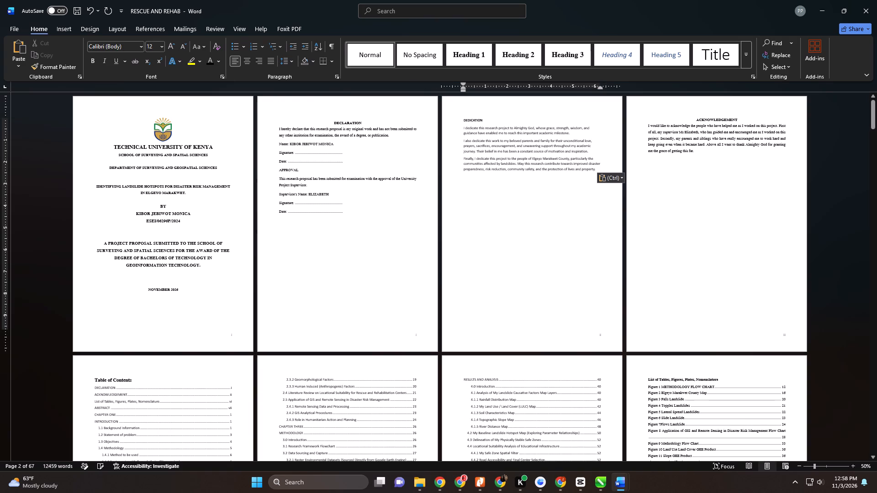
Format the whole pasted dedication as justified Times text with 1.5 line spacing.
drag(451, 109, 471, 195)
click(274, 62)
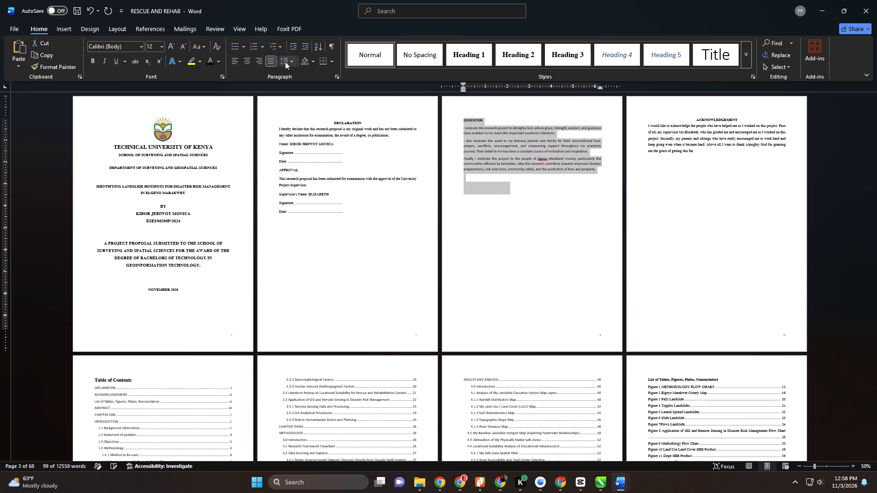
click(285, 62)
click(306, 99)
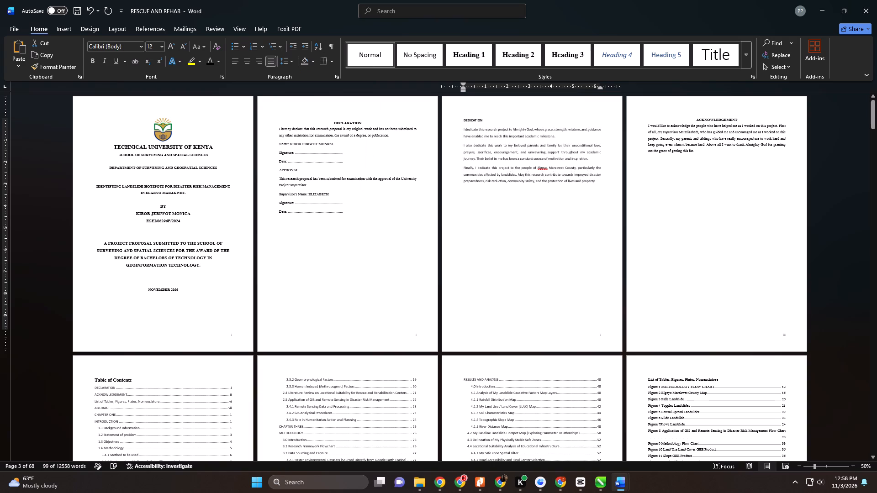
click(144, 46)
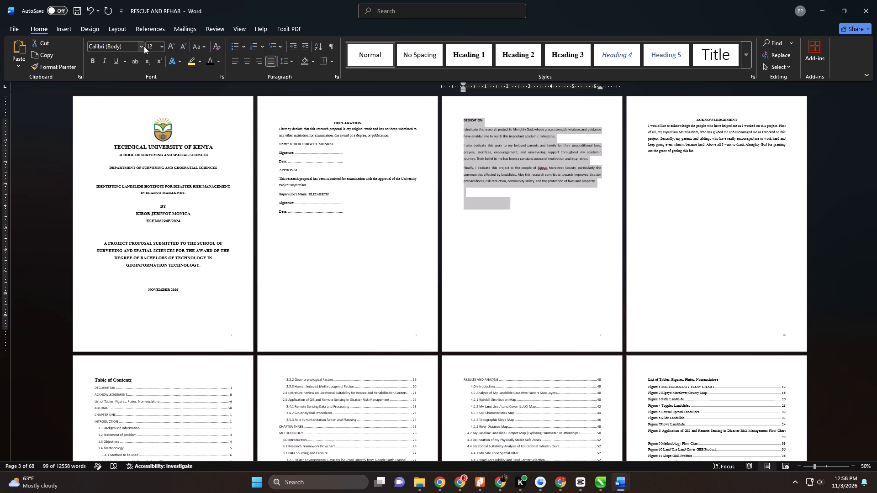
click(142, 46)
click(129, 110)
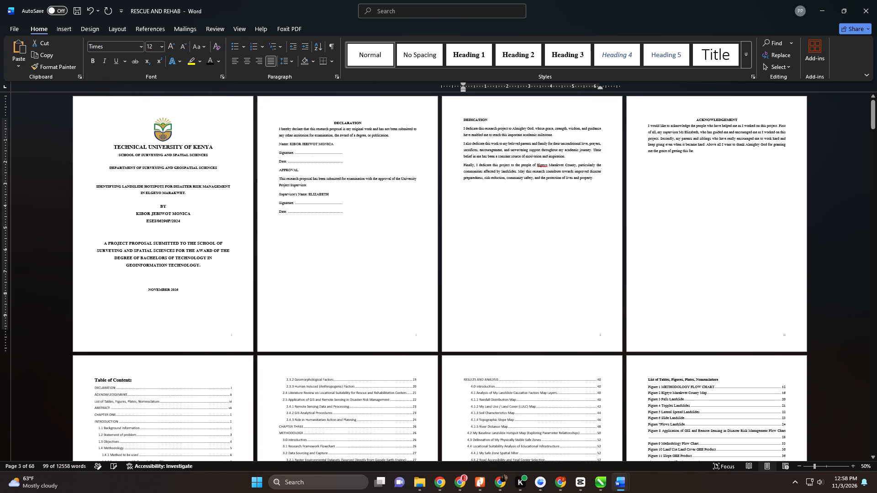
click(287, 62)
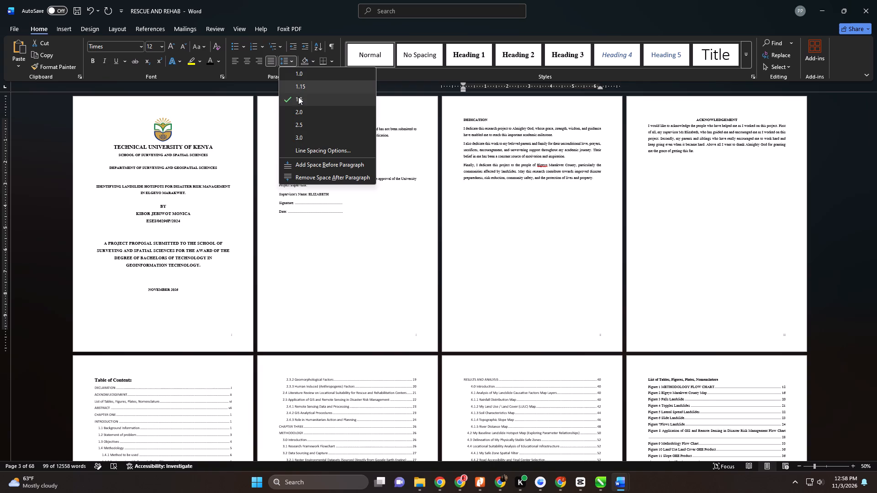
click(298, 97)
Apply the Heading 1 style to the DEDICATION title.
click(450, 117)
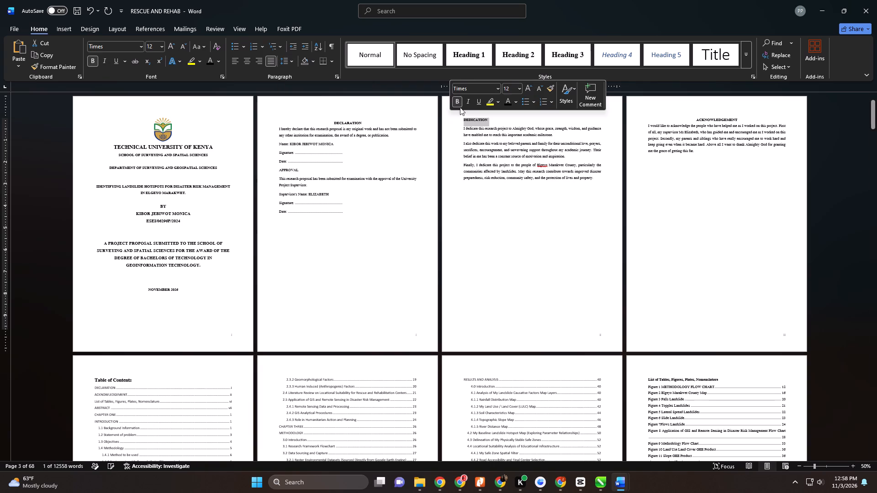
click(460, 62)
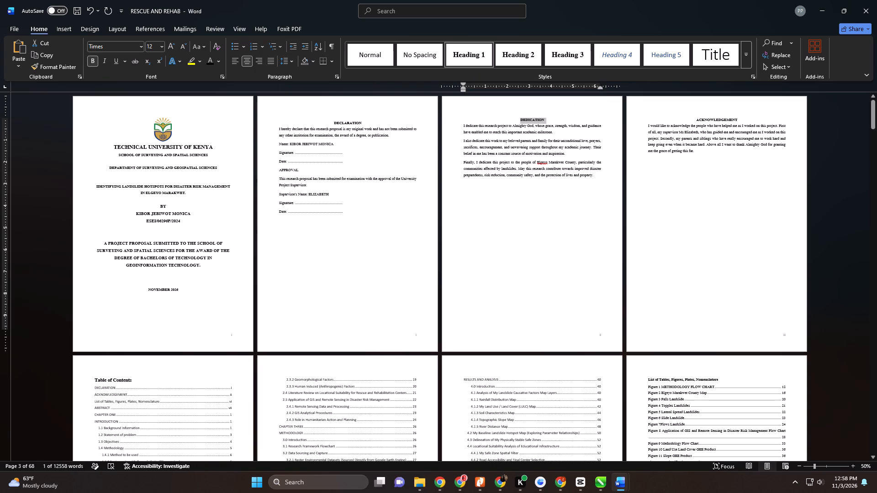
Update the entire table of contents, including its entries as well as the page numbers.
scroll(738, 205, up, 6)
scroll(584, 296, down, 1)
scroll(586, 301, up, 1)
scroll(586, 301, down, 1)
scroll(553, 320, up, 1)
scroll(539, 325, down, 2)
click(495, 387)
right_click(495, 387)
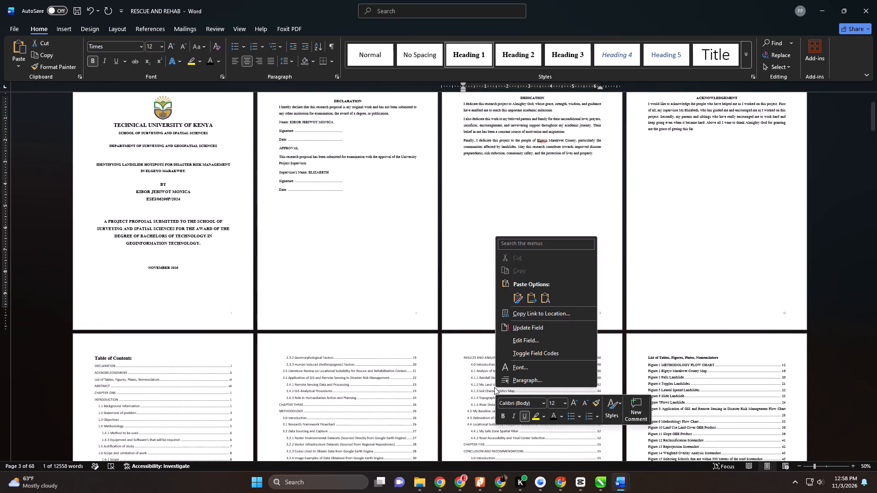
click(519, 328)
click(417, 238)
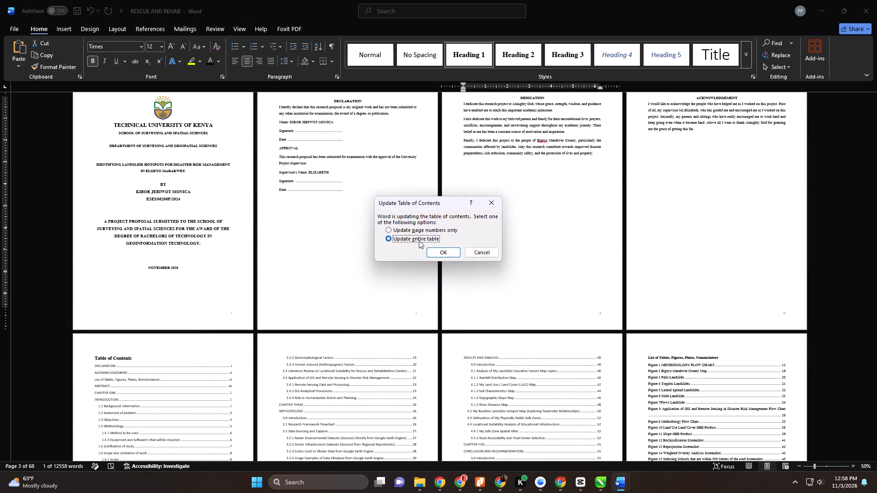
click(442, 253)
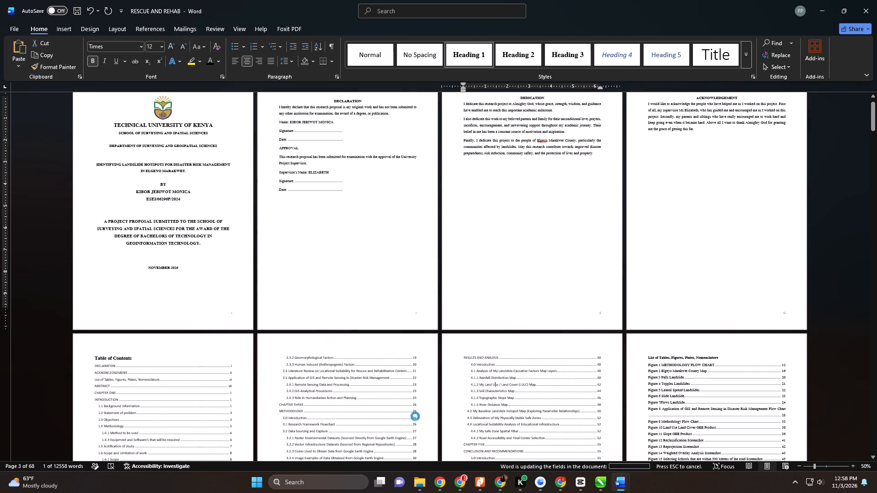
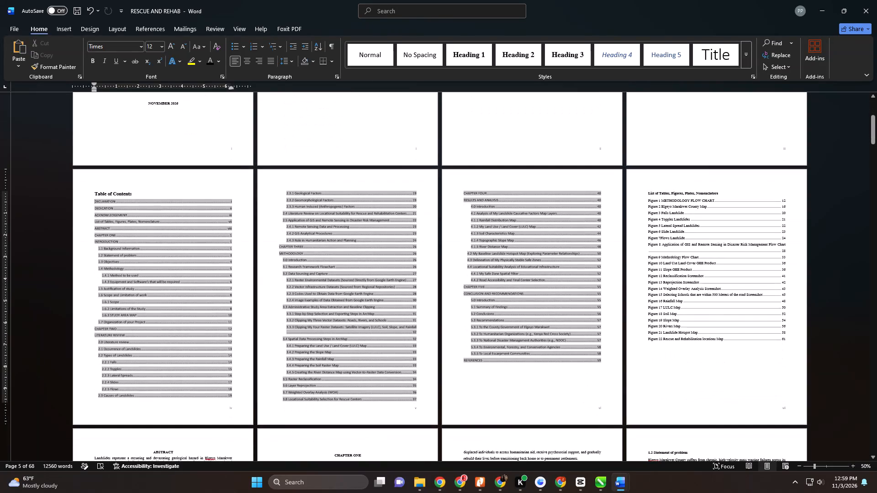
Shorten the "List of Tables, Figures, Plates, Nomenclature" heading so that it reads only "List of Figures".
click(538, 227)
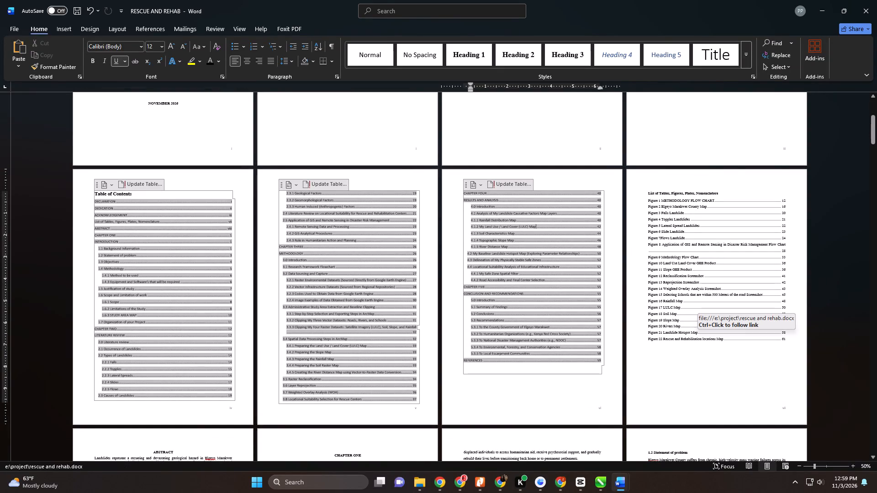
scroll(689, 313, down, 1)
scroll(677, 302, up, 1)
scroll(676, 302, down, 1)
scroll(676, 302, up, 1)
scroll(676, 302, down, 3)
scroll(676, 302, up, 3)
scroll(676, 302, down, 1)
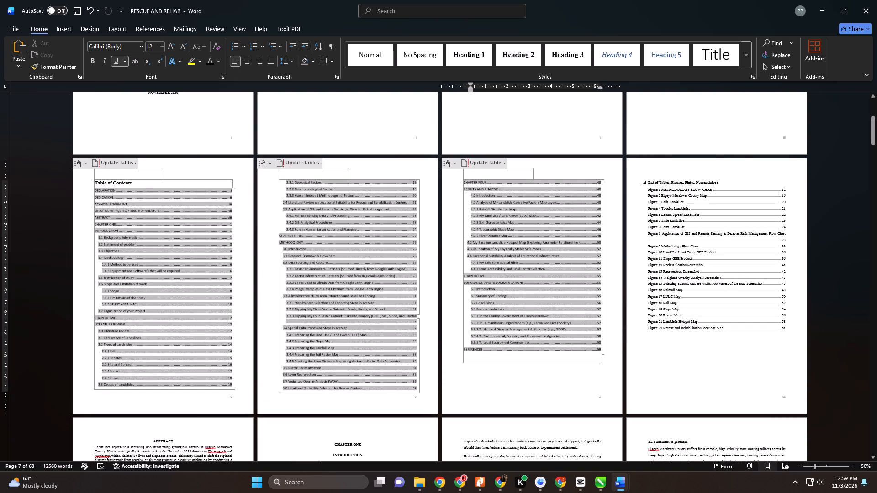
click(671, 183)
key(BackSpace)
key(BackSpace)
key(BackSpace)
key(BackSpace)
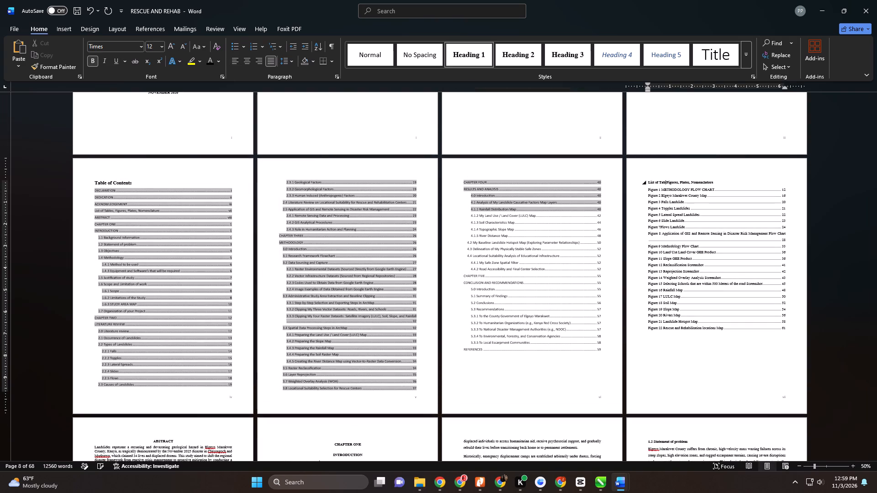
key(BackSpace)
key(BackSpace)
key(BackSpace)
click(718, 182)
key(BackSpace)
key(BackSpace)
key(BackSpace)
key(BackSpace)
key(BackSpace)
key(BackSpace)
key(BackSpace)
key(BackSpace)
key(BackSpace)
key(BackSpace)
key(BackSpace)
key(BackSpace)
key(BackSpace)
key(BackSpace)
key(BackSpace)
key(BackSpace)
key(BackSpace)
key(BackSpace)
key(BackSpace)
key(BackSpace)
key(BackSpace)
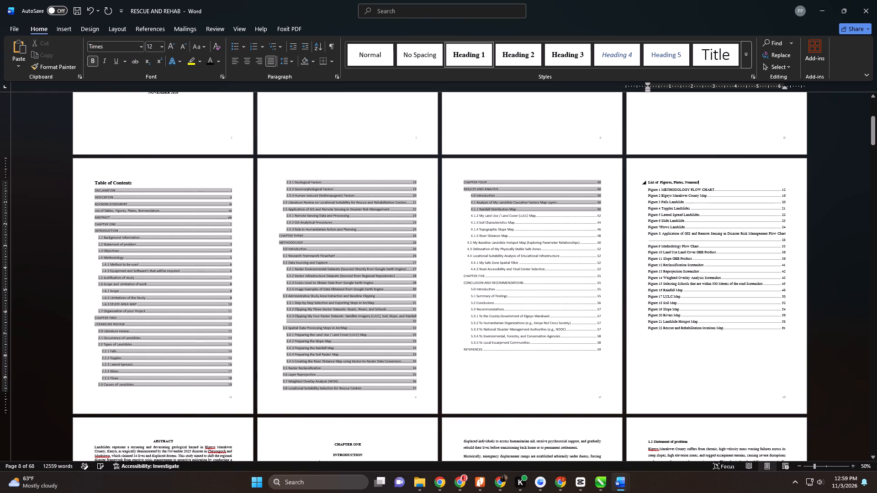
key(BackSpace)
key(BackSpace)
key(BackSpace)
key(BackSpace)
key(BackSpace)
key(BackSpace)
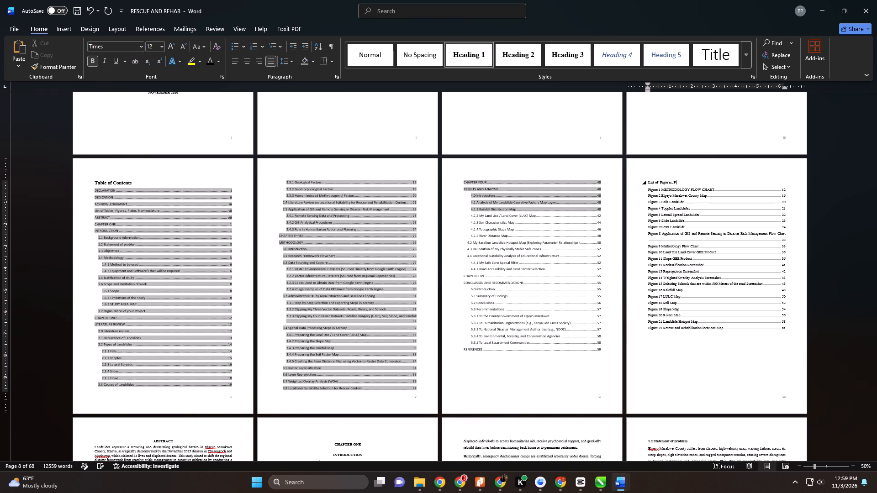
key(BackSpace)
key(BackSpace)
key(BackSpace)
Apply the Heading 1 style to the "List of Figures" heading and change it to uppercase.
click(634, 182)
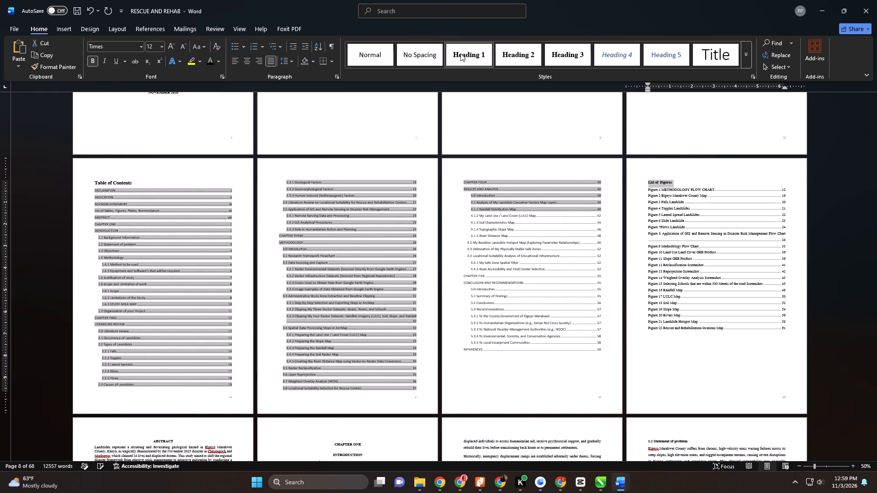
click(460, 53)
click(204, 46)
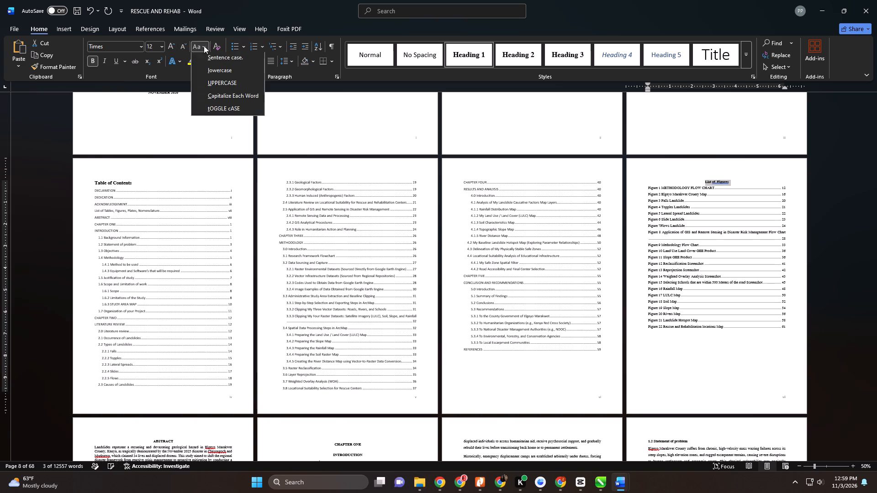
click(224, 83)
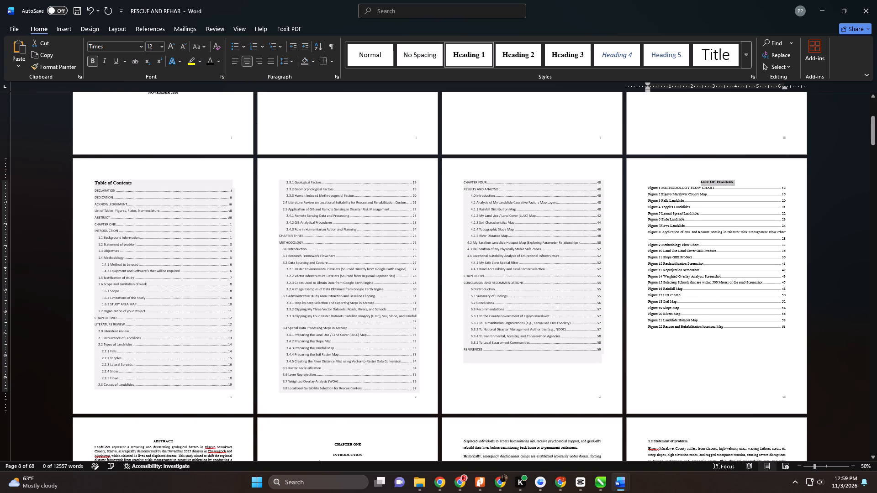
Update the entire table of contents, including its entries as well as the page numbers.
scroll(469, 237, up, 1)
scroll(469, 237, down, 1)
scroll(469, 237, up, 1)
scroll(469, 237, down, 1)
right_click(485, 255)
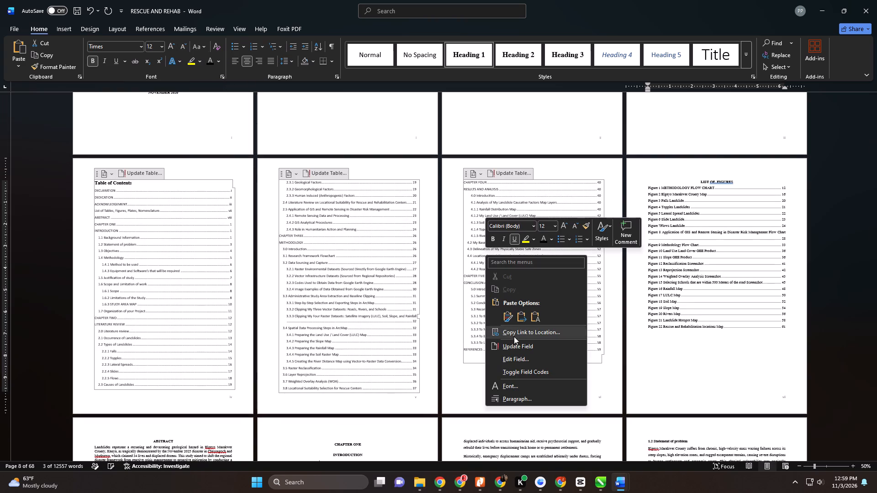
click(517, 345)
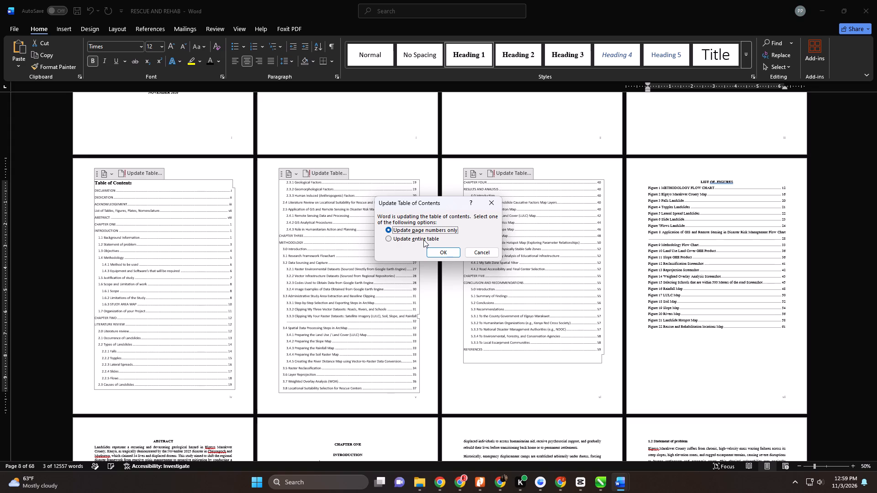
click(423, 240)
click(449, 256)
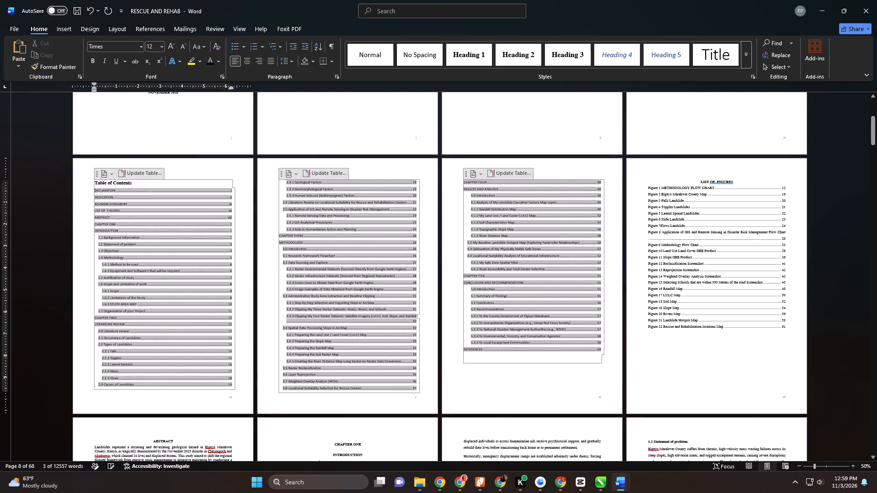
Format the whole table of contents, including its title, with 1.5 line spacing and 12-point Times text.
drag(612, 351, 77, 181)
click(287, 65)
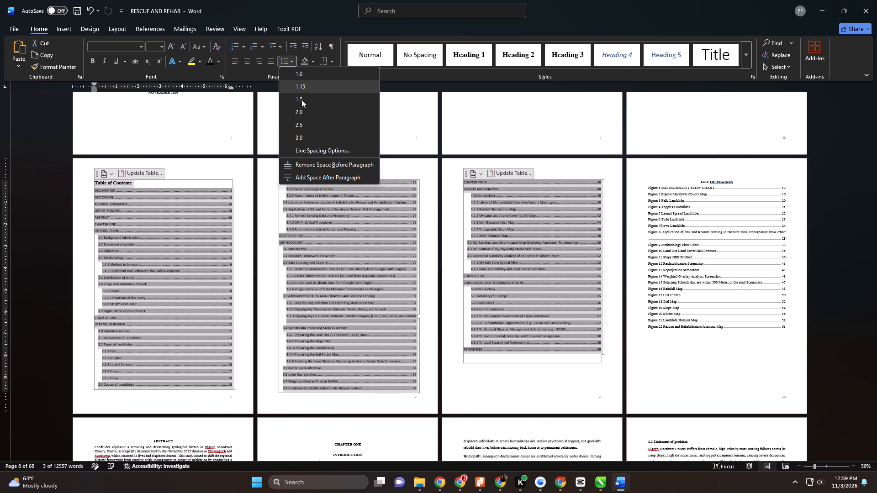
click(302, 101)
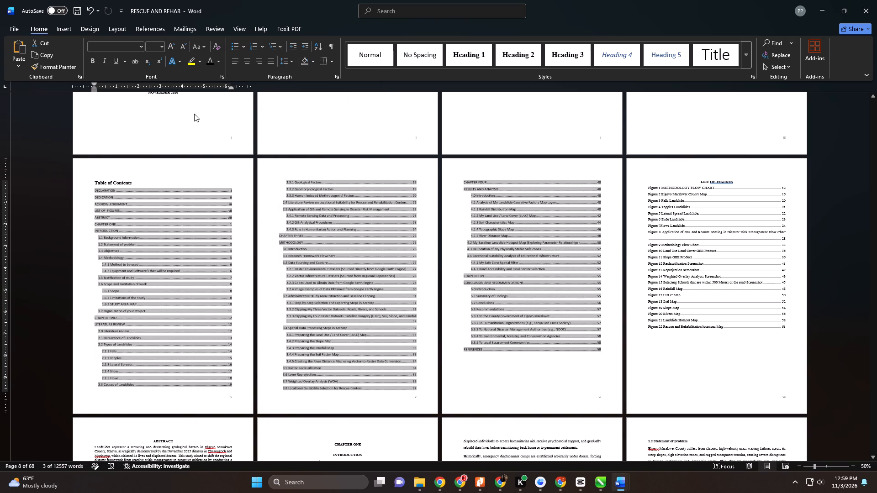
click(141, 45)
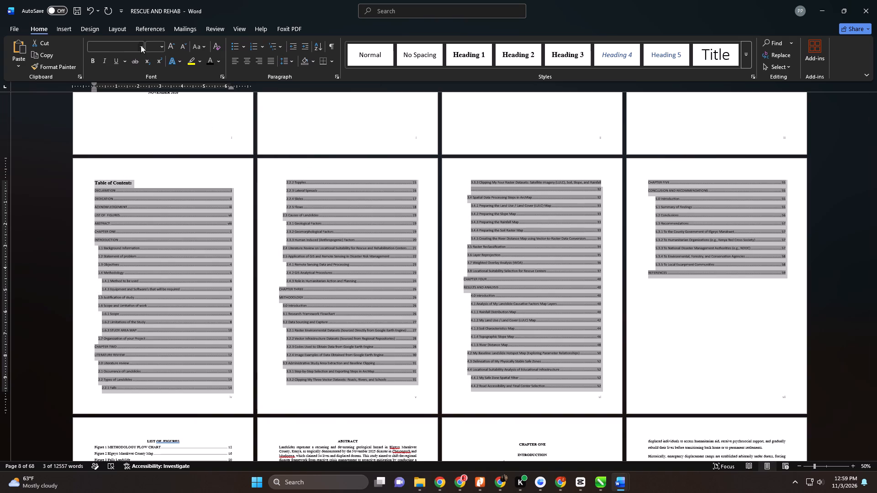
click(126, 110)
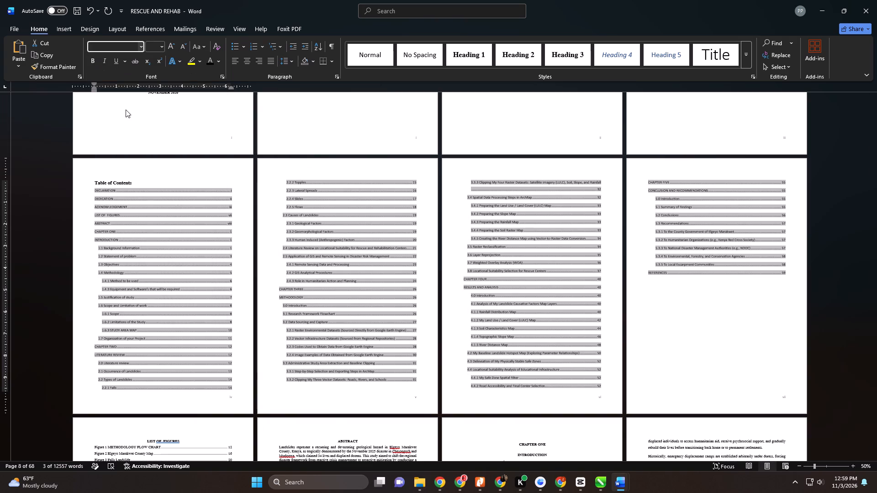
click(161, 46)
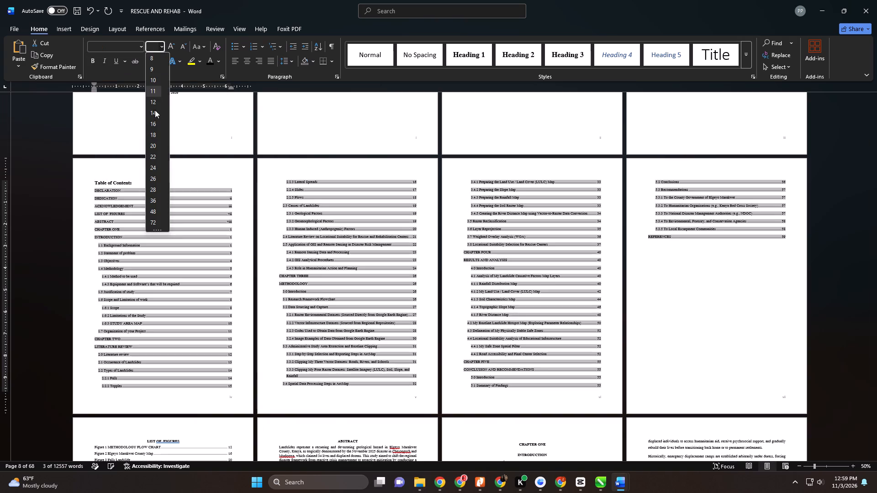
click(154, 103)
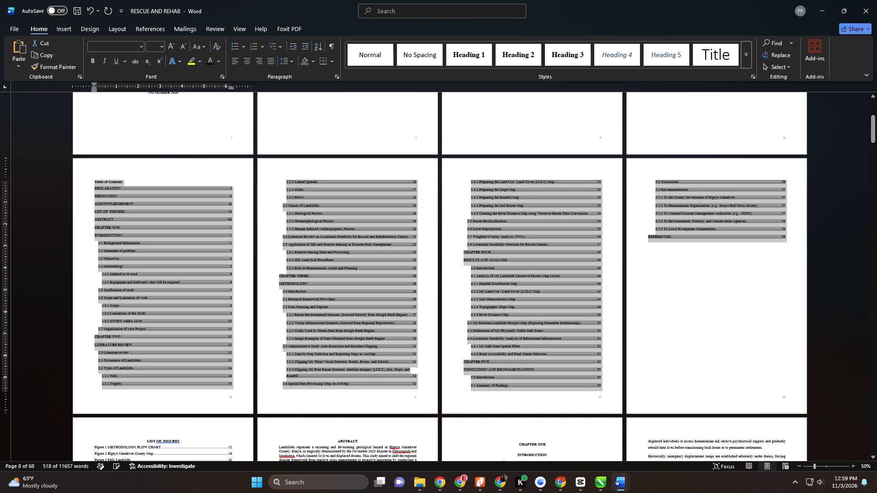
Center the "Table of Contents" title and change it to uppercase.
click(79, 181)
click(244, 61)
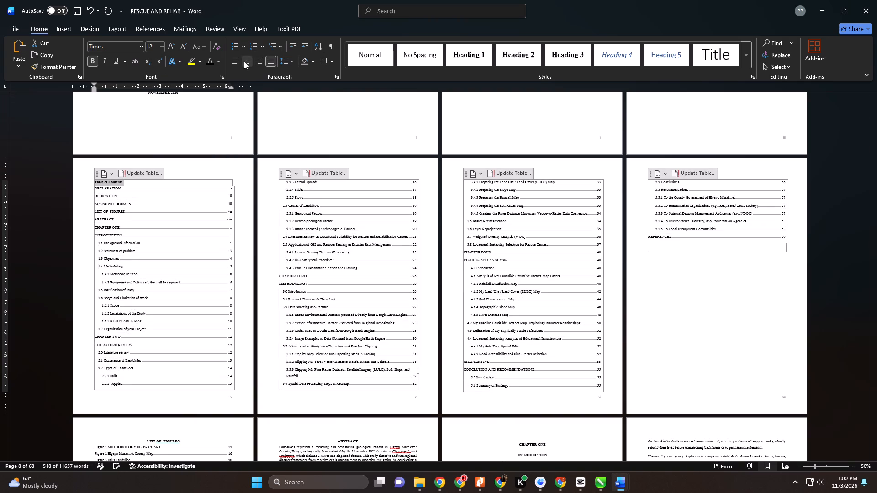
click(197, 45)
click(225, 83)
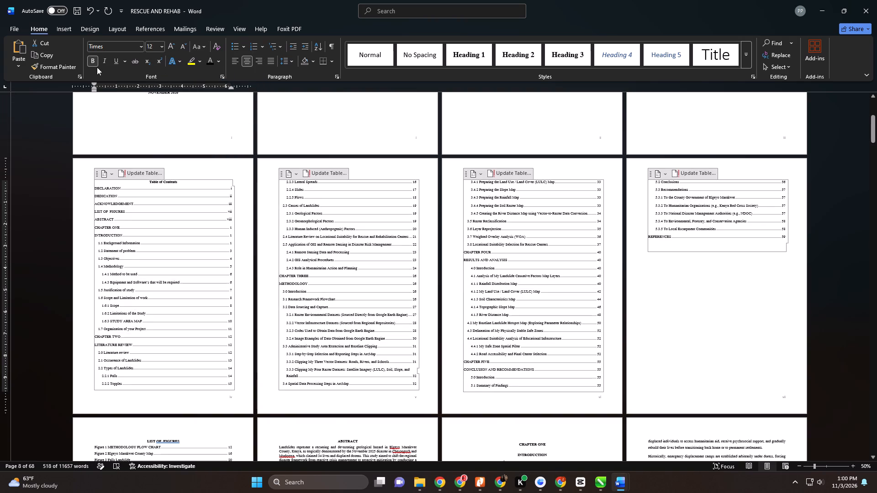
Look over the layout of the front pages, from the cover through the table of contents, list of figures and abstract.
scroll(175, 239, up, 5)
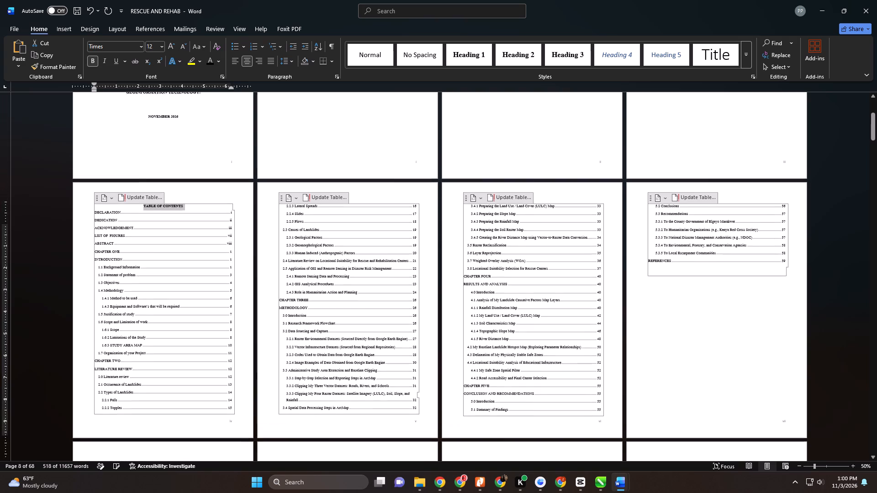
scroll(175, 239, up, 9)
scroll(175, 236, down, 6)
scroll(175, 236, up, 1)
scroll(175, 236, down, 7)
scroll(175, 236, up, 1)
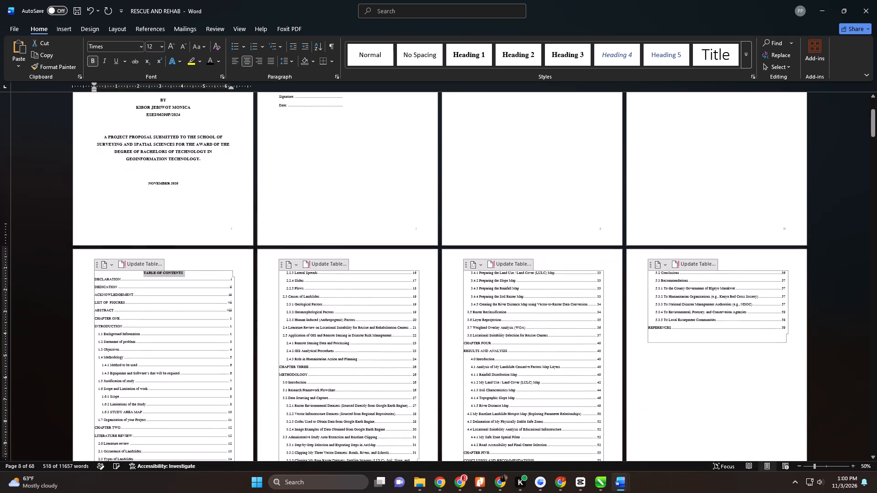
scroll(174, 236, down, 1)
scroll(174, 236, up, 1)
scroll(174, 236, down, 12)
scroll(174, 236, up, 1)
scroll(174, 236, down, 8)
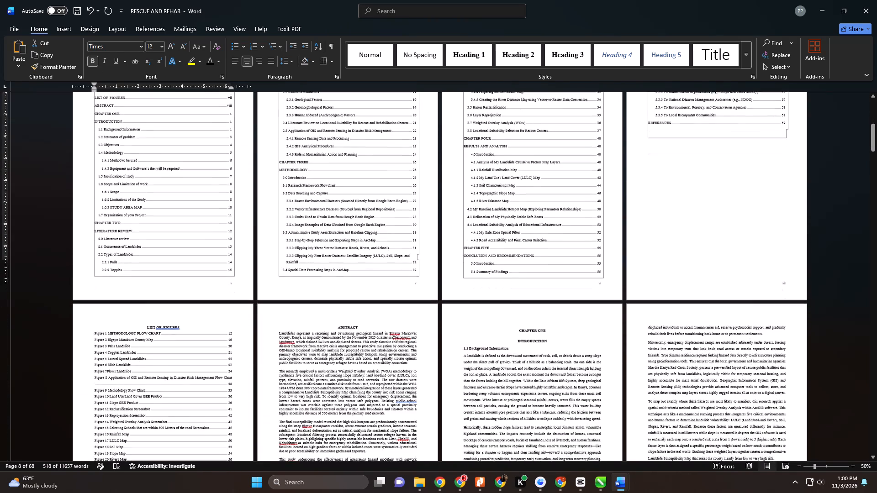
scroll(174, 236, up, 2)
scroll(174, 236, down, 1)
scroll(174, 236, up, 1)
scroll(174, 236, down, 1)
scroll(174, 236, up, 1)
scroll(174, 236, down, 9)
scroll(174, 236, up, 1)
scroll(174, 236, down, 1)
scroll(174, 236, up, 1)
scroll(174, 236, down, 7)
scroll(174, 236, up, 1)
scroll(174, 236, down, 1)
scroll(171, 233, up, 1)
scroll(171, 233, down, 1)
scroll(171, 233, up, 1)
Update the page numbers in the list of figures.
click(171, 181)
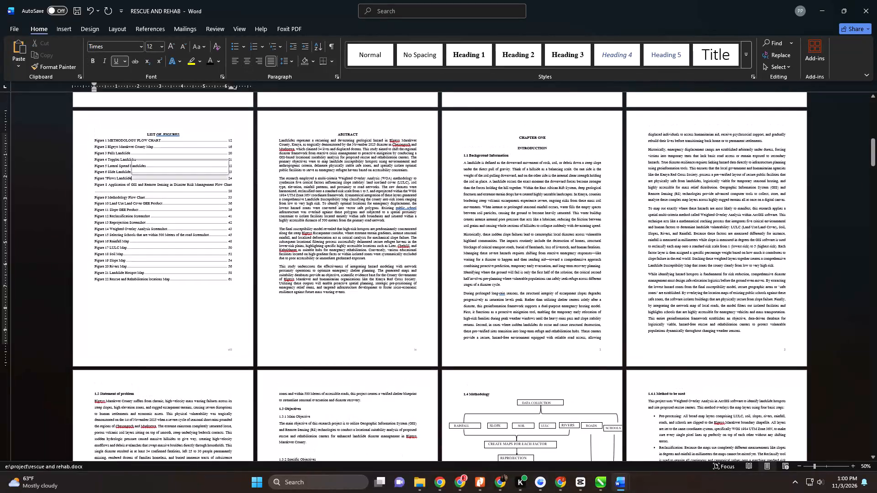
right_click(171, 181)
click(201, 270)
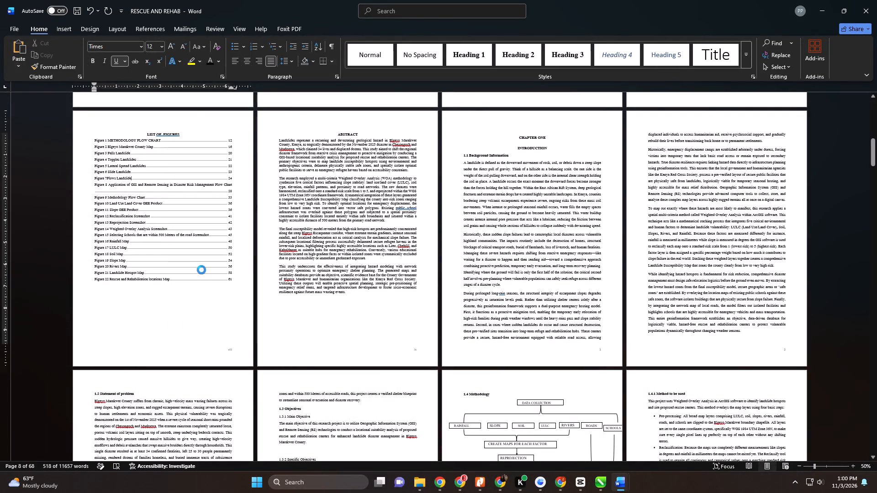
click(440, 251)
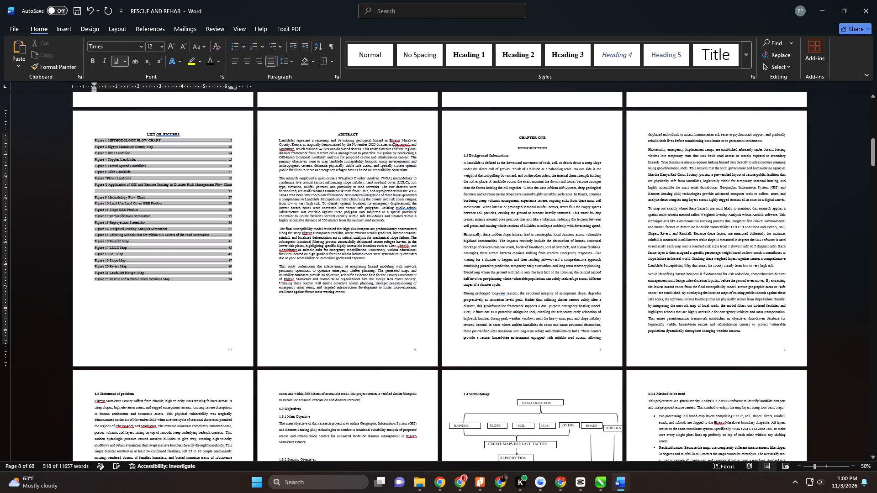
Save the report.
scroll(432, 240, up, 13)
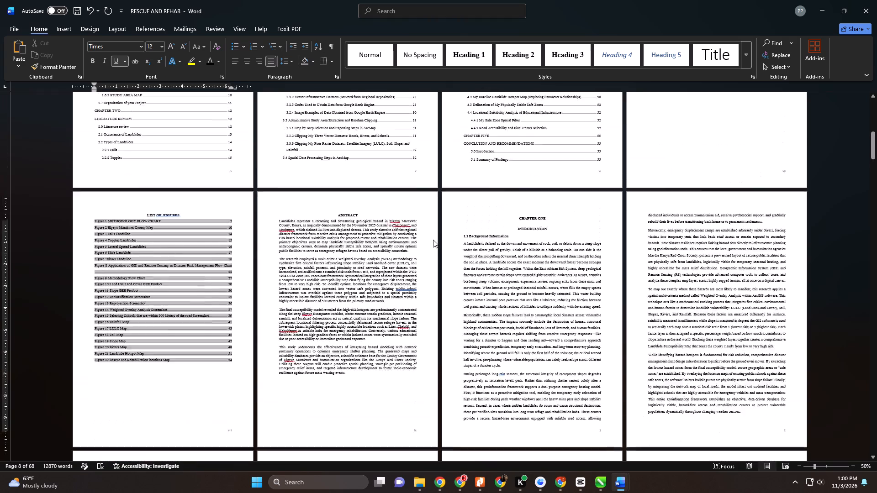
scroll(433, 240, up, 17)
scroll(437, 237, down, 1)
scroll(437, 237, up, 5)
scroll(437, 237, down, 1)
scroll(437, 237, up, 2)
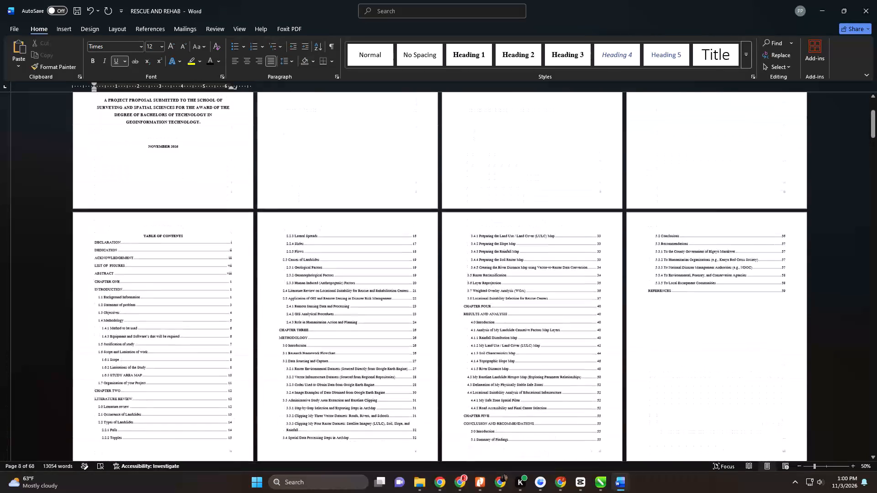
scroll(437, 237, up, 17)
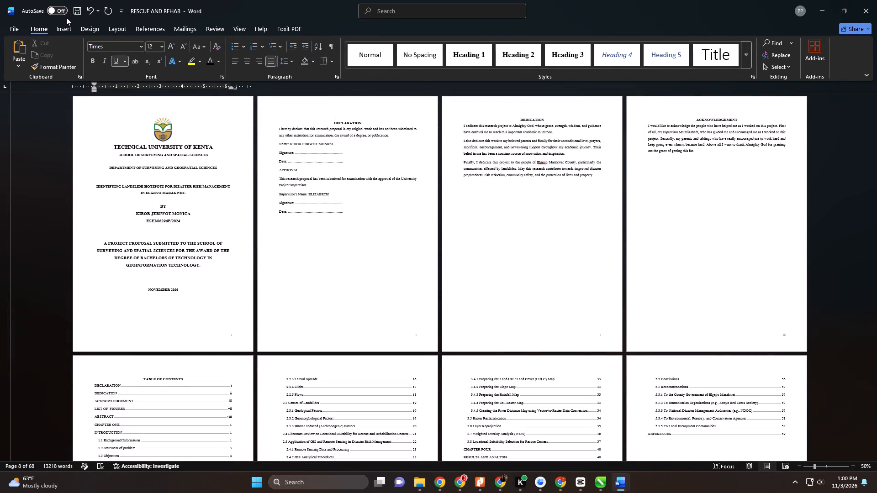
double_click(75, 12)
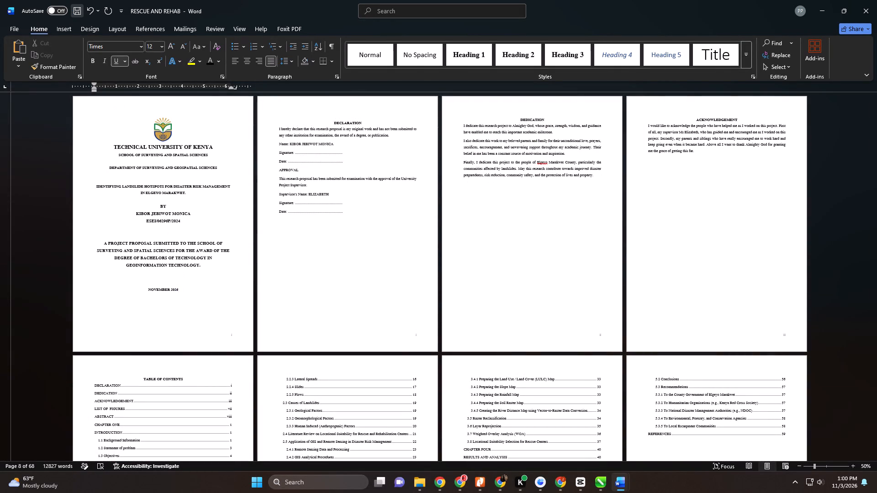
Give the cover page's section a different first-page footer so the cover carries no page number.
click(182, 289)
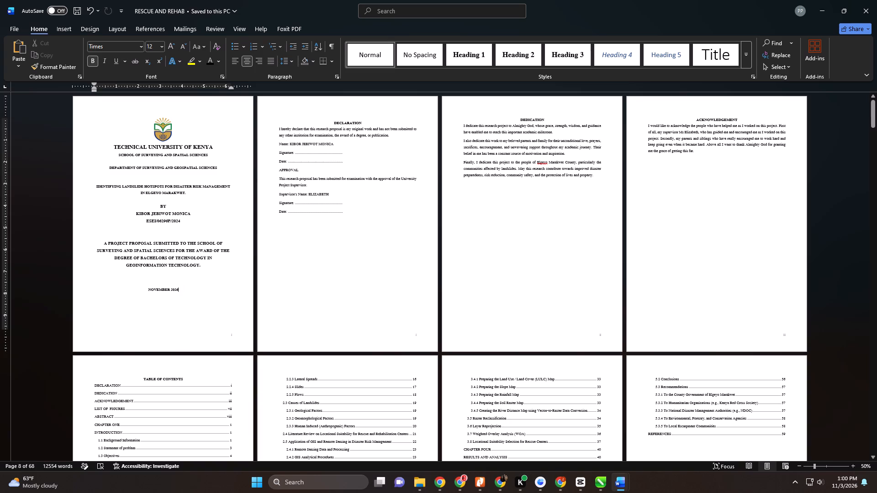
click(111, 31)
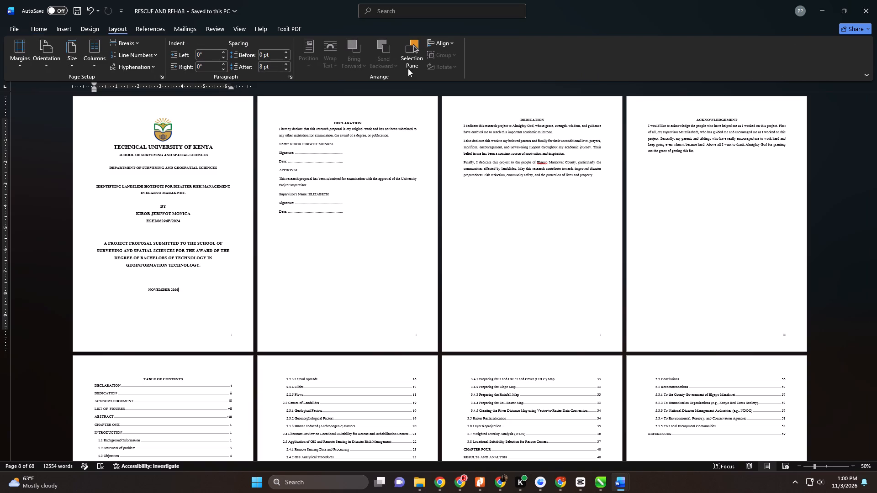
click(66, 31)
click(447, 62)
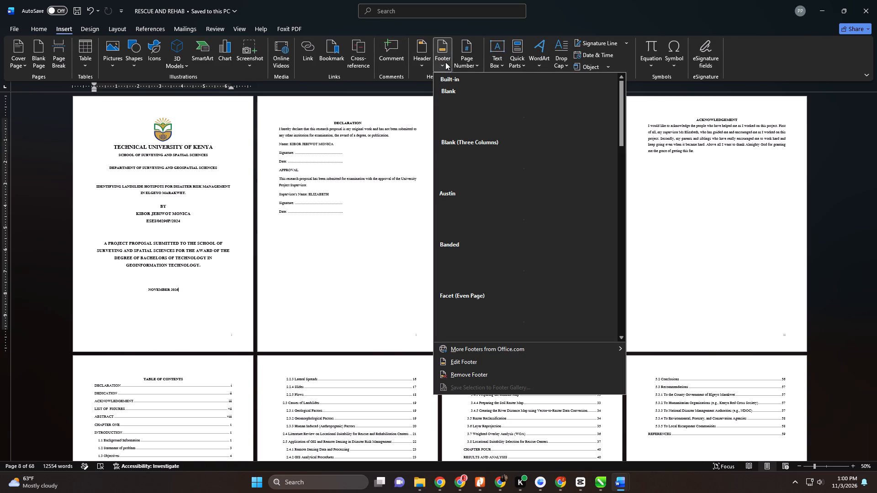
click(468, 362)
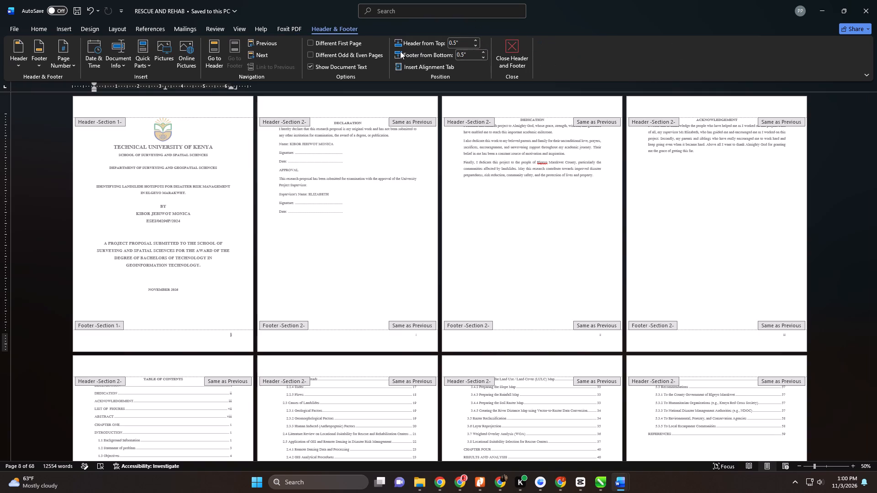
click(312, 42)
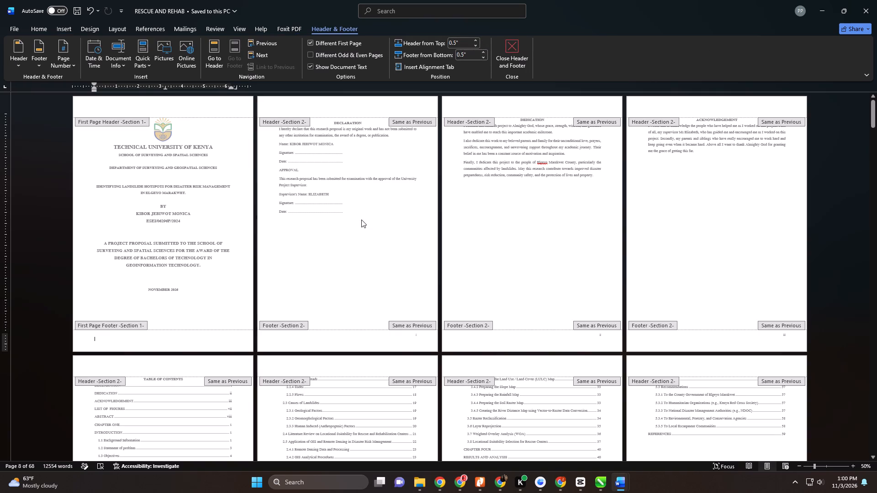
double_click(358, 243)
Update the page numbers in the table of contents.
scroll(358, 236, down, 1)
scroll(358, 236, up, 1)
scroll(358, 236, down, 5)
scroll(358, 235, up, 1)
scroll(358, 235, down, 3)
scroll(358, 235, up, 1)
scroll(358, 235, down, 7)
scroll(358, 235, up, 1)
scroll(358, 235, down, 1)
scroll(358, 235, up, 1)
scroll(358, 235, down, 2)
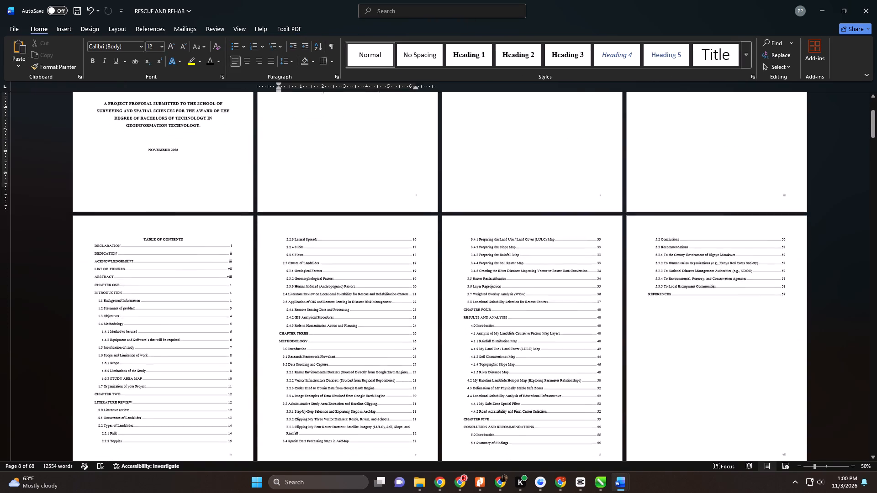
scroll(358, 235, down, 5)
scroll(358, 235, up, 1)
click(351, 201)
right_click(351, 201)
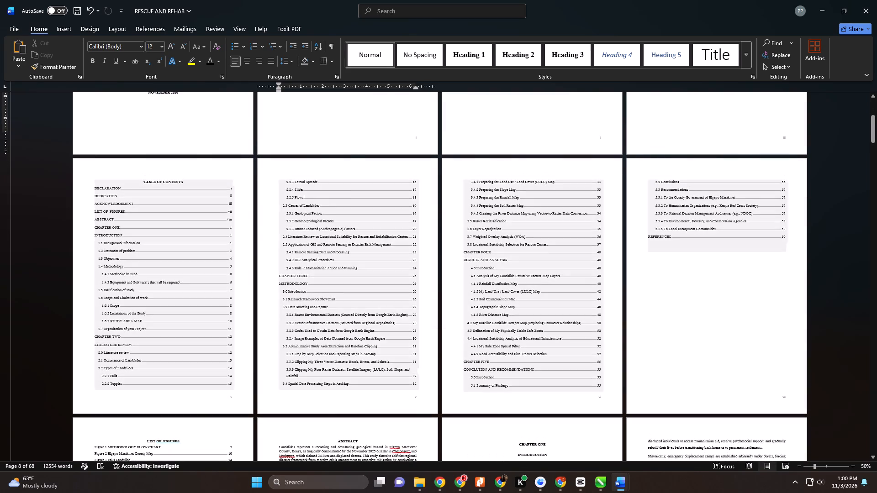
click(385, 294)
click(433, 250)
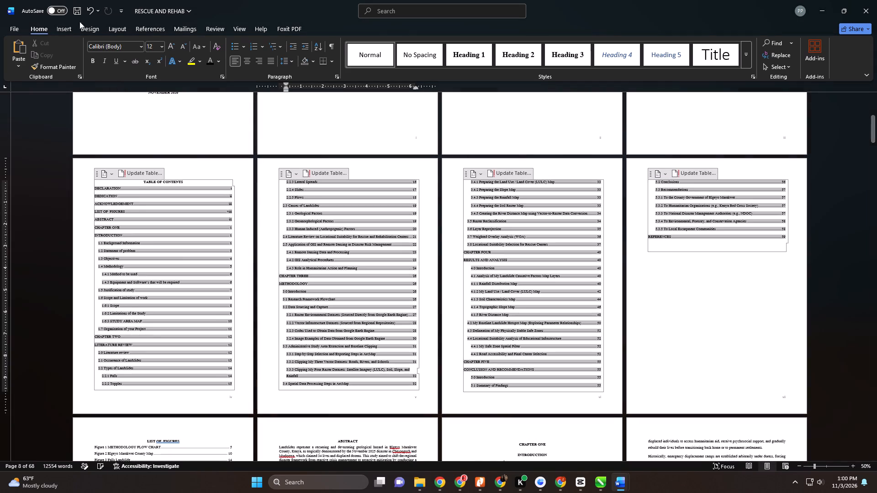
Save the report.
triple_click(81, 14)
double_click(80, 13)
Look over the table of contents, list of figures, abstract and the opening pages of Chapter One.
scroll(318, 237, down, 5)
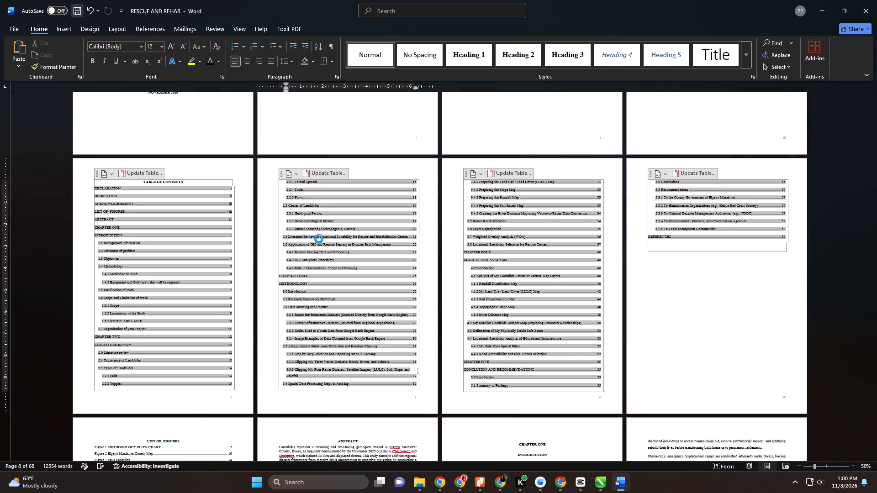
scroll(319, 239, down, 5)
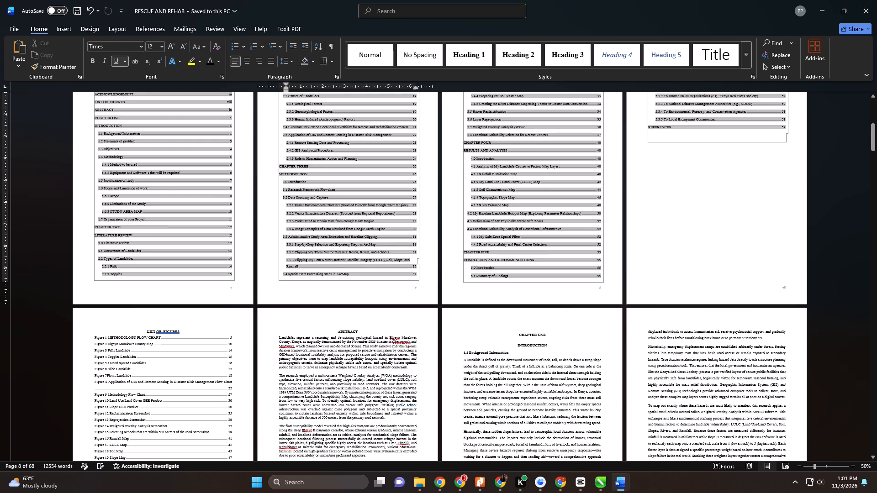
scroll(336, 208, up, 9)
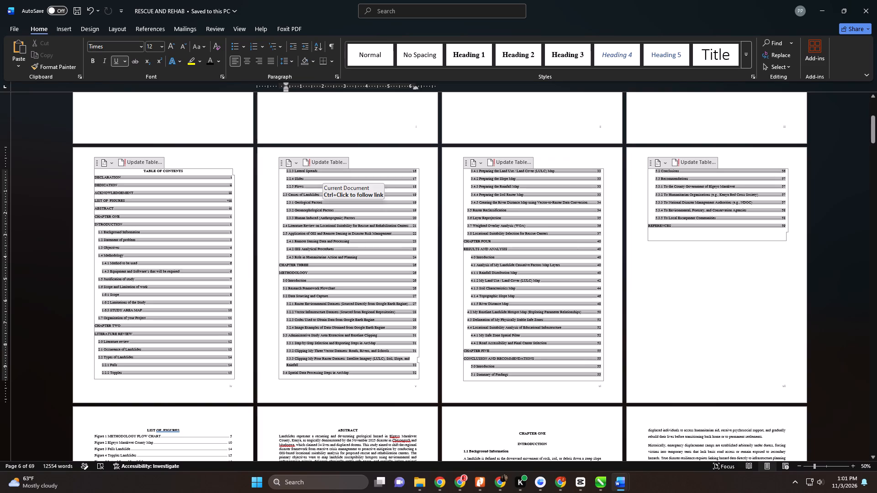
scroll(301, 186, down, 2)
scroll(301, 186, up, 3)
scroll(302, 184, down, 1)
scroll(302, 184, up, 2)
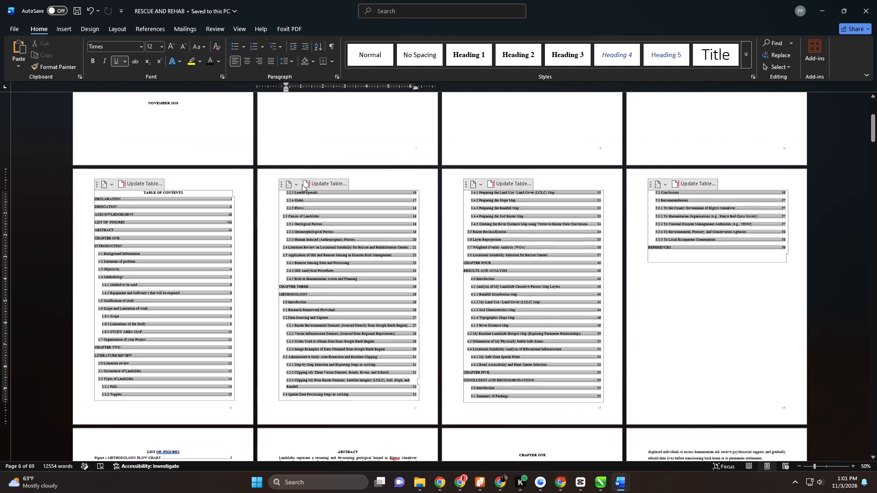
scroll(302, 184, down, 3)
scroll(302, 184, up, 1)
scroll(303, 184, down, 1)
scroll(309, 184, up, 3)
scroll(322, 186, down, 1)
scroll(323, 186, up, 2)
scroll(486, 284, down, 1)
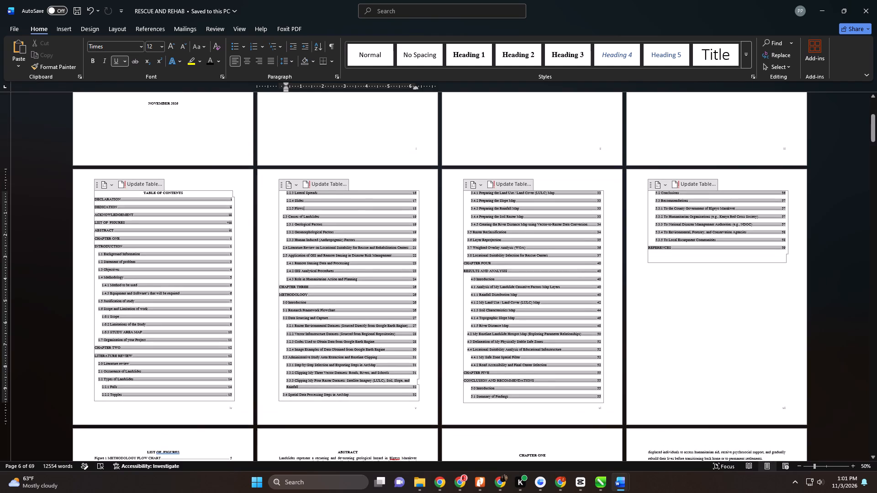
scroll(484, 285, down, 13)
scroll(472, 294, up, 1)
scroll(472, 294, down, 1)
scroll(472, 294, up, 1)
scroll(472, 294, down, 1)
scroll(472, 294, up, 1)
scroll(472, 294, down, 1)
scroll(472, 294, up, 1)
scroll(472, 294, down, 1)
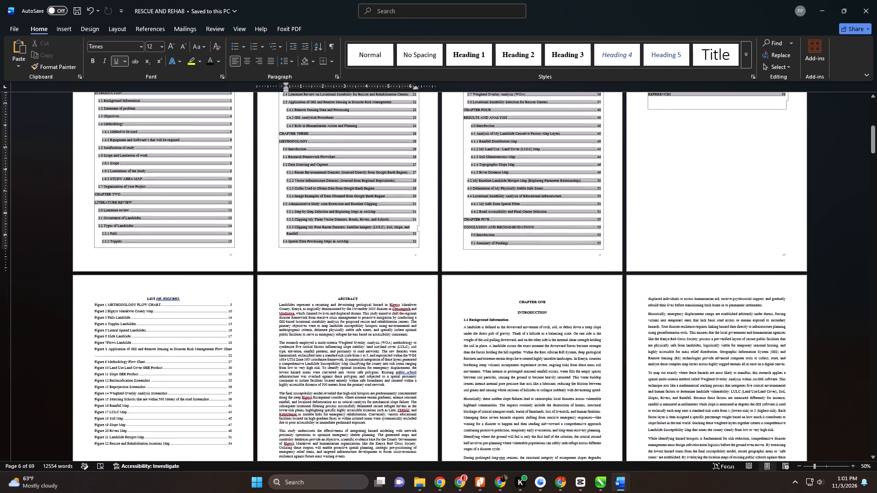
scroll(472, 294, down, 15)
scroll(472, 294, up, 1)
scroll(472, 294, down, 1)
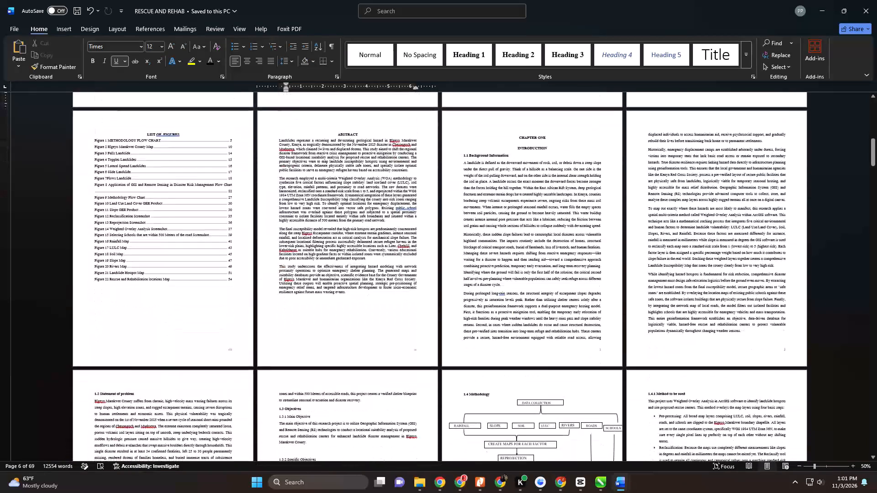
Resolve the proofing mark on the "LIST OF FIGURES" heading.
right_click(164, 135)
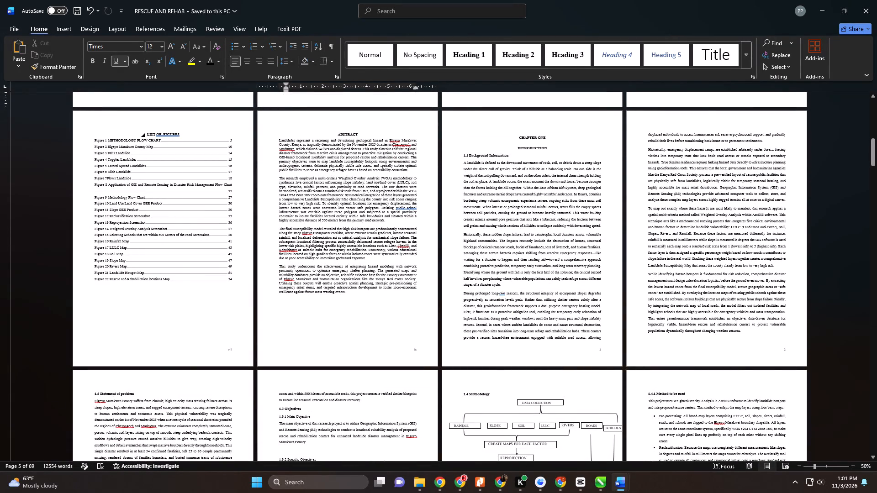
click(142, 143)
Look over the layout of Chapter One, including the objectives, methodology flow chart, scope and study area map pages.
scroll(280, 177, up, 1)
scroll(280, 177, down, 1)
scroll(280, 177, up, 1)
scroll(280, 176, down, 9)
scroll(280, 175, up, 1)
scroll(280, 175, down, 2)
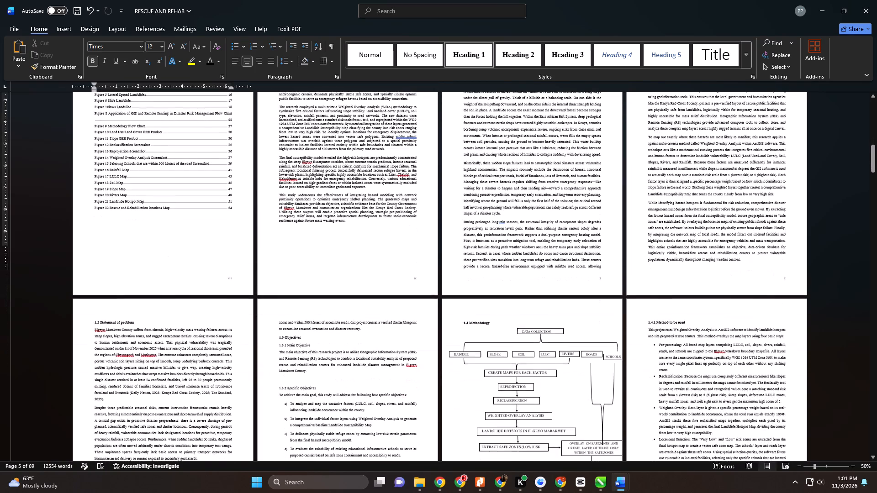
scroll(280, 175, down, 3)
scroll(280, 175, up, 1)
scroll(280, 174, down, 5)
scroll(280, 174, up, 1)
scroll(280, 174, down, 3)
scroll(280, 174, up, 1)
scroll(280, 174, down, 5)
scroll(280, 174, up, 1)
scroll(280, 174, down, 2)
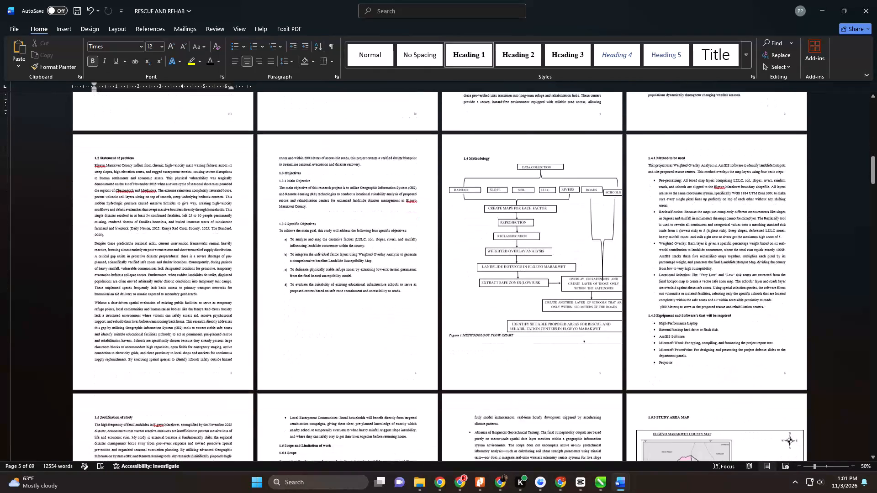
scroll(280, 174, down, 11)
scroll(280, 174, up, 1)
scroll(280, 174, down, 1)
scroll(280, 174, up, 1)
scroll(280, 174, down, 1)
scroll(280, 174, up, 1)
scroll(280, 174, down, 3)
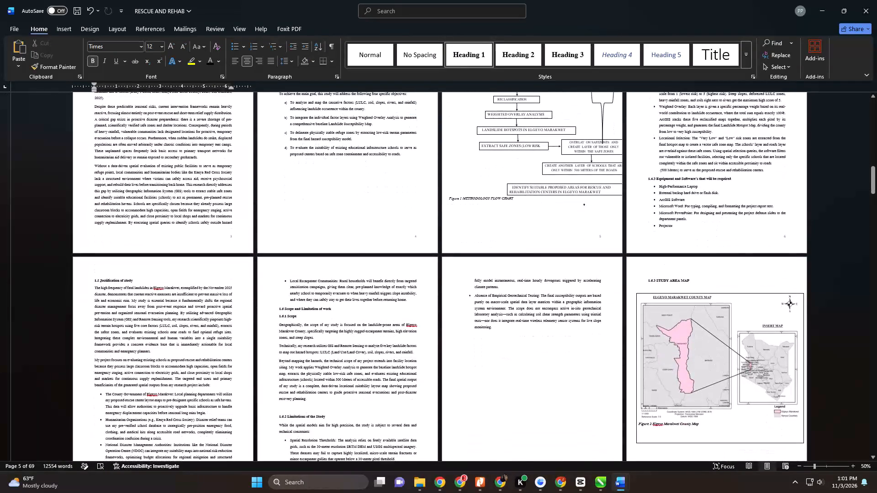
scroll(280, 174, down, 2)
scroll(467, 308, down, 2)
scroll(467, 308, up, 1)
scroll(467, 308, down, 7)
scroll(467, 307, up, 1)
scroll(467, 307, down, 1)
scroll(467, 307, up, 1)
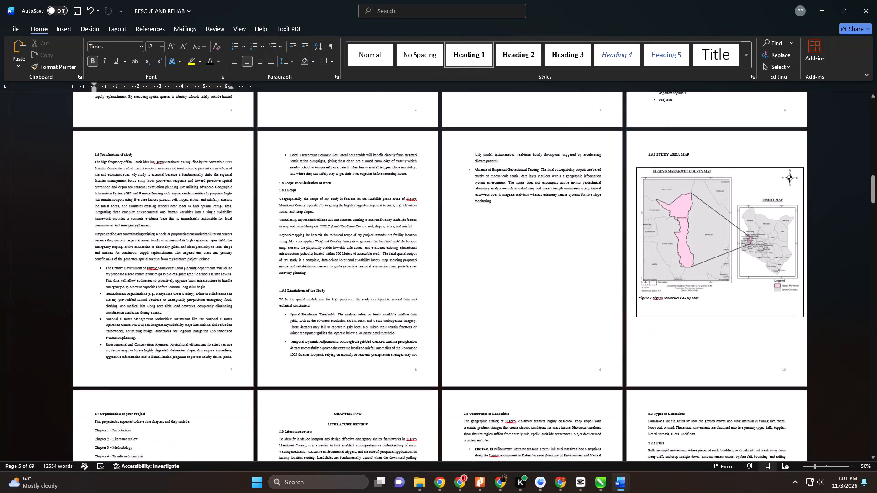
scroll(467, 307, down, 1)
scroll(467, 307, up, 1)
scroll(467, 306, down, 5)
scroll(466, 306, up, 1)
scroll(466, 306, down, 9)
scroll(474, 307, up, 1)
scroll(474, 307, down, 1)
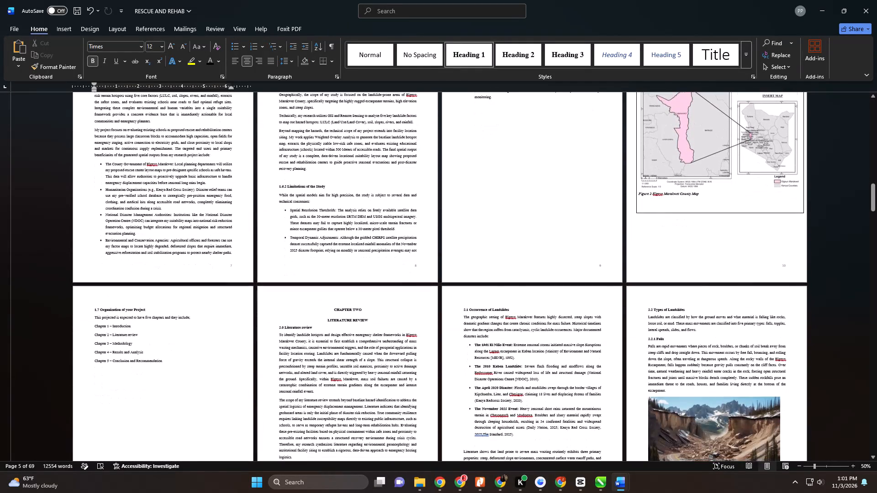
Examine the layout of Chapter Two, including the landslide type figures, their captions and the causes of landslides sections.
scroll(474, 307, up, 1)
scroll(474, 307, down, 14)
scroll(475, 307, up, 1)
scroll(475, 307, down, 2)
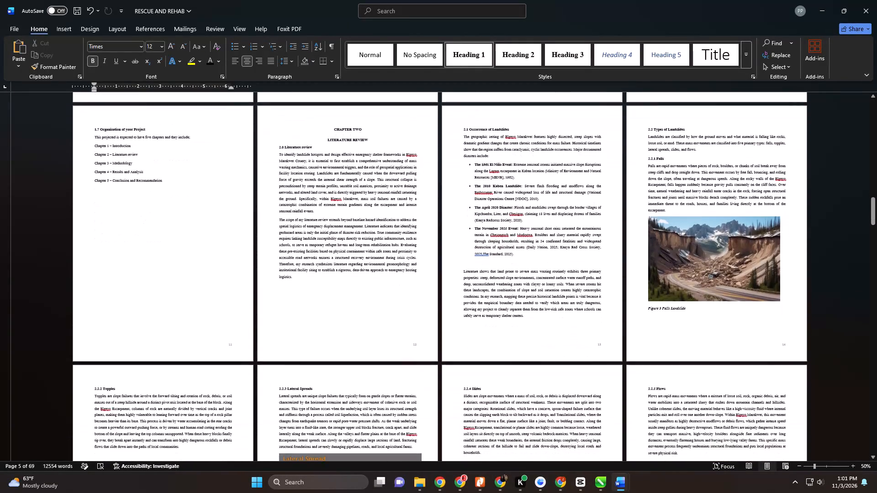
scroll(475, 307, down, 9)
scroll(475, 307, up, 1)
scroll(475, 307, down, 1)
scroll(475, 307, up, 1)
scroll(475, 307, down, 5)
scroll(475, 307, up, 1)
scroll(475, 307, down, 1)
scroll(475, 307, up, 1)
scroll(475, 307, down, 1)
scroll(475, 307, up, 1)
scroll(475, 307, down, 2)
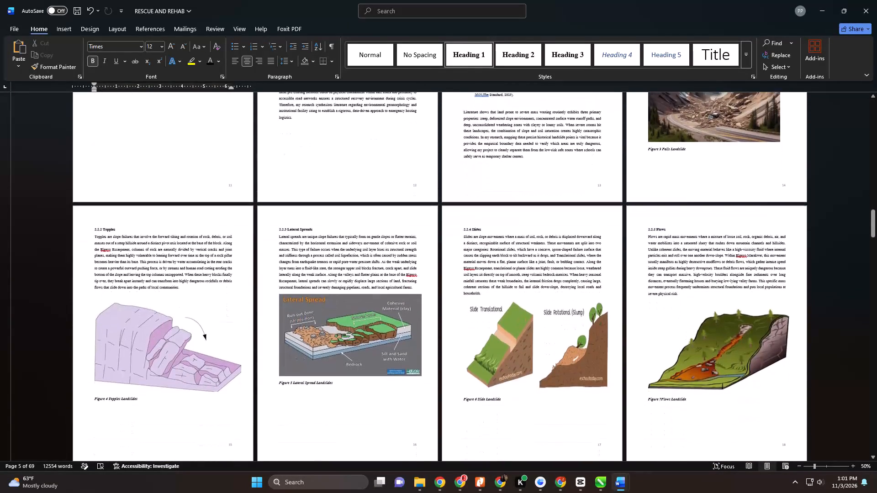
scroll(475, 307, down, 14)
scroll(475, 307, up, 1)
scroll(475, 307, down, 1)
scroll(475, 307, up, 1)
scroll(475, 307, down, 1)
scroll(475, 307, up, 1)
scroll(475, 307, down, 7)
scroll(475, 307, up, 1)
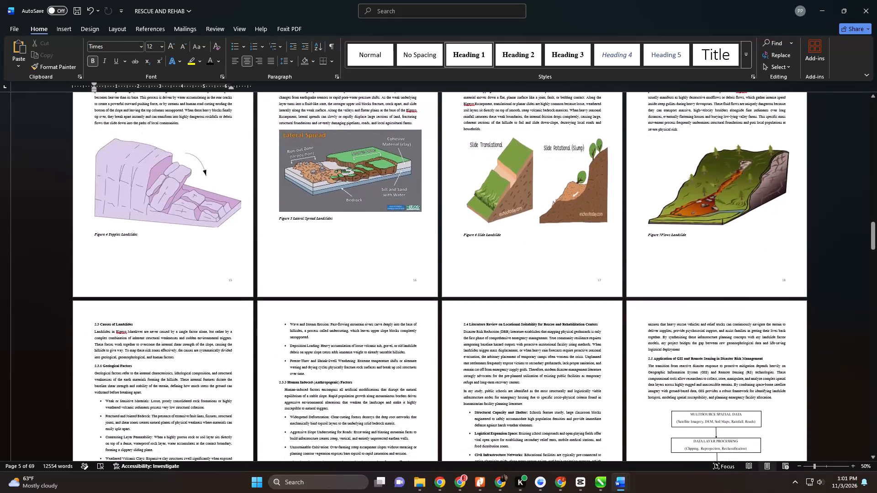
Examine the rest of Chapter Two, from the causes of landslides through the literature review, GIS flow chart and remote sensing sections.
scroll(476, 304, down, 5)
scroll(476, 304, up, 1)
scroll(476, 304, down, 1)
scroll(476, 304, up, 1)
scroll(476, 304, down, 1)
scroll(476, 304, up, 1)
scroll(476, 304, down, 9)
scroll(476, 304, up, 1)
scroll(476, 304, down, 5)
scroll(476, 304, up, 1)
scroll(476, 304, down, 1)
scroll(476, 304, up, 1)
scroll(476, 304, down, 1)
scroll(476, 304, up, 1)
scroll(476, 304, down, 8)
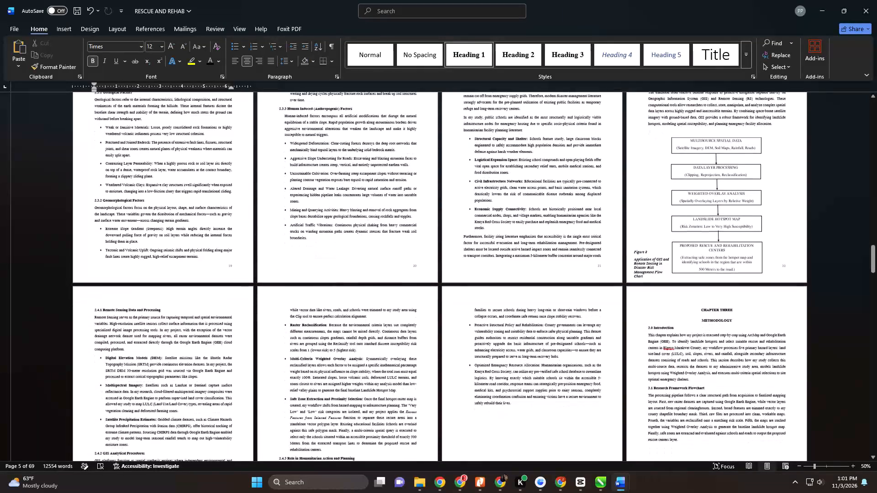
scroll(476, 304, down, 1)
scroll(476, 304, up, 1)
scroll(476, 304, down, 5)
scroll(476, 304, up, 1)
scroll(476, 304, down, 5)
scroll(476, 304, up, 1)
scroll(476, 304, down, 3)
scroll(476, 304, up, 1)
scroll(476, 304, down, 3)
scroll(476, 304, up, 1)
scroll(476, 304, down, 1)
scroll(476, 304, up, 1)
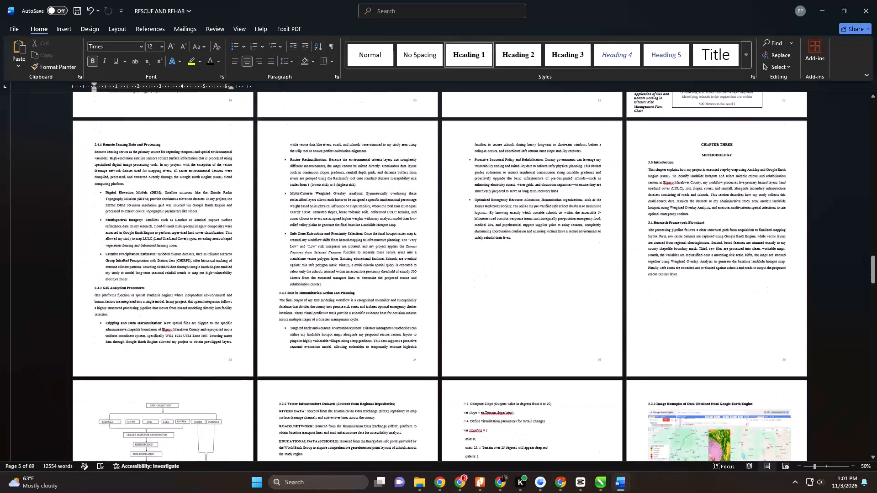
Look over Chapter Three's opening pages, including the methodology flow chart, data sourcing, code listings and Google Earth Engine figures with captions.
scroll(476, 304, down, 1)
scroll(476, 304, up, 1)
scroll(476, 304, down, 7)
scroll(477, 303, up, 1)
scroll(478, 301, down, 1)
scroll(478, 301, up, 1)
scroll(478, 301, down, 1)
scroll(478, 301, up, 1)
scroll(478, 301, down, 1)
scroll(478, 301, up, 1)
scroll(478, 301, down, 1)
scroll(479, 300, up, 1)
scroll(479, 300, down, 7)
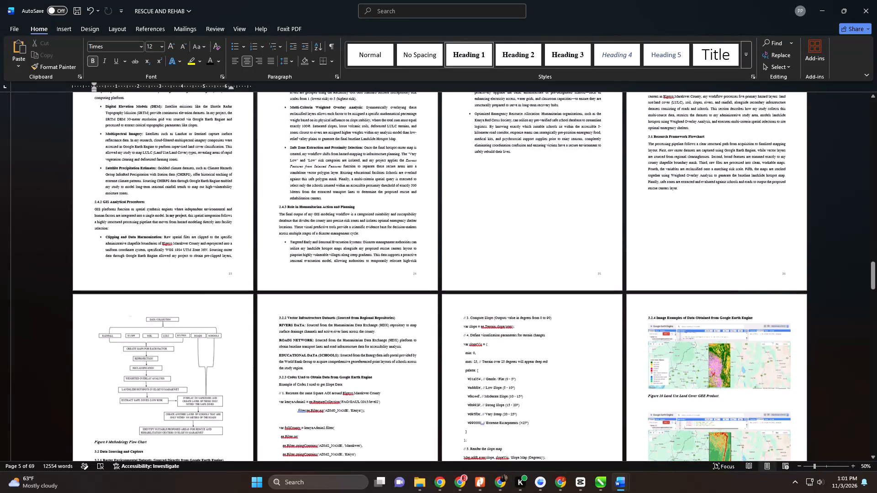
scroll(479, 299, down, 2)
scroll(479, 299, up, 1)
scroll(479, 299, down, 1)
scroll(479, 299, up, 1)
scroll(479, 299, down, 3)
scroll(479, 299, up, 1)
scroll(479, 299, down, 3)
scroll(481, 298, up, 1)
scroll(482, 297, down, 7)
scroll(514, 293, up, 1)
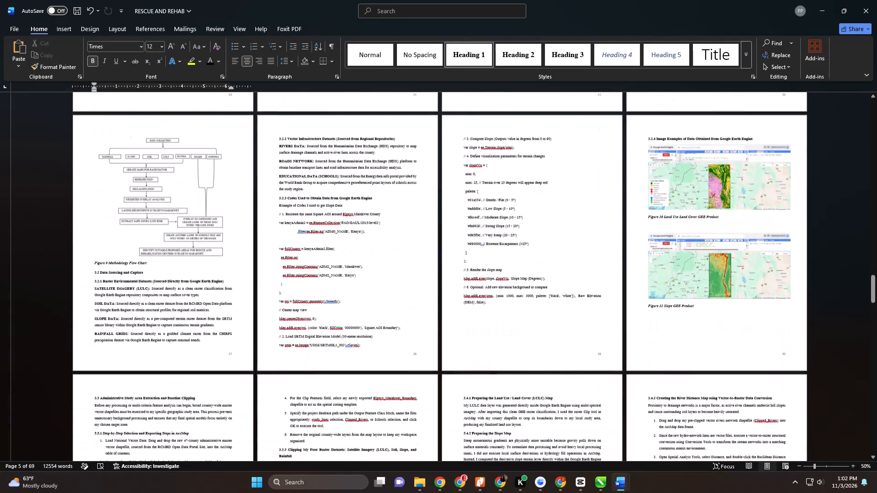
scroll(517, 293, down, 5)
scroll(527, 295, up, 1)
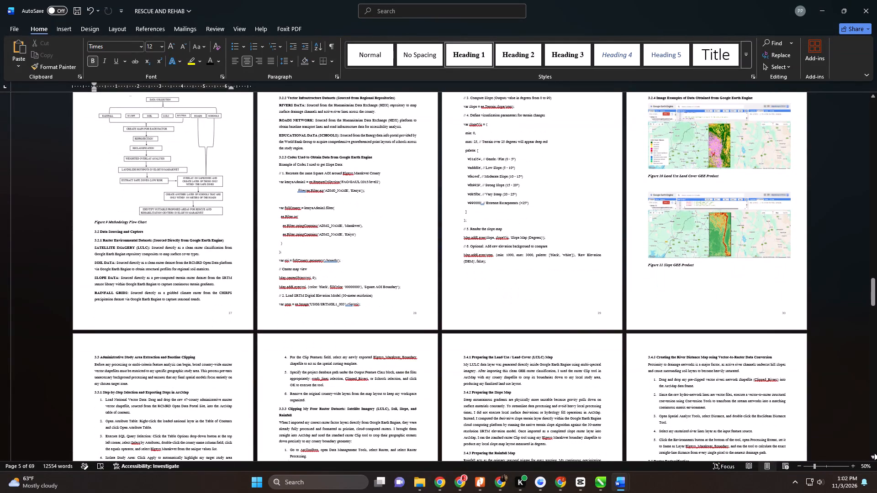
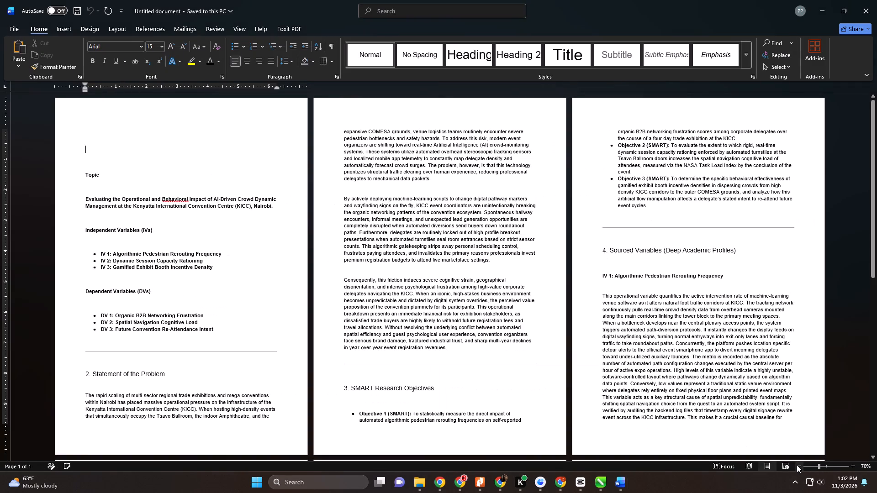
Look over the pages of the untitled document on AI-driven crowd management at the KICC.
scroll(353, 383, down, 1)
scroll(353, 382, up, 1)
scroll(353, 382, down, 11)
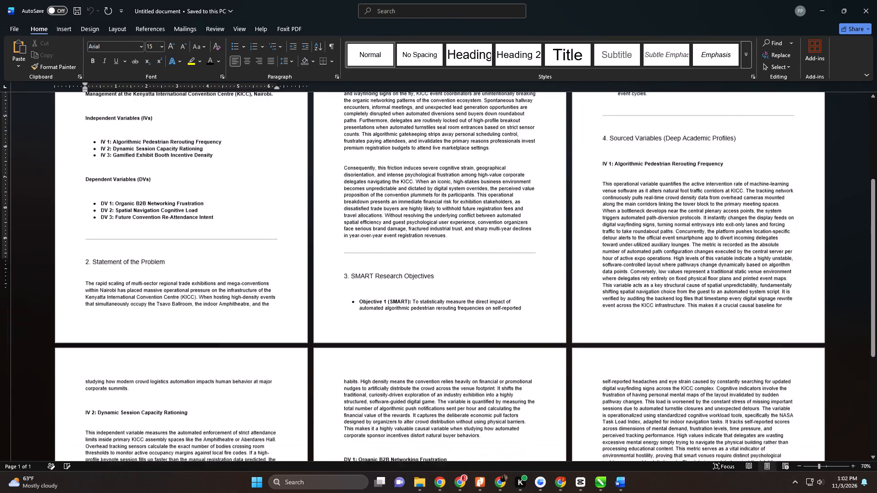
scroll(353, 382, down, 6)
scroll(353, 382, up, 1)
scroll(353, 382, down, 1)
scroll(353, 382, up, 1)
scroll(353, 382, down, 3)
Print one copy of all pages of the untitled document on the EPSON L365 Series printer, and close the document.
key(ctrl+p)
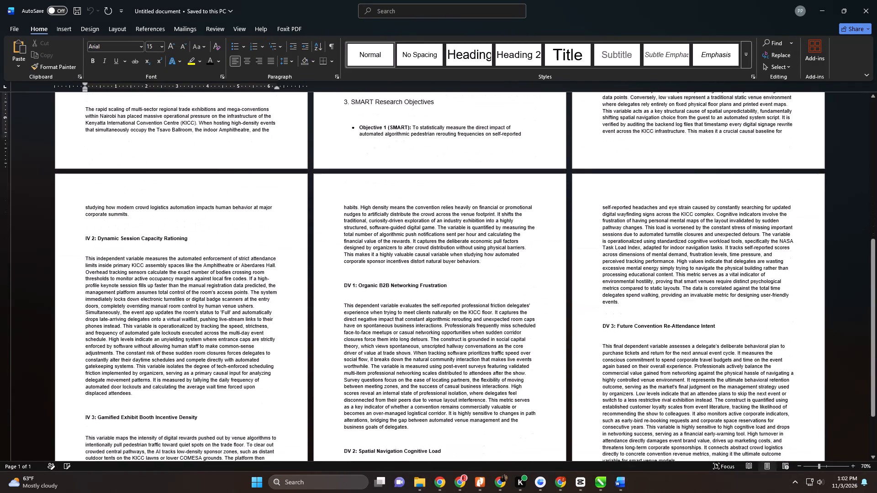
click(102, 78)
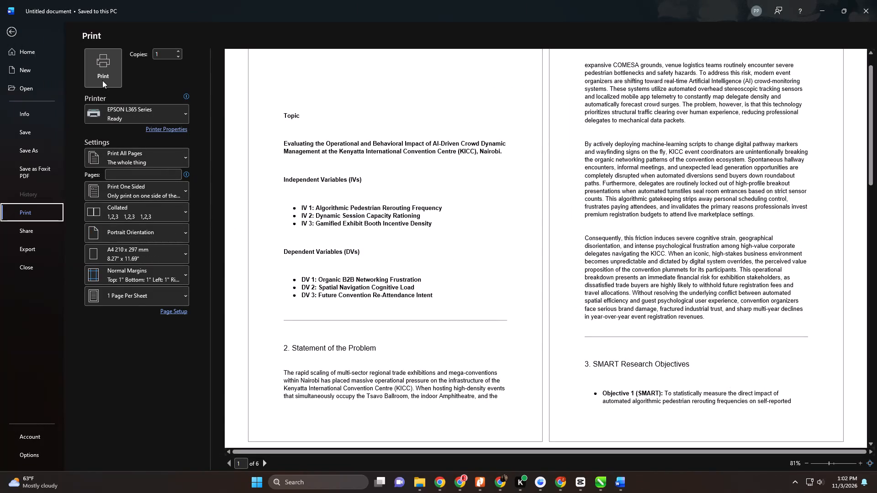
click(102, 80)
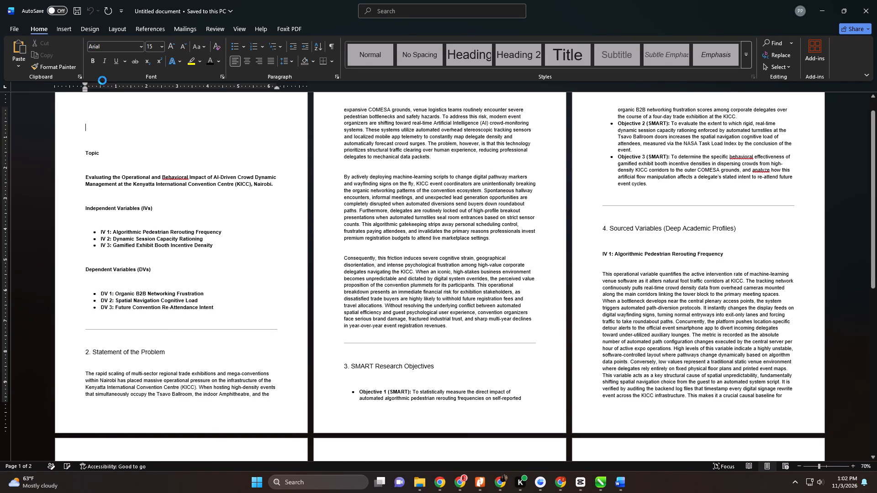
click(865, 12)
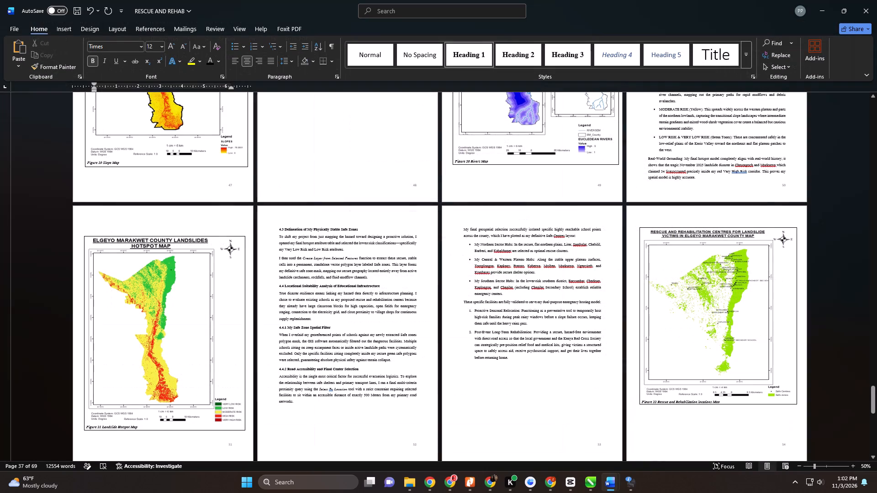
Look over the layout of the last Chapter Four map pages, Chapter Five and the start of the references.
scroll(507, 252, down, 7)
scroll(508, 252, up, 1)
scroll(508, 252, down, 1)
scroll(508, 252, up, 1)
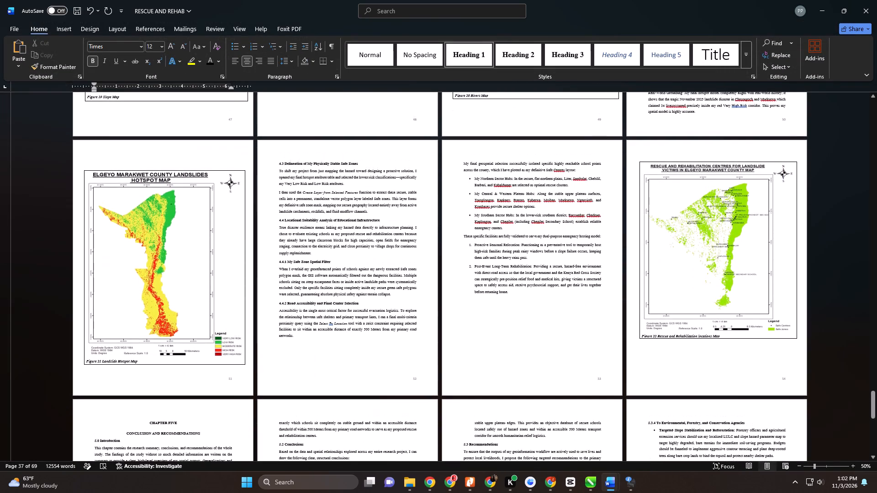
scroll(508, 252, down, 5)
scroll(508, 252, up, 1)
scroll(508, 252, down, 1)
scroll(508, 252, up, 1)
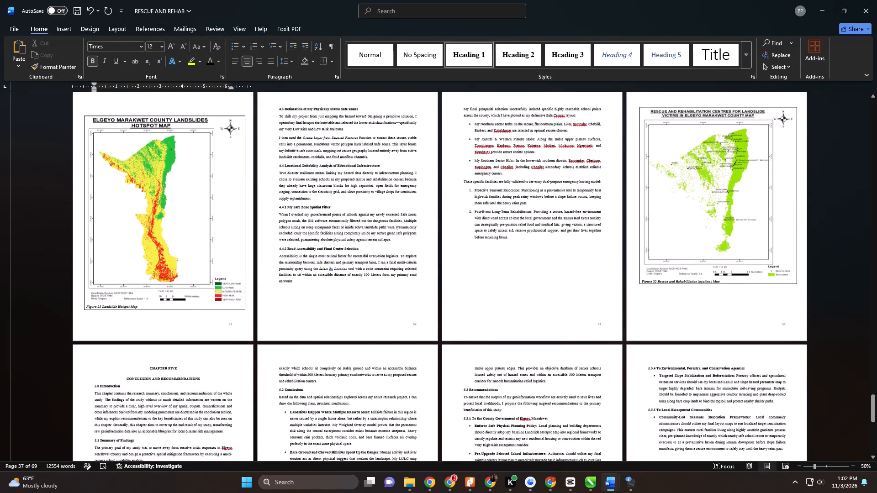
scroll(508, 252, down, 1)
scroll(508, 252, up, 1)
scroll(508, 252, down, 4)
scroll(571, 384, down, 5)
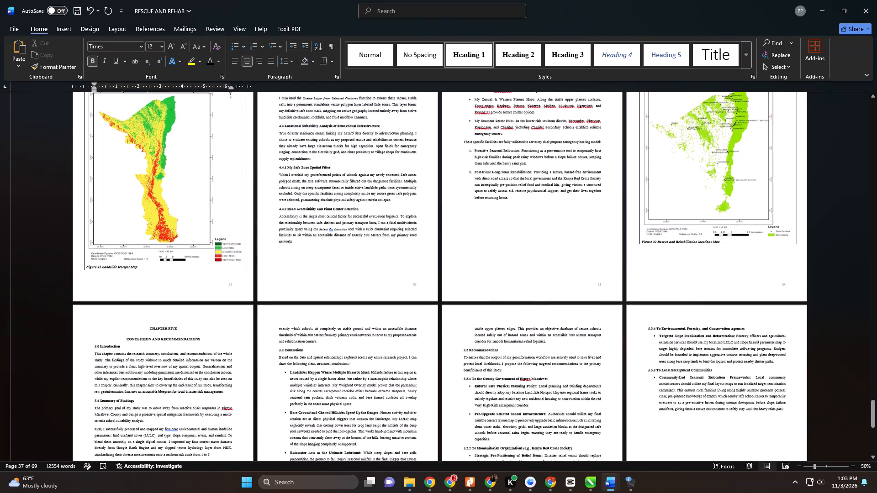
scroll(494, 371, down, 2)
scroll(495, 371, up, 1)
scroll(495, 371, down, 7)
scroll(497, 371, up, 1)
scroll(497, 371, down, 2)
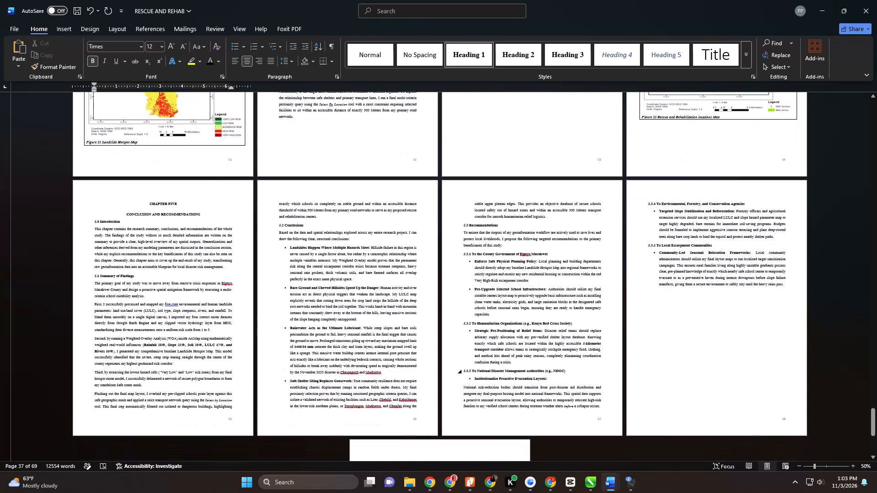
scroll(497, 371, down, 6)
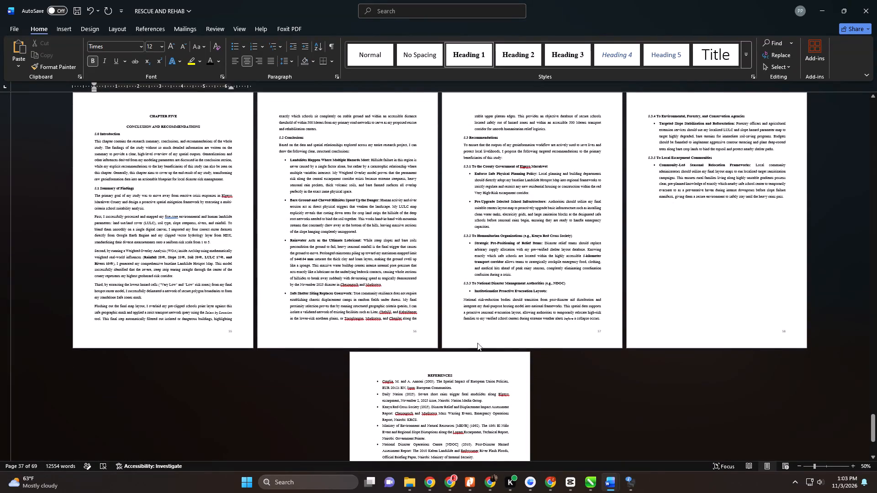
scroll(475, 339, up, 8)
scroll(475, 339, down, 1)
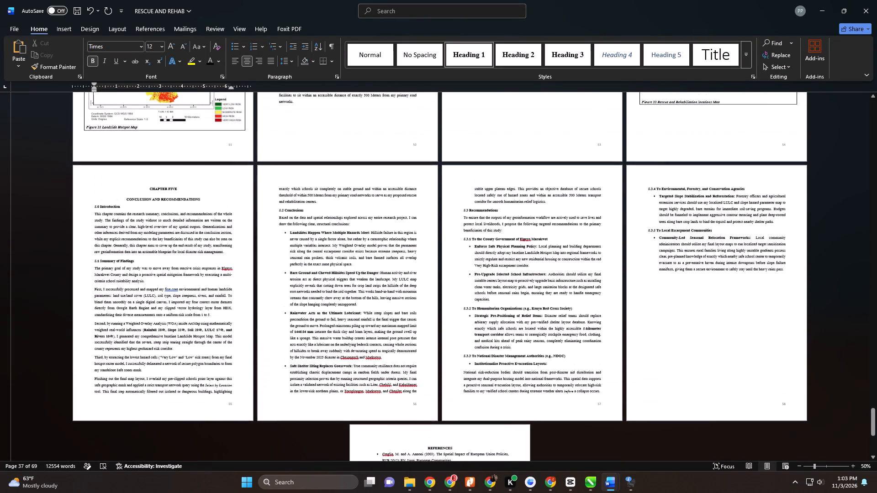
scroll(475, 339, up, 1)
scroll(475, 339, down, 1)
scroll(475, 339, up, 3)
scroll(475, 339, down, 1)
Extend the frame around the Figure 22 rescue and rehabilitation map downward to add room below its caption.
scroll(475, 339, up, 17)
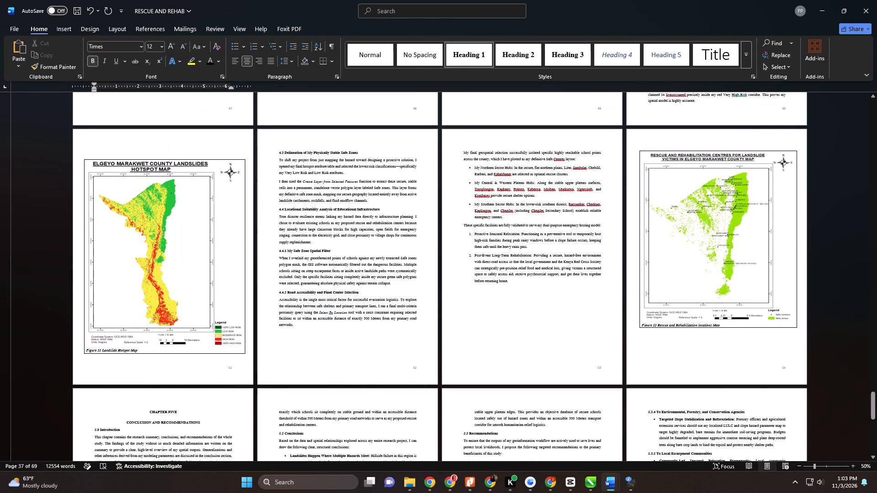
click(693, 317)
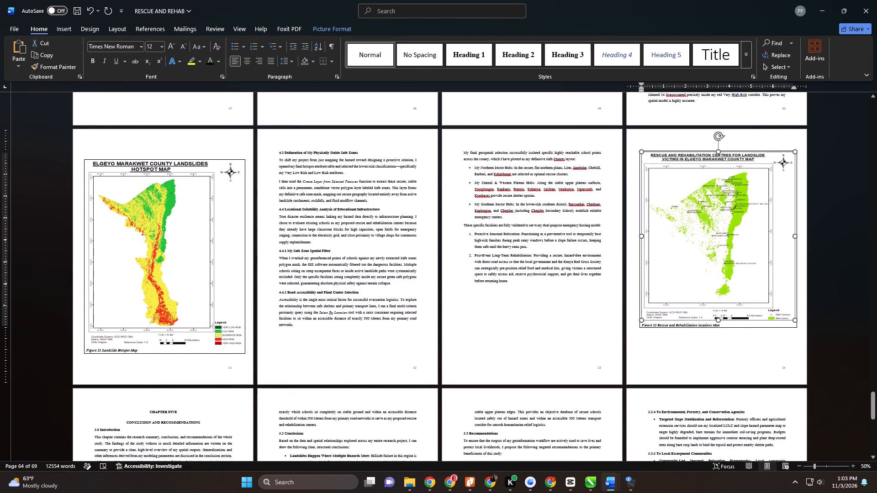
click(724, 327)
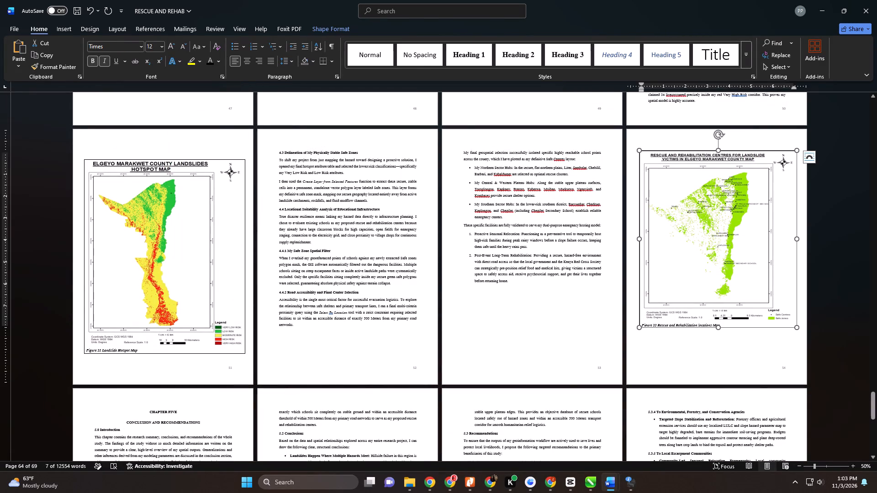
drag(718, 328, 719, 346)
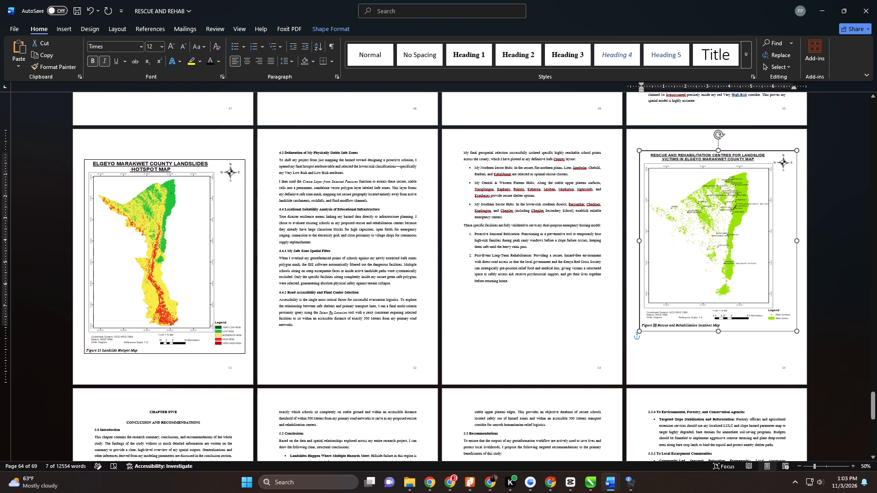
drag(719, 331, 721, 349)
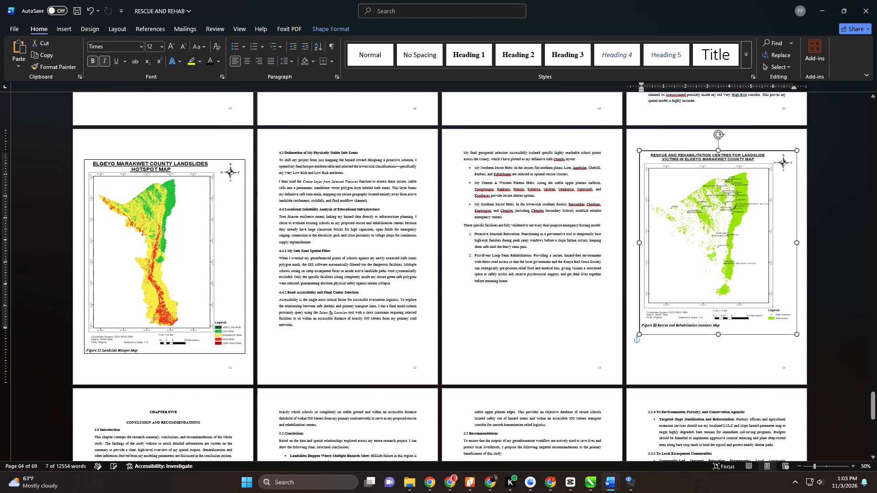
drag(721, 349, 723, 359)
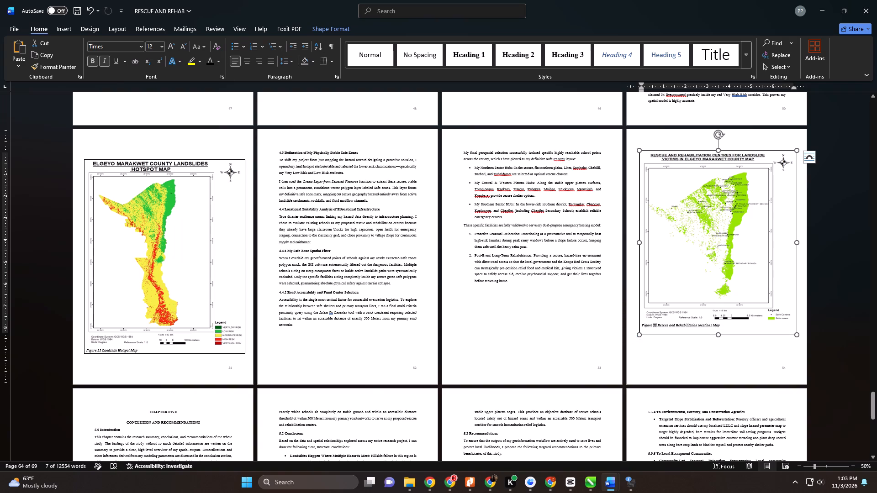
Stretch the Figure 22 map picture slightly downward inside its frame.
click(708, 297)
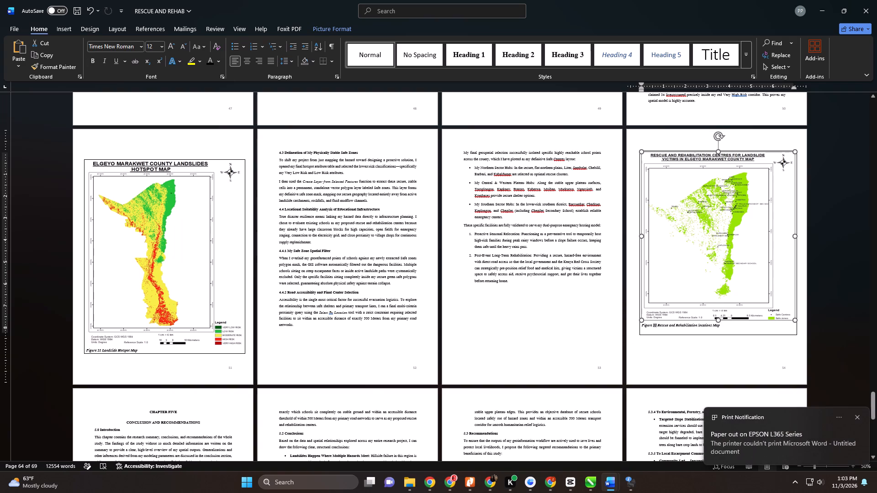
click(692, 249)
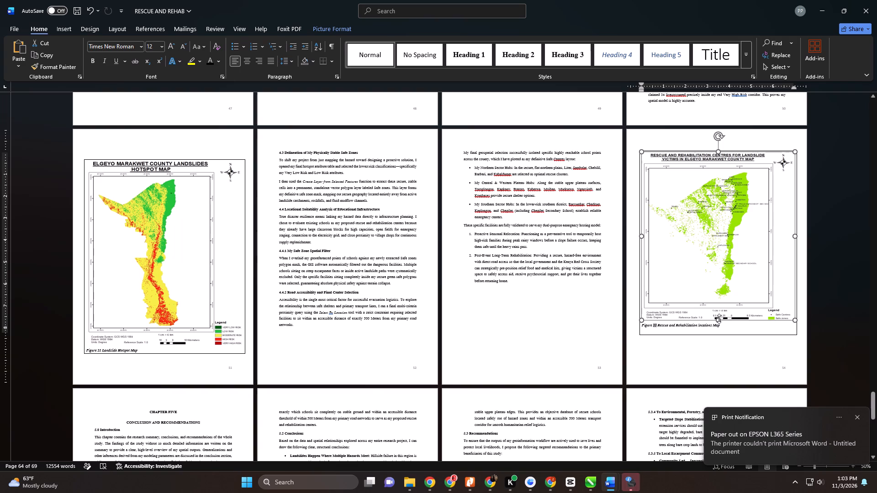
drag(719, 319, 719, 328)
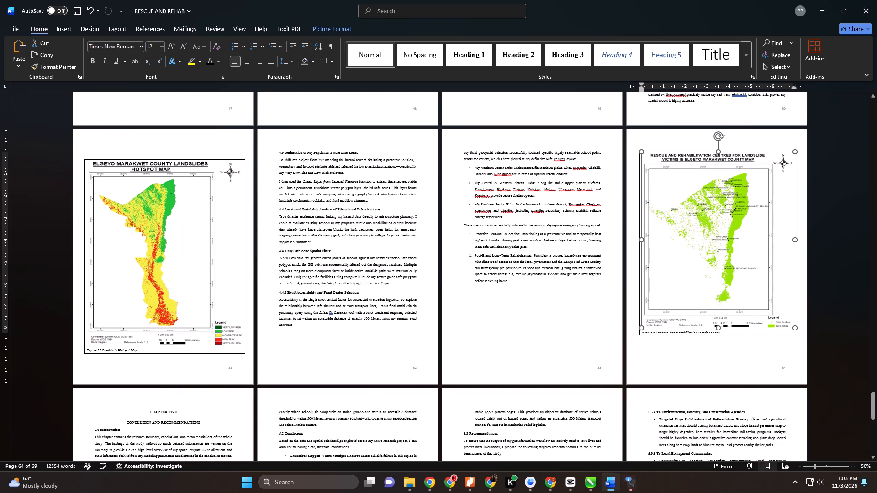
Extend the Figure 22 frame further downward so the caption fits beneath the stretched map with spare room.
click(725, 335)
drag(719, 336, 719, 349)
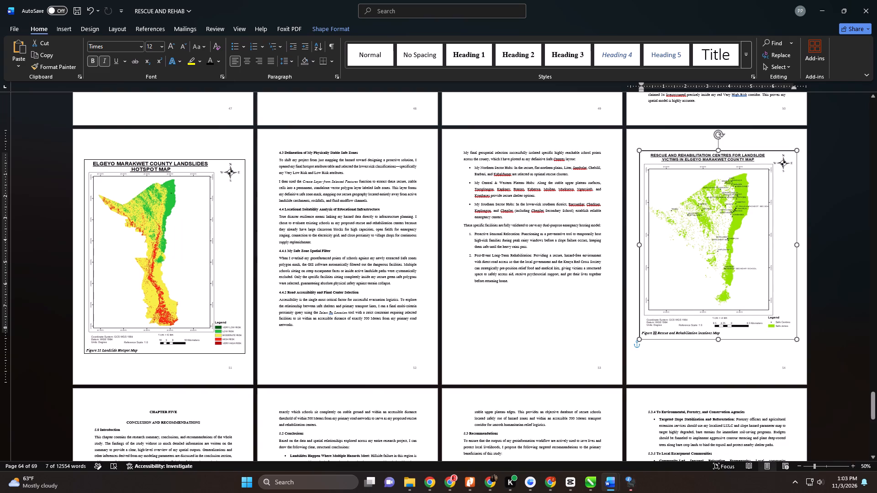
drag(719, 349, 724, 375)
click(707, 330)
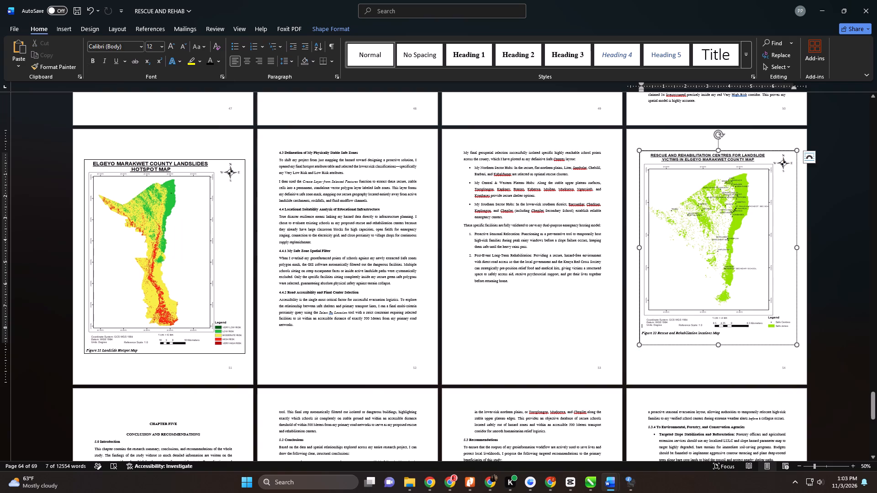
click(717, 317)
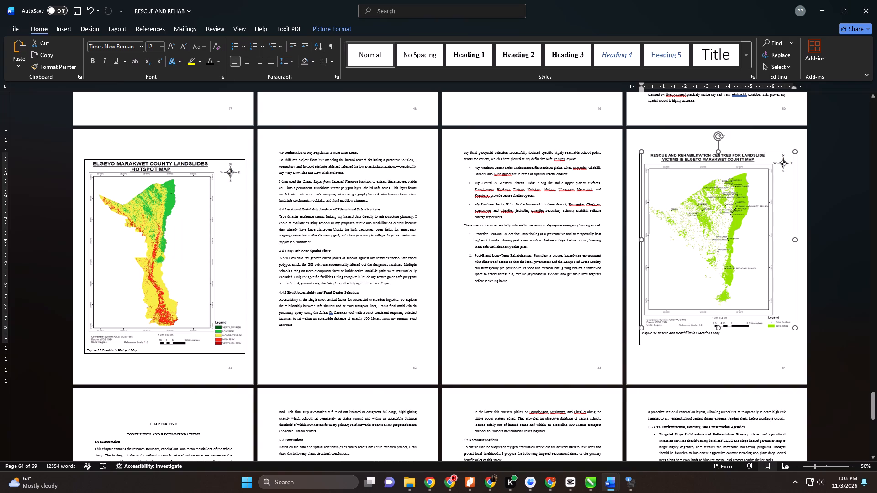
Insert a blank line before the Figure 22 caption to move it down toward the frame's bottom edge.
scroll(693, 289, down, 1)
scroll(693, 289, up, 1)
scroll(693, 289, down, 3)
scroll(693, 289, up, 2)
scroll(693, 289, down, 1)
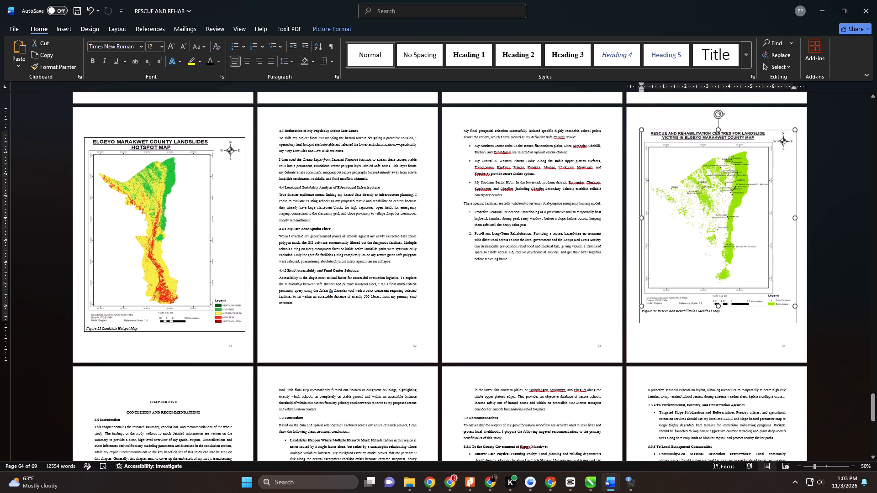
click(641, 311)
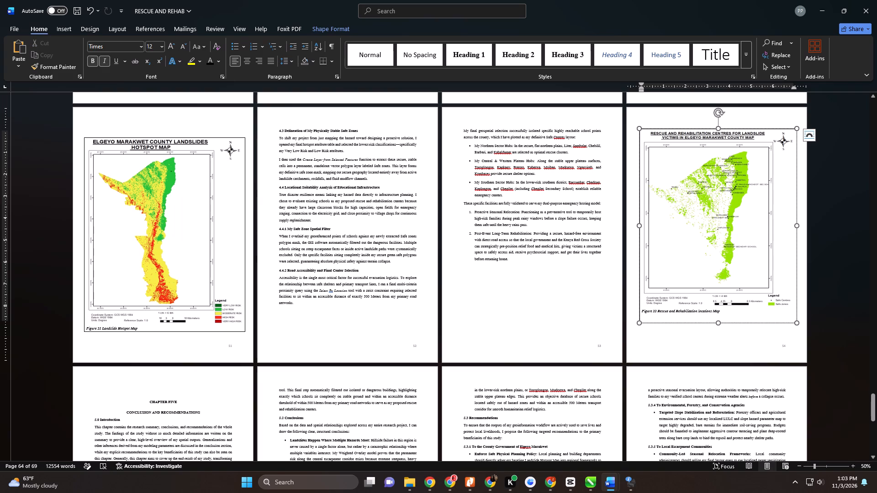
key(Return)
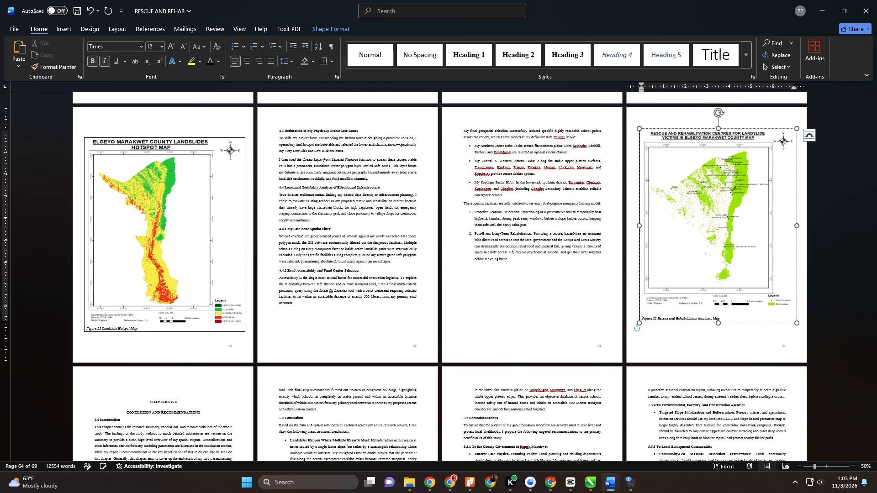
click(701, 299)
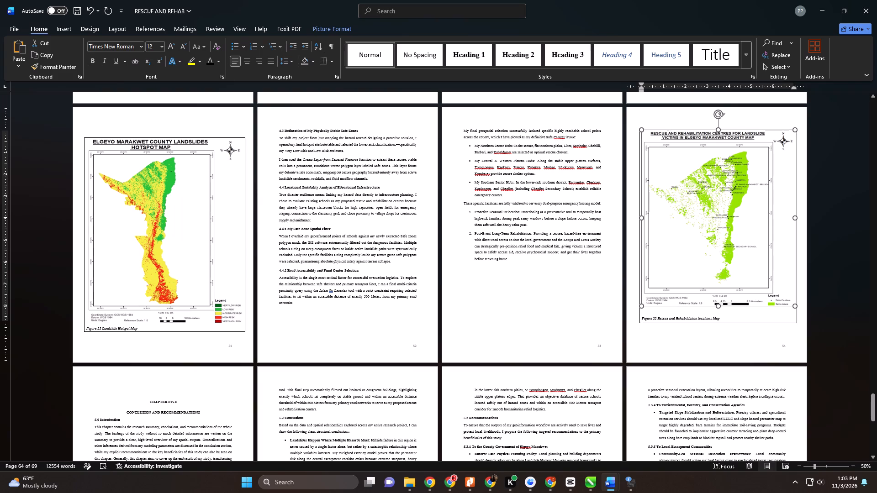
click(719, 307)
click(640, 339)
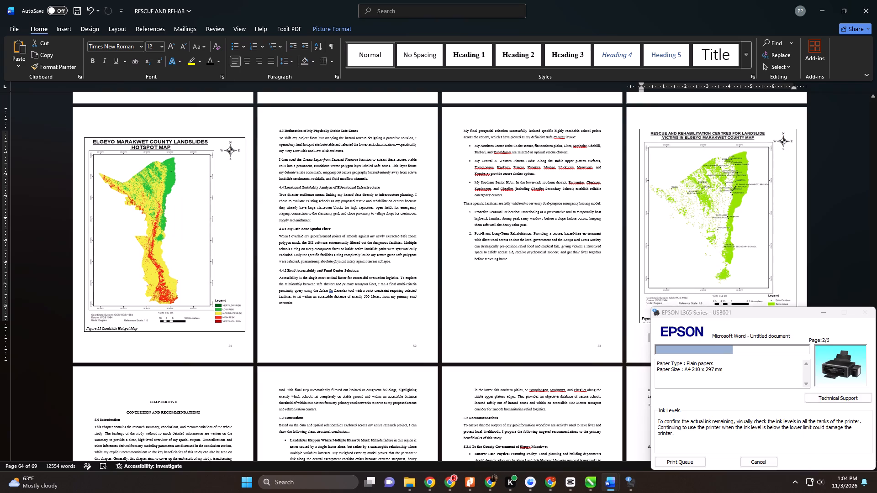
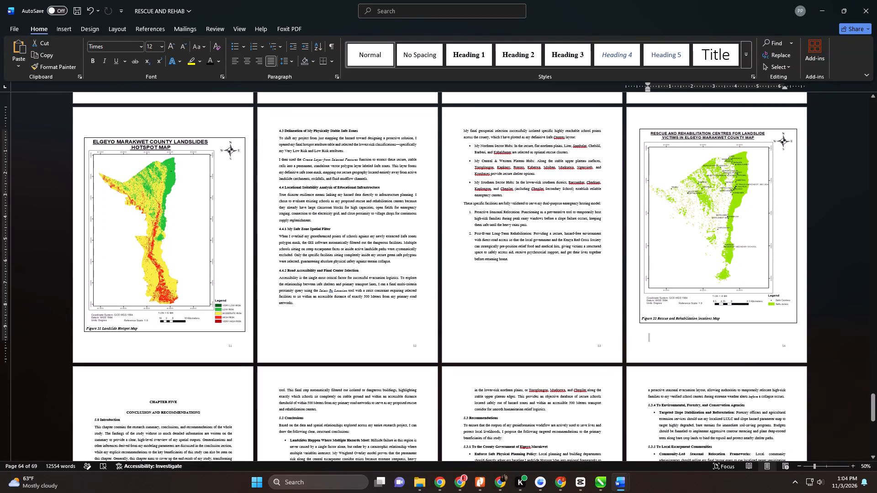
Review the page layout backward from the Figure 22 map through the Chapter Four maps to the chapter's opening pages.
click(664, 306)
scroll(712, 279, up, 18)
scroll(712, 279, down, 1)
scroll(712, 279, up, 1)
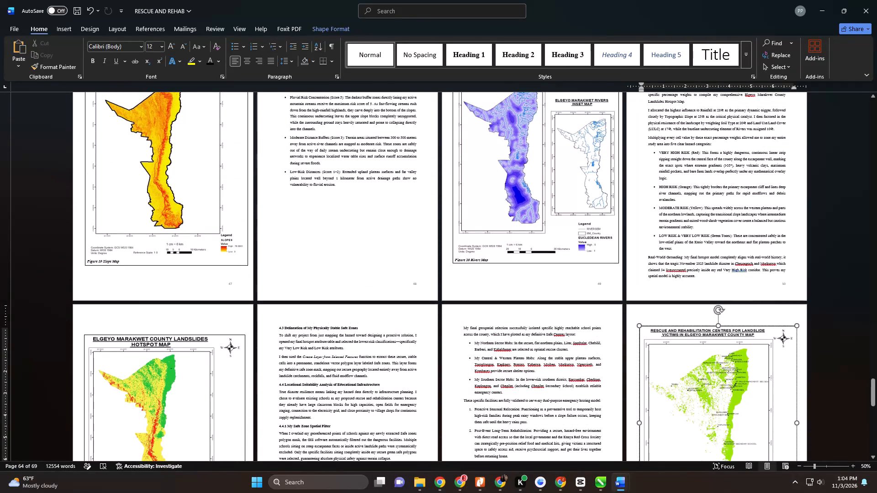
scroll(489, 315, up, 19)
scroll(499, 315, up, 6)
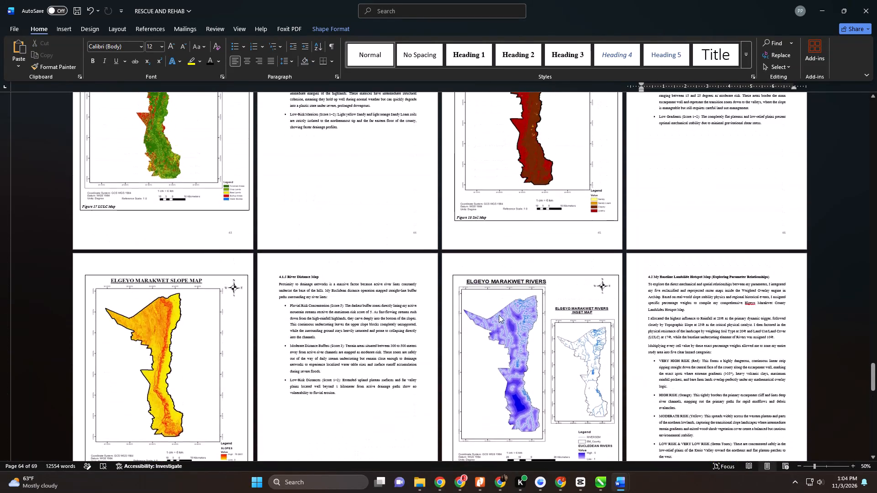
scroll(499, 315, up, 19)
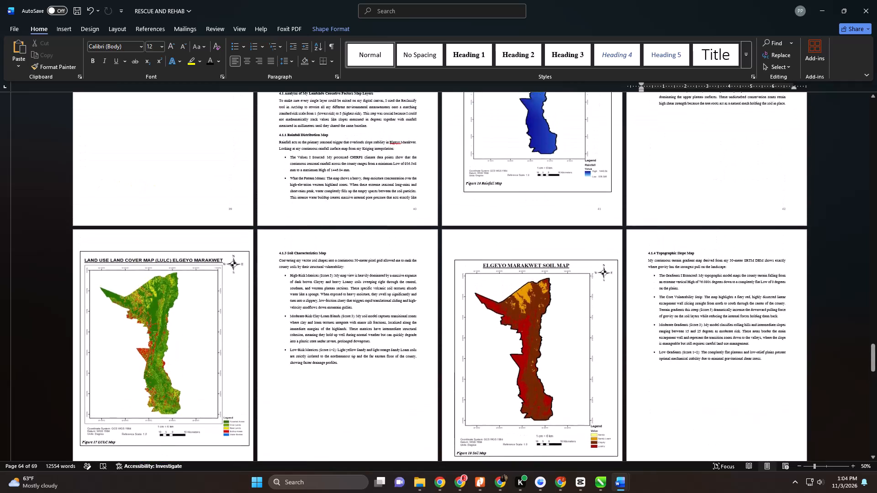
scroll(499, 315, up, 8)
scroll(499, 315, down, 1)
scroll(499, 315, up, 5)
scroll(499, 315, down, 1)
scroll(499, 315, up, 5)
scroll(499, 315, down, 1)
scroll(499, 315, up, 4)
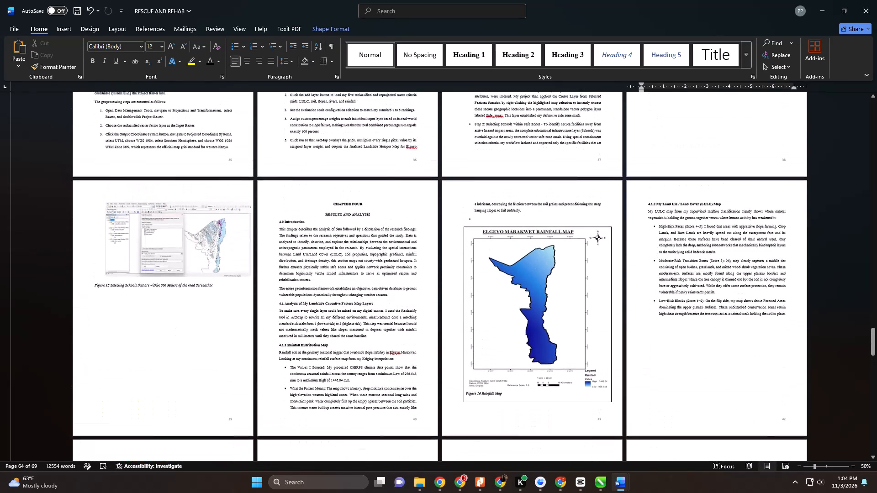
Review the Chapter Three methodology pages backward, examining the screenshots, numbered steps, code listing and Figure 9 flow chart layout.
scroll(499, 315, up, 15)
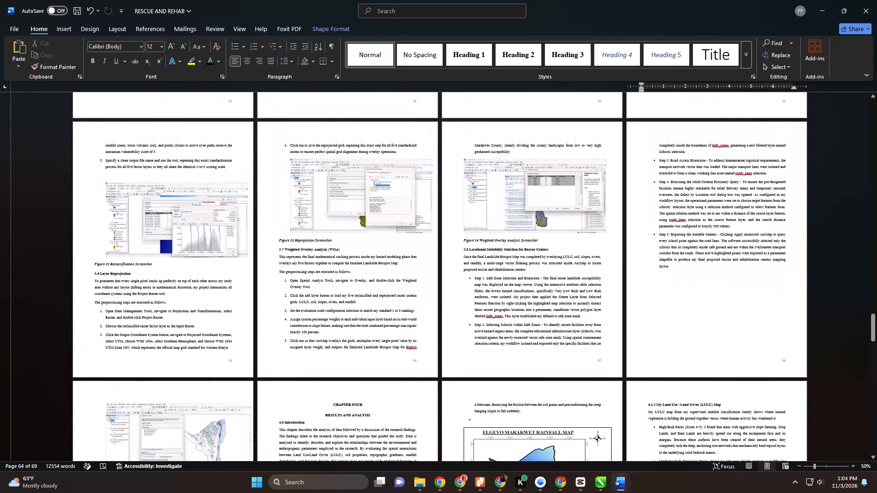
scroll(499, 315, up, 11)
scroll(499, 315, down, 1)
scroll(499, 315, up, 5)
scroll(499, 315, down, 1)
scroll(499, 315, up, 9)
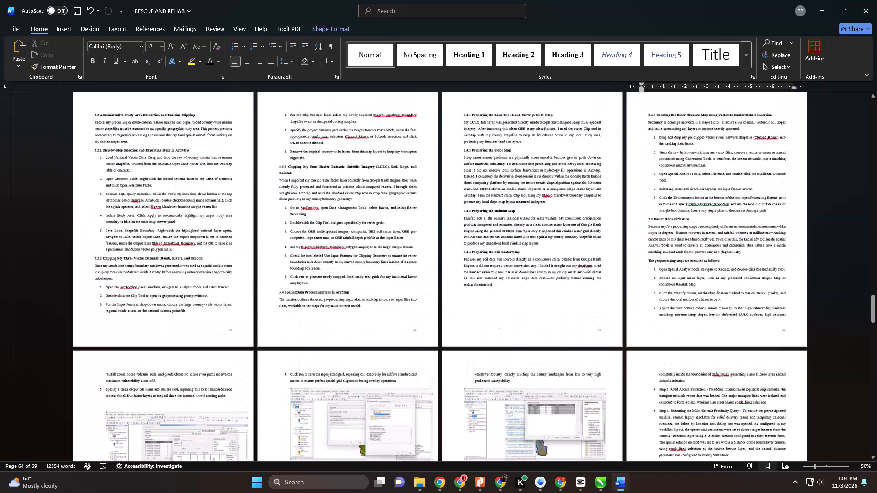
scroll(499, 315, up, 15)
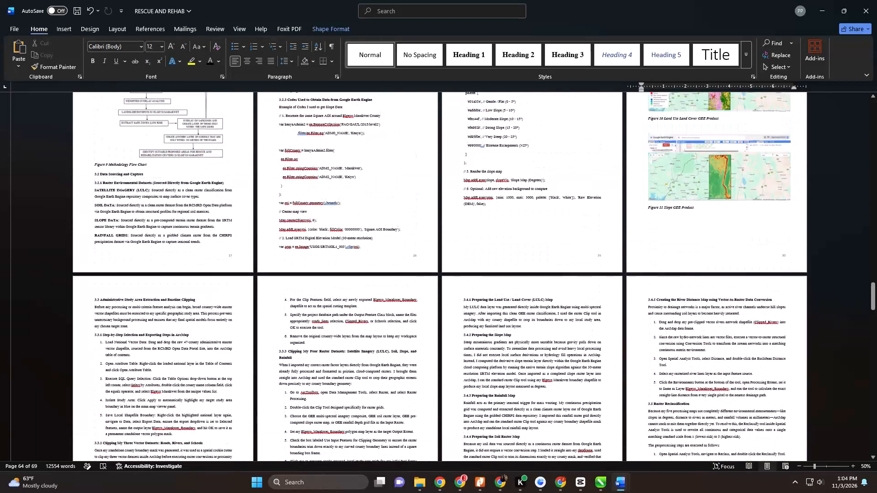
scroll(499, 315, up, 19)
scroll(499, 315, down, 1)
scroll(499, 315, up, 6)
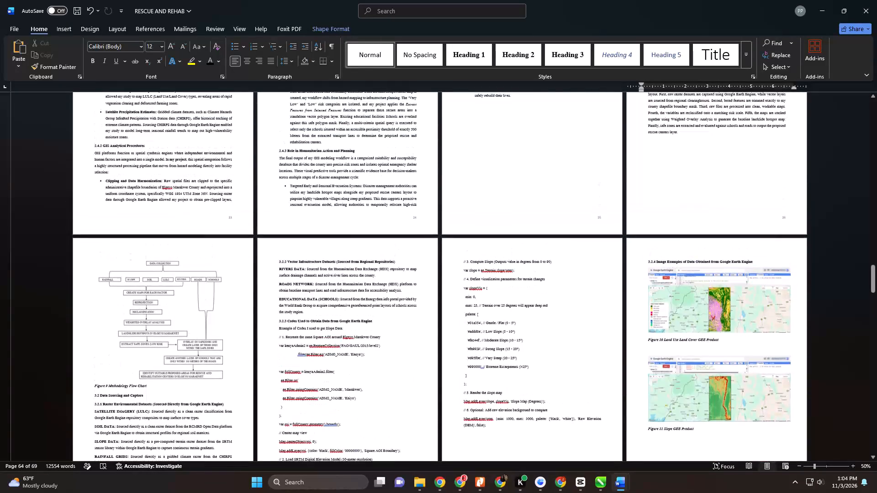
scroll(499, 315, up, 13)
scroll(520, 299, down, 1)
scroll(520, 299, up, 2)
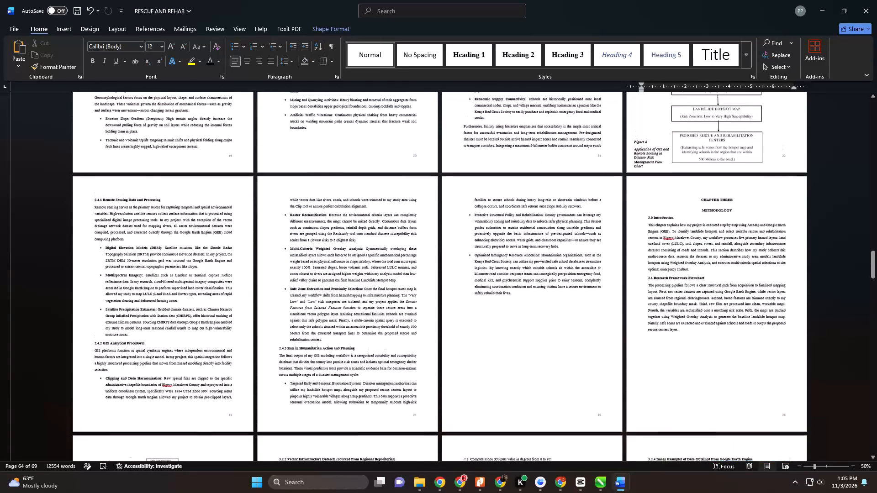
Examine the pages around the end of Chapter Two and the start of Chapter Three, including the Figure 9 flow chart page.
scroll(525, 297, up, 4)
scroll(526, 296, down, 1)
scroll(526, 296, up, 1)
scroll(526, 296, down, 2)
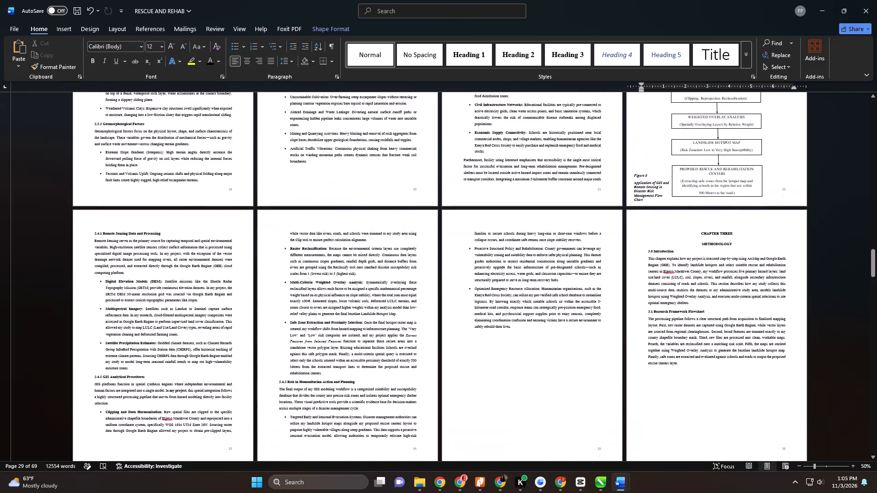
scroll(527, 296, down, 5)
scroll(527, 296, up, 1)
scroll(527, 296, down, 3)
scroll(527, 296, up, 1)
scroll(527, 296, down, 9)
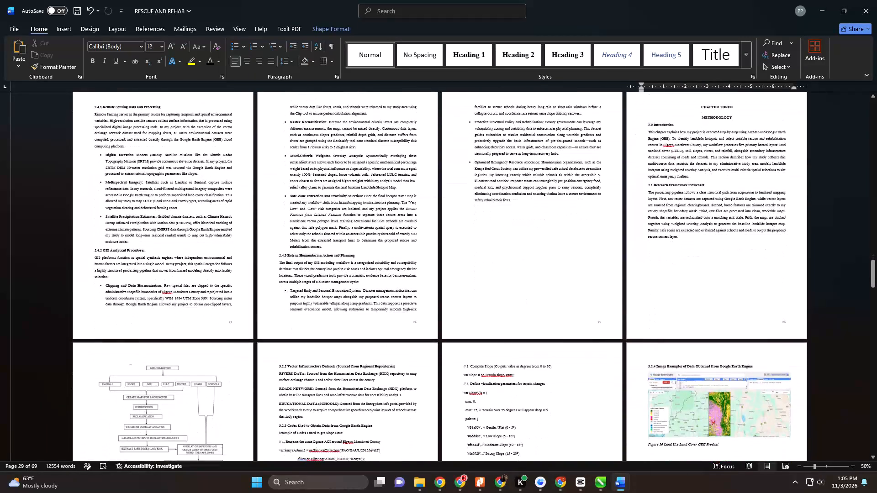
scroll(527, 296, up, 1)
scroll(527, 296, down, 1)
scroll(527, 296, up, 1)
scroll(527, 296, down, 1)
scroll(527, 296, up, 3)
scroll(527, 296, down, 4)
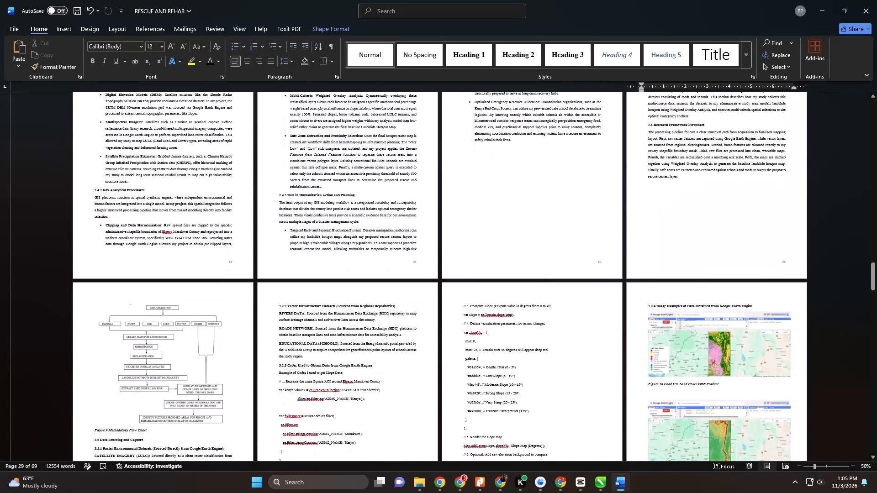
scroll(527, 296, down, 6)
scroll(527, 296, up, 1)
scroll(527, 296, down, 1)
scroll(527, 296, up, 3)
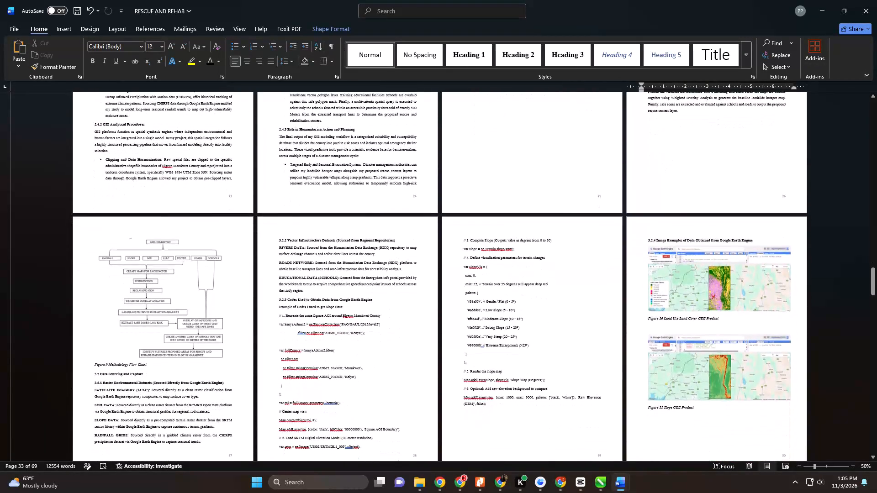
scroll(527, 296, up, 3)
scroll(527, 296, down, 1)
scroll(527, 296, up, 1)
scroll(527, 296, down, 1)
scroll(527, 296, up, 16)
scroll(527, 296, down, 1)
scroll(527, 295, up, 2)
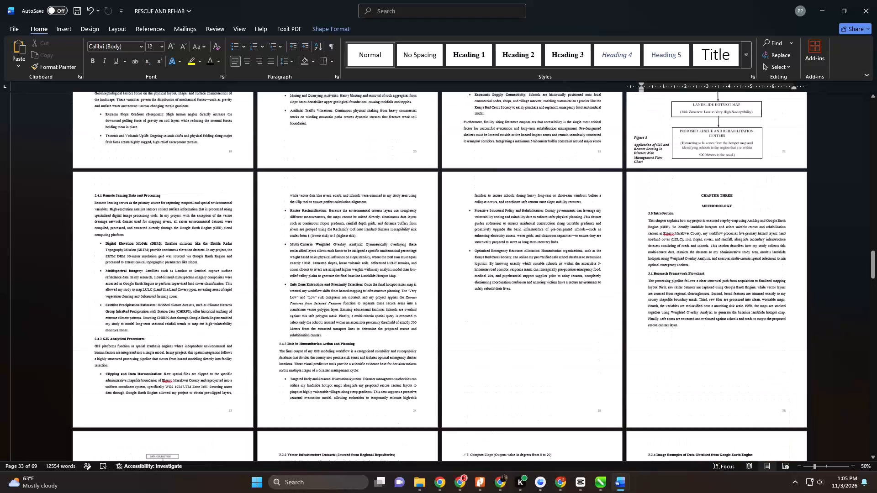
Review the Chapter Two landslide figures and Chapter One pages backward to the 1.4 Methodology flow chart.
scroll(527, 296, up, 20)
scroll(527, 291, down, 1)
scroll(527, 291, up, 1)
scroll(527, 291, down, 1)
scroll(527, 291, up, 1)
scroll(527, 291, down, 1)
scroll(527, 291, up, 14)
scroll(527, 291, up, 7)
scroll(527, 291, down, 1)
scroll(527, 291, up, 1)
scroll(527, 291, down, 1)
scroll(527, 291, up, 9)
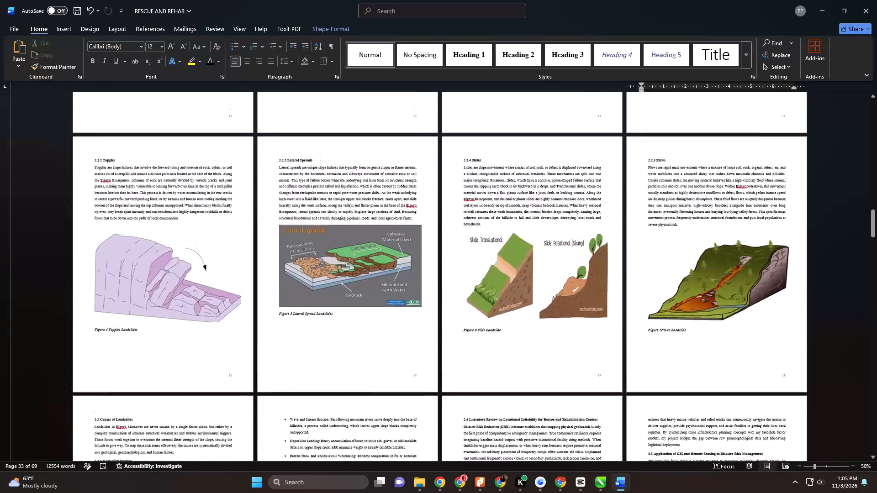
scroll(527, 291, up, 3)
scroll(527, 291, down, 1)
scroll(527, 291, up, 17)
scroll(527, 293, up, 11)
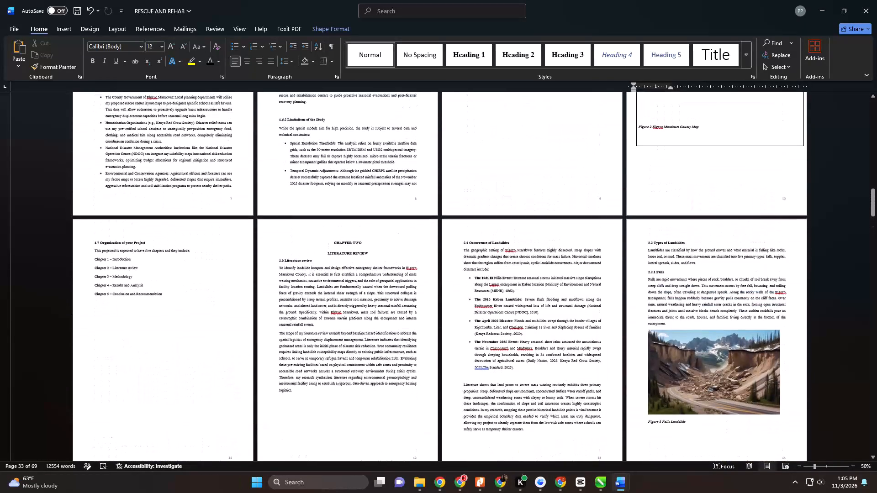
scroll(527, 293, up, 17)
scroll(537, 278, up, 13)
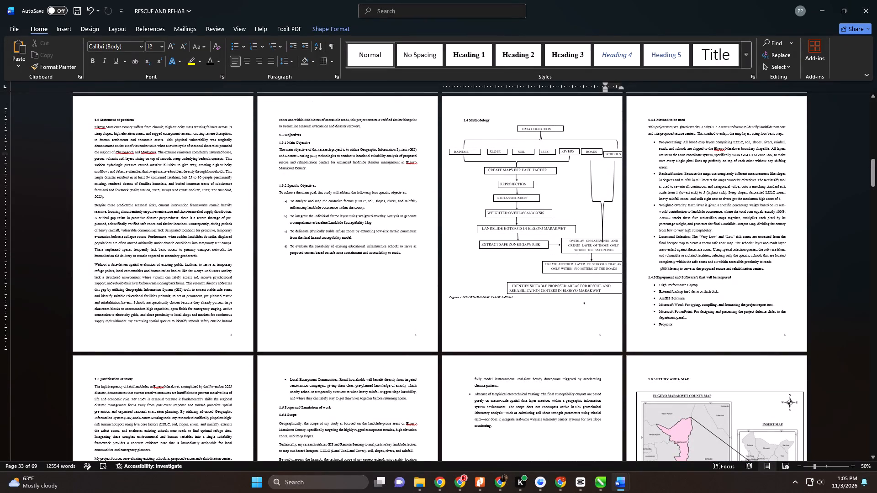
scroll(581, 315, down, 1)
scroll(581, 315, up, 1)
scroll(581, 315, down, 1)
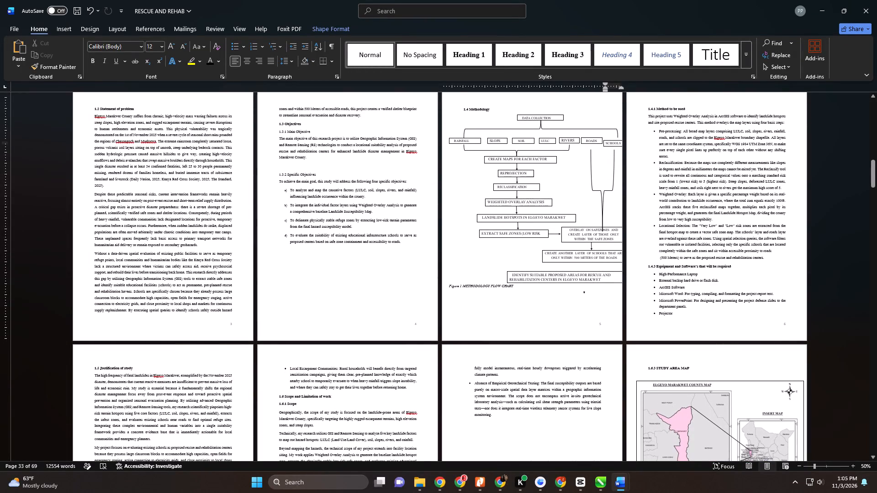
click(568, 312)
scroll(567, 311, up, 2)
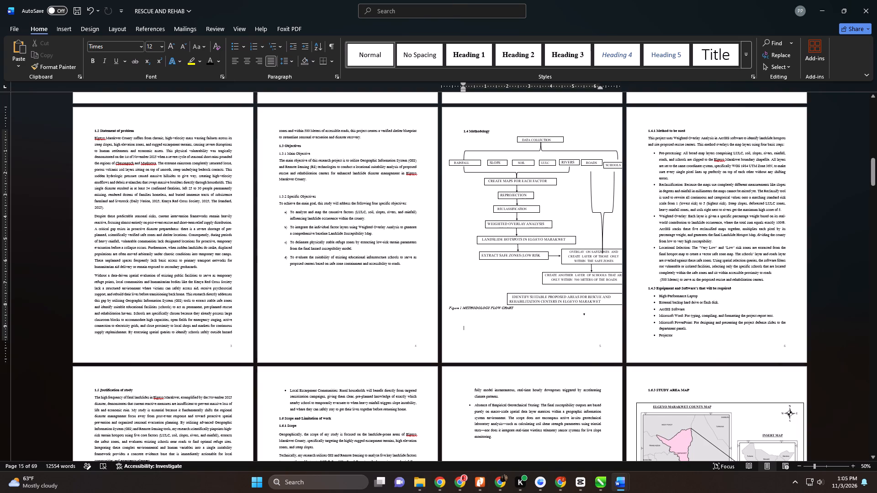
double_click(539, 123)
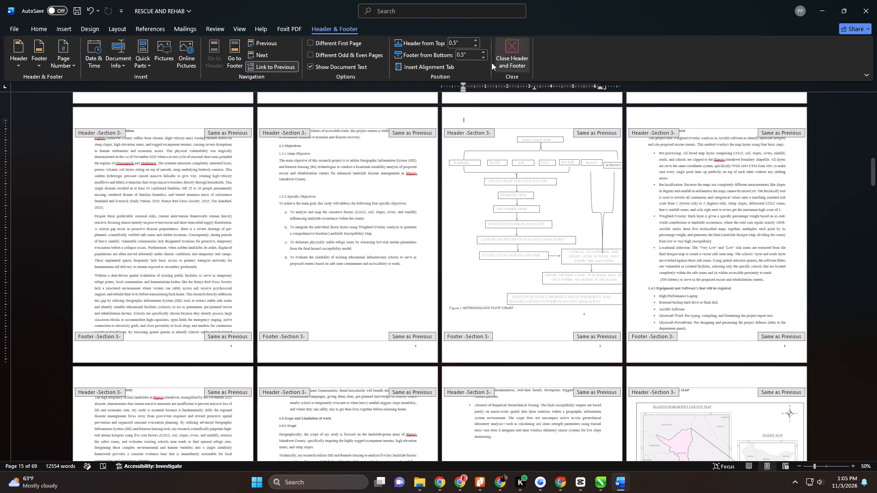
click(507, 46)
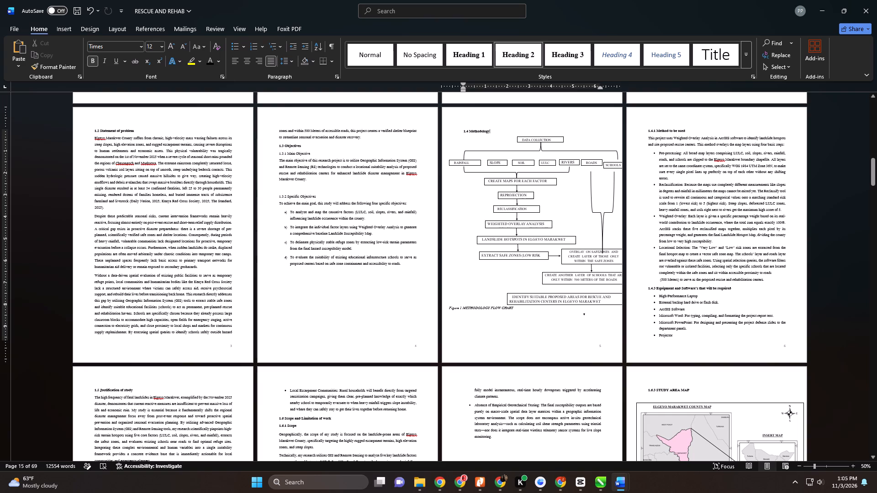
Resize the Figure 1 methodology flow chart drawing from its lower-left corner, extending it slightly downward and moving its left edge inward.
click(515, 201)
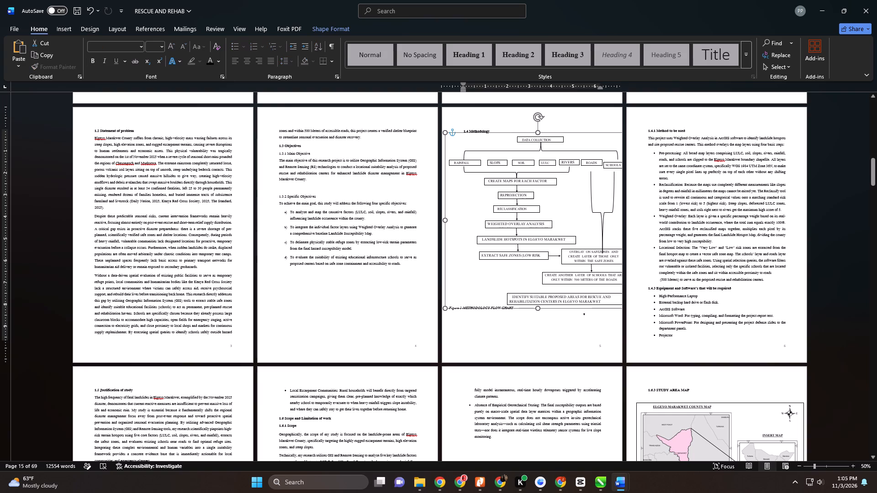
click(448, 308)
drag(445, 310, 453, 302)
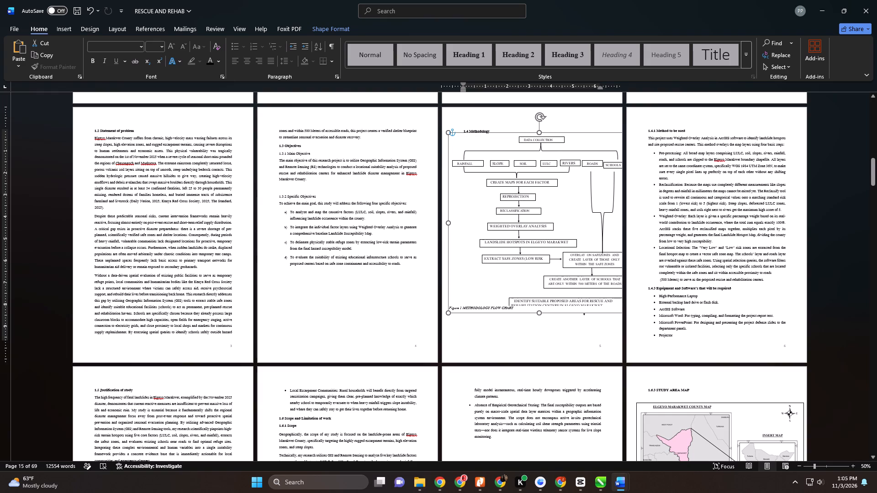
Move the Figure 1 METHODOLOGY FLOW CHART caption box down so it sits clear below the last flow chart box.
click(856, 467)
click(853, 467)
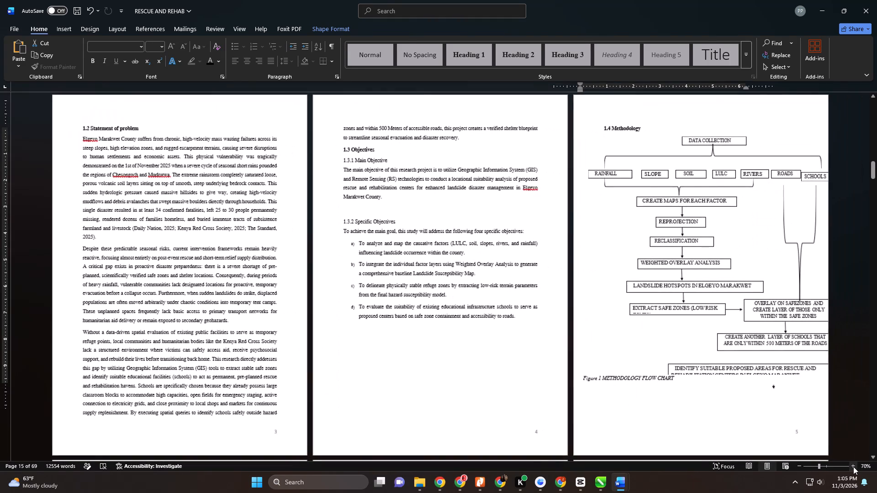
click(853, 467)
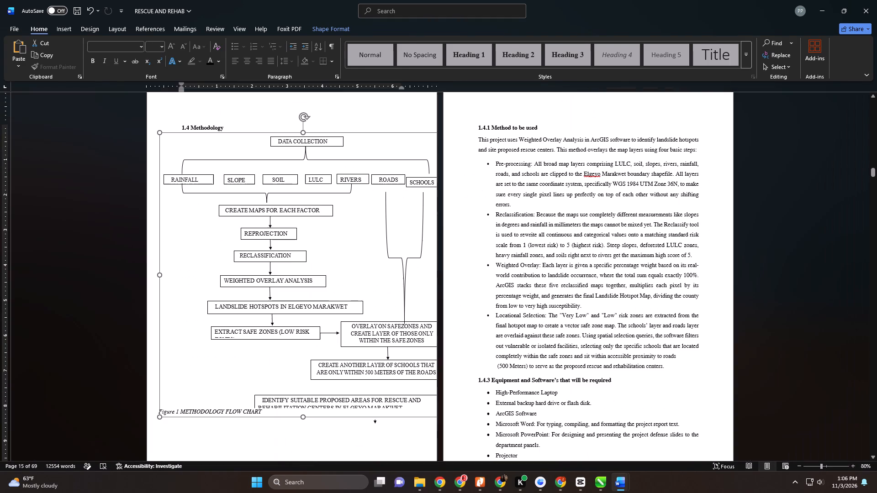
click(351, 395)
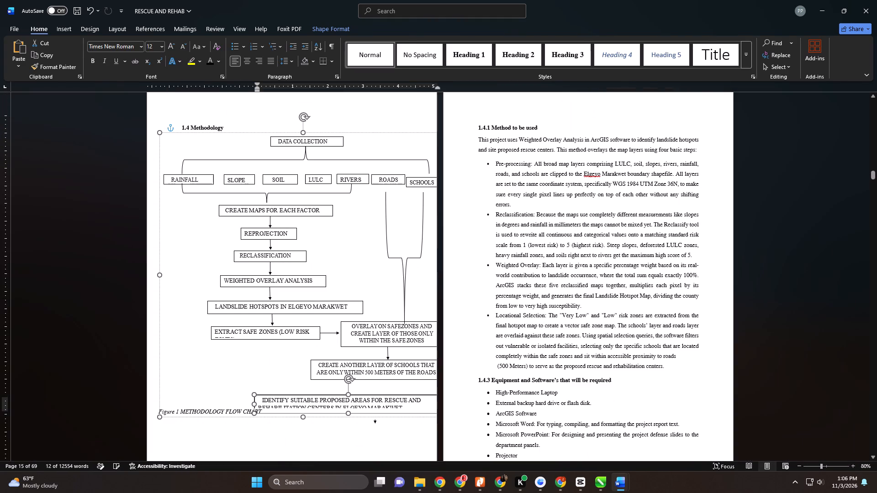
click(202, 422)
click(181, 418)
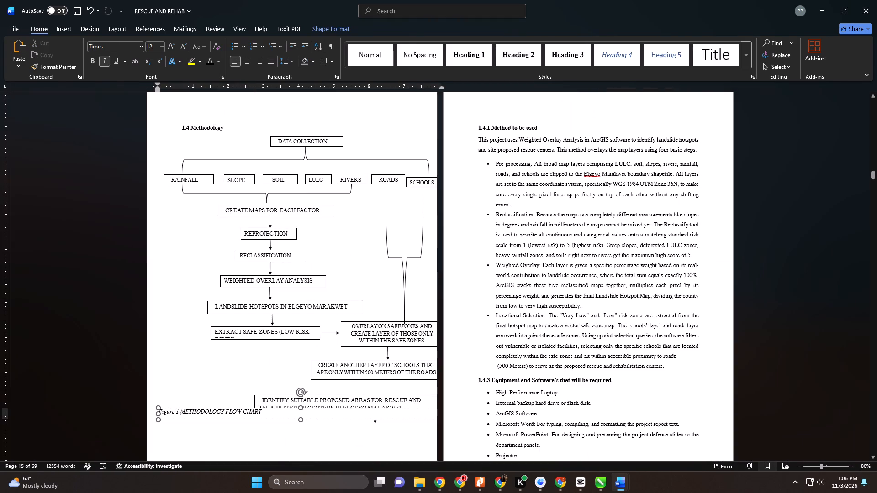
click(265, 409)
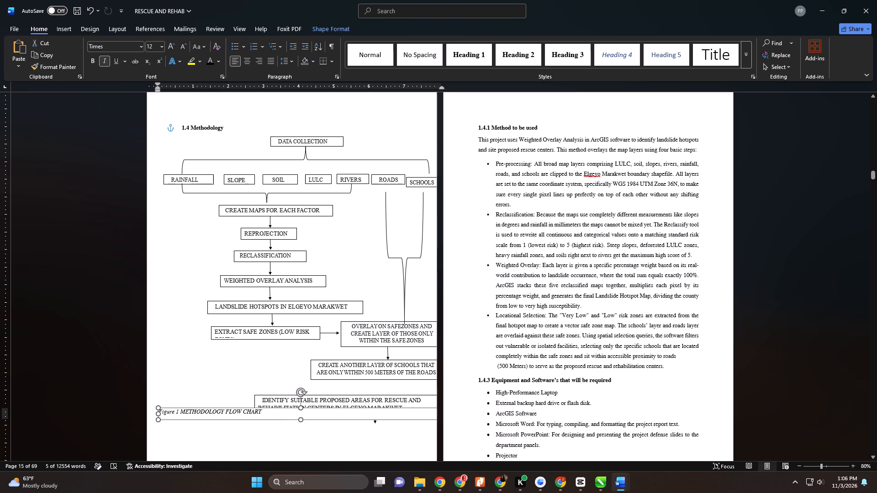
key(Down)
key(Down)
key(Down)
key(Down)
key(Down)
key(Down)
key(Down)
key(Down)
key(Down)
key(Down)
key(Down)
key(Down)
key(Down)
key(Down)
key(Down)
key(Down)
key(Down)
key(Down)
key(Down)
key(Down)
key(Down)
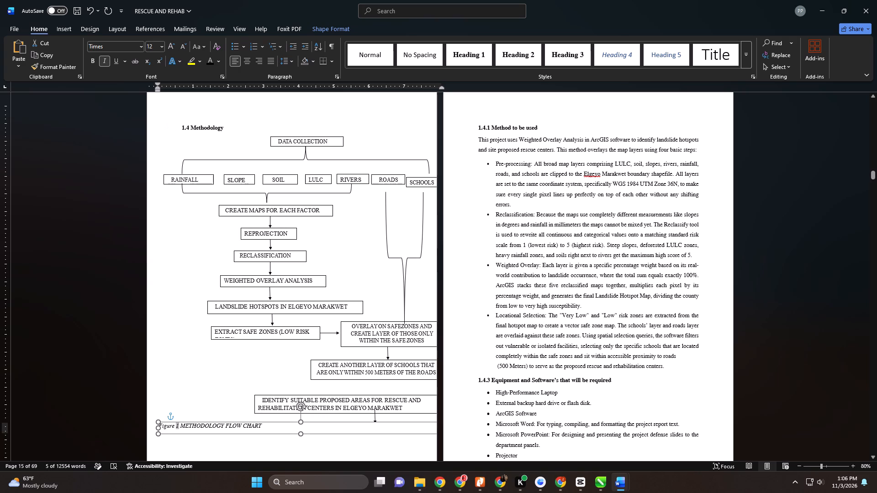
key(Up)
key(Up)
Shrink the Figure 1 methodology flow chart drawing from its upper-left corner, bringing its left and top edges inward.
click(256, 199)
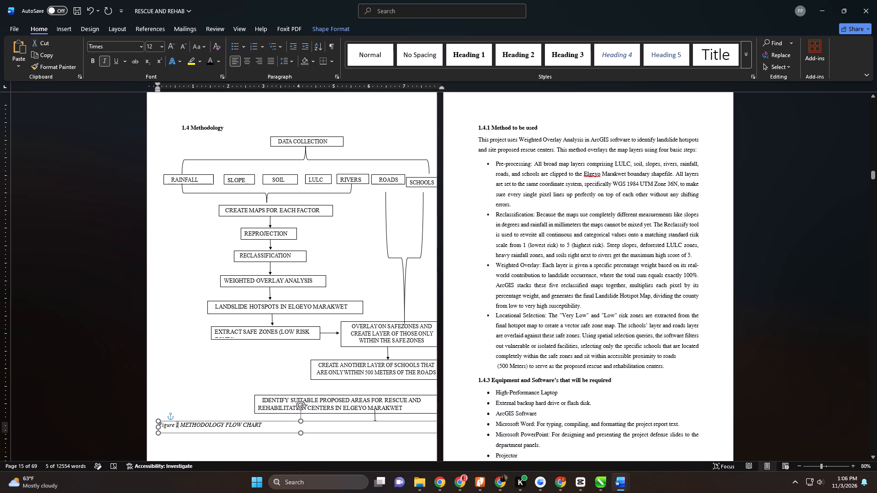
click(204, 163)
click(180, 153)
click(178, 143)
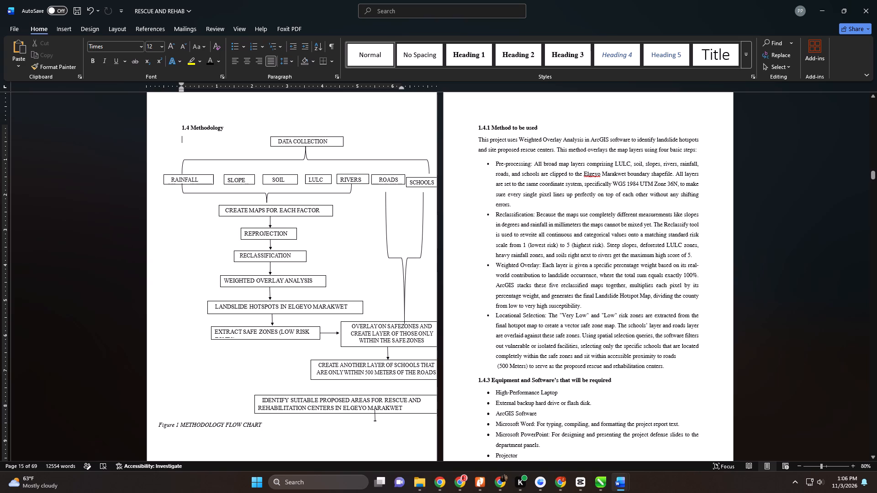
click(174, 136)
click(166, 446)
click(164, 410)
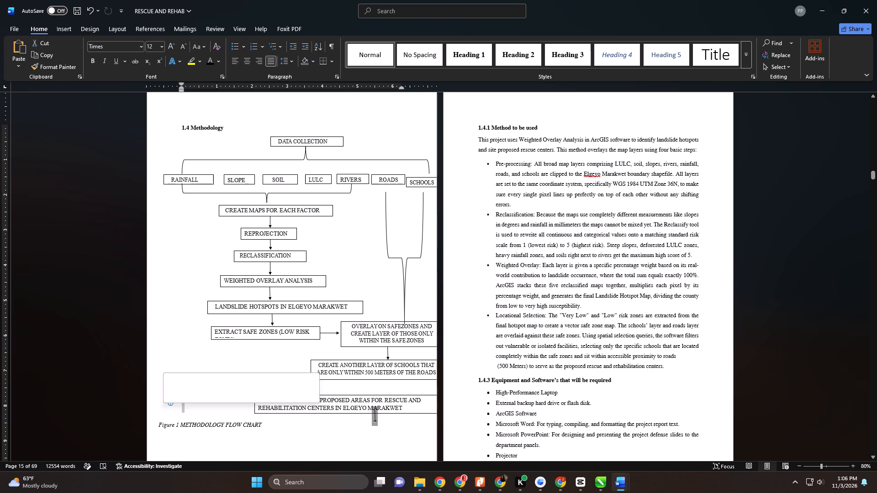
click(163, 406)
click(162, 391)
click(162, 155)
click(174, 143)
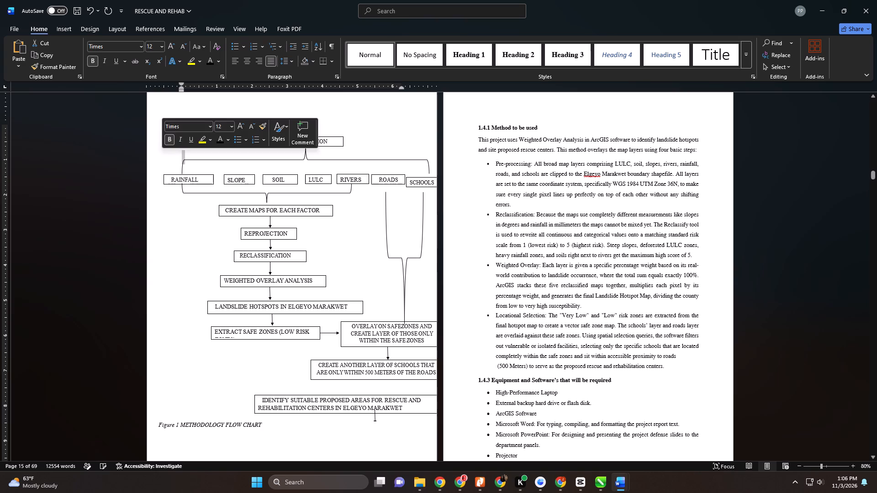
click(149, 137)
drag(149, 137, 219, 389)
click(336, 395)
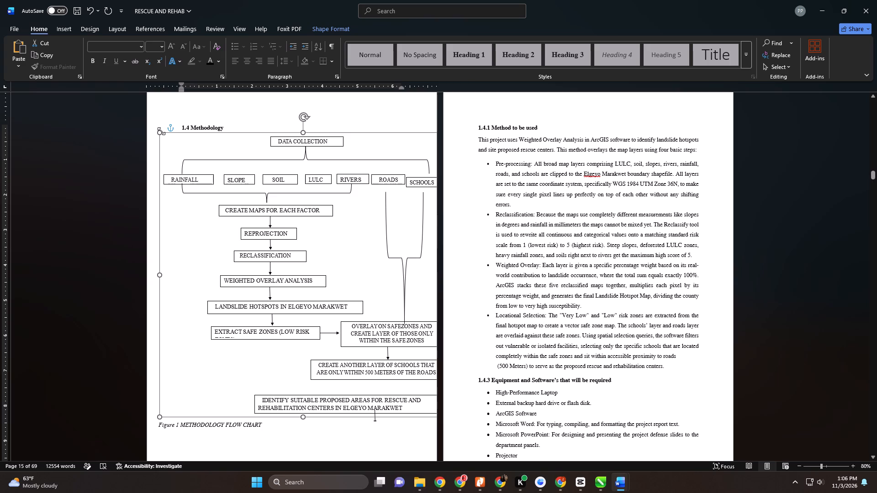
drag(161, 131, 204, 158)
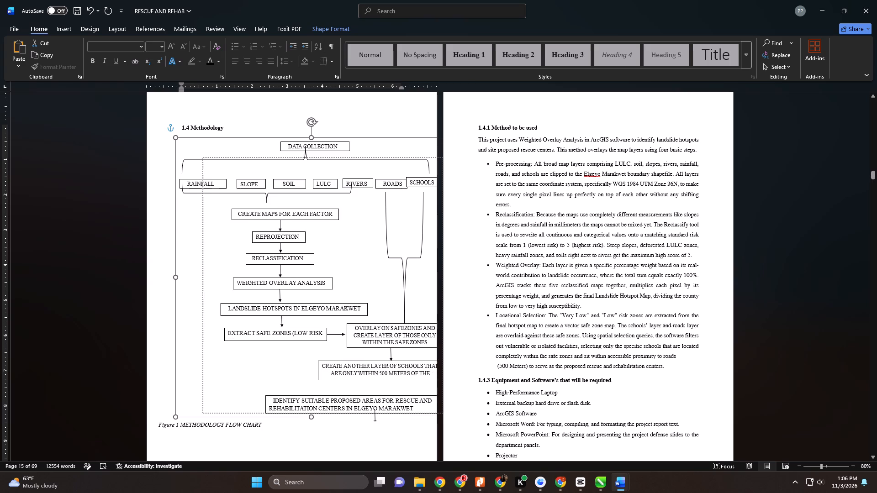
drag(204, 158, 209, 163)
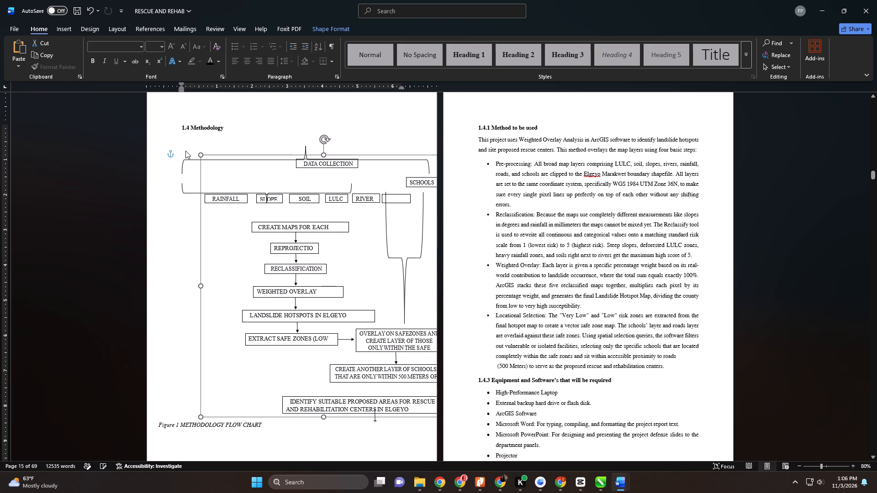
Move the shrunken flow chart drawing up and to the left so all its boxes fit within the page.
drag(206, 156, 180, 147)
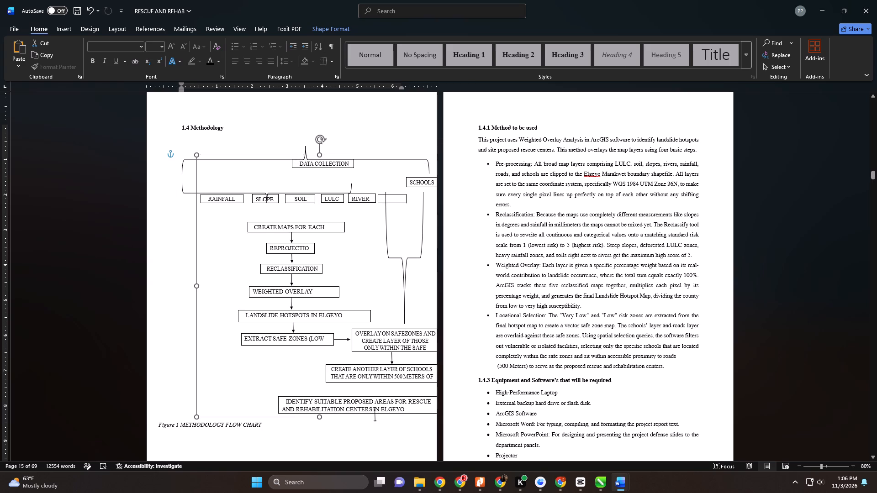
drag(180, 147, 174, 142)
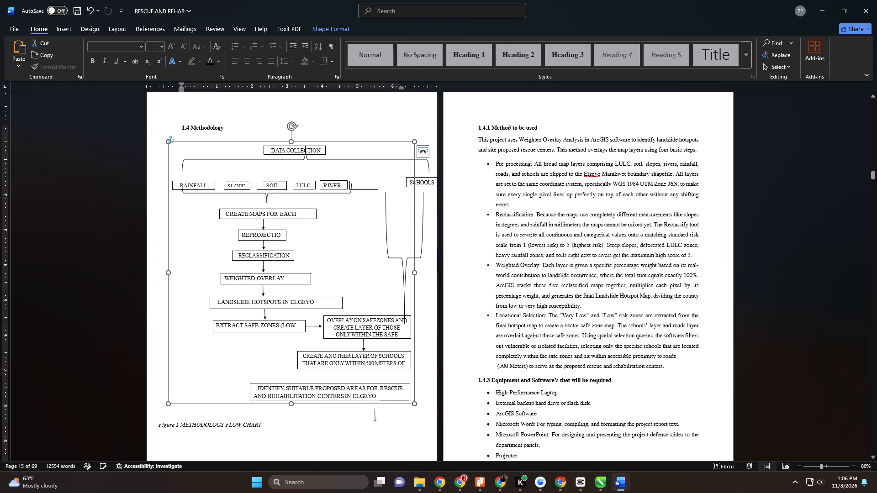
click(386, 128)
Move the DATA COLLECTION box up and to the right so it sits above the point of the top bracket.
click(310, 148)
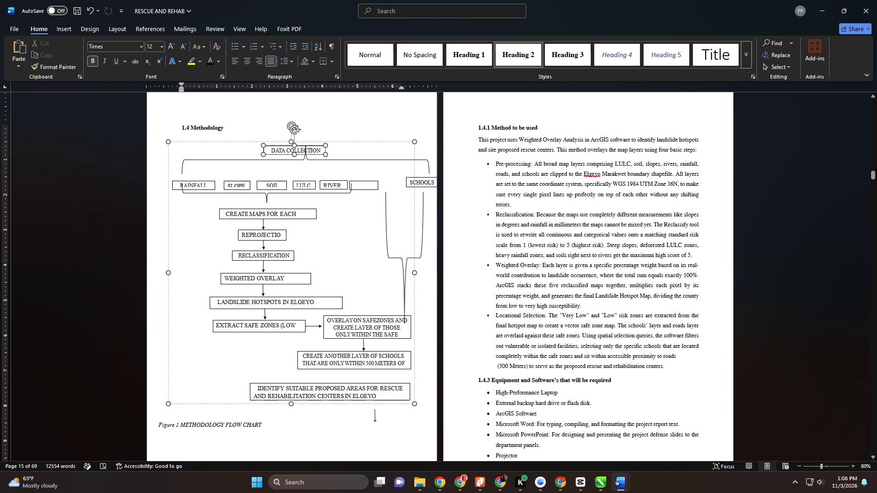
drag(287, 147, 299, 138)
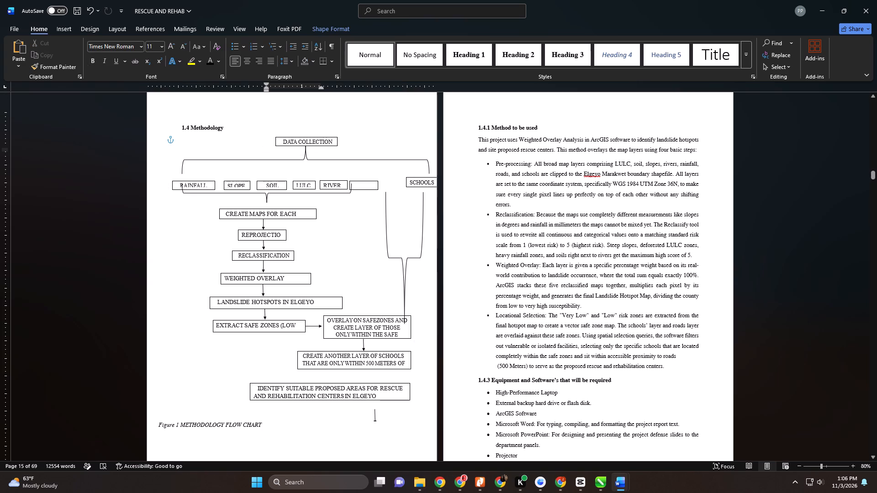
drag(299, 138, 302, 138)
Move the SCHOOLS box left, away from the page edge and under the right end of the top bracket.
click(424, 178)
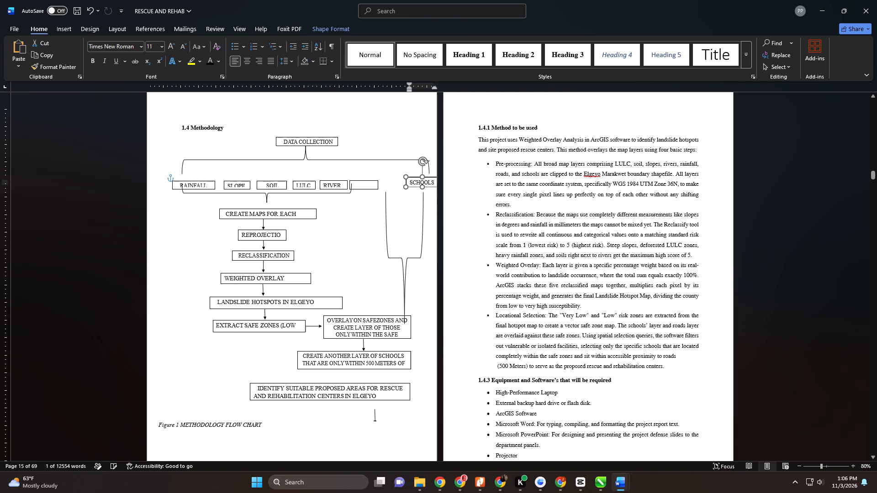
drag(415, 175, 407, 176)
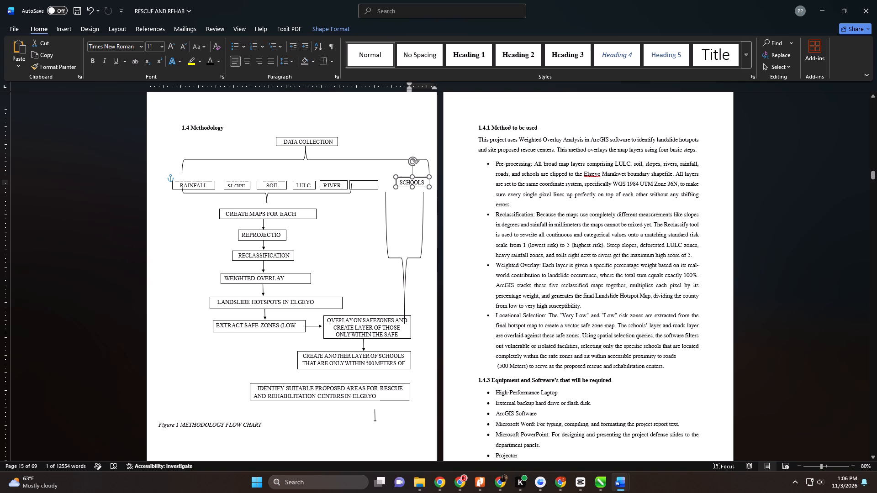
drag(407, 176, 407, 176)
click(422, 331)
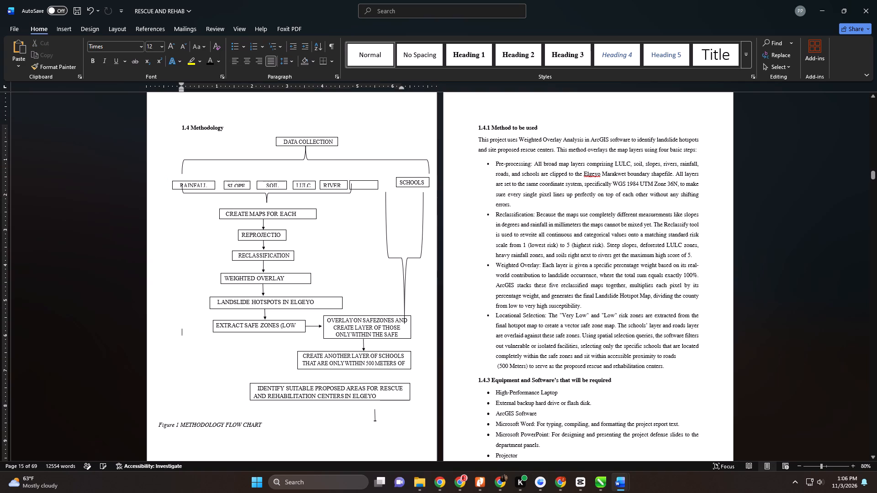
click(404, 315)
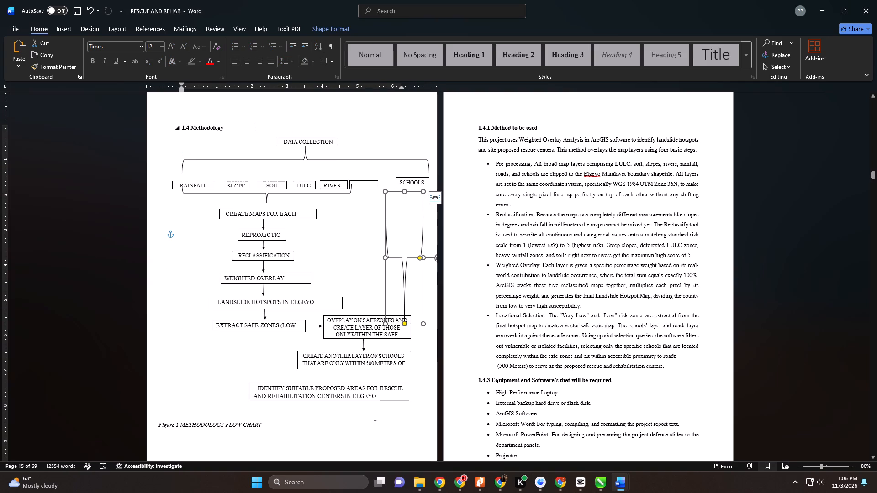
Move the RAINFALL box up and slightly left so it sits between the upper and lower brackets.
click(193, 180)
click(192, 181)
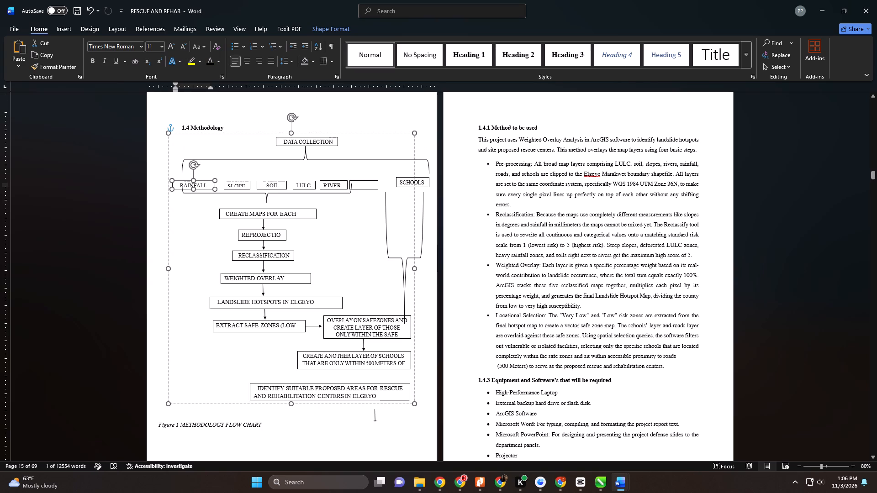
drag(200, 180, 197, 172)
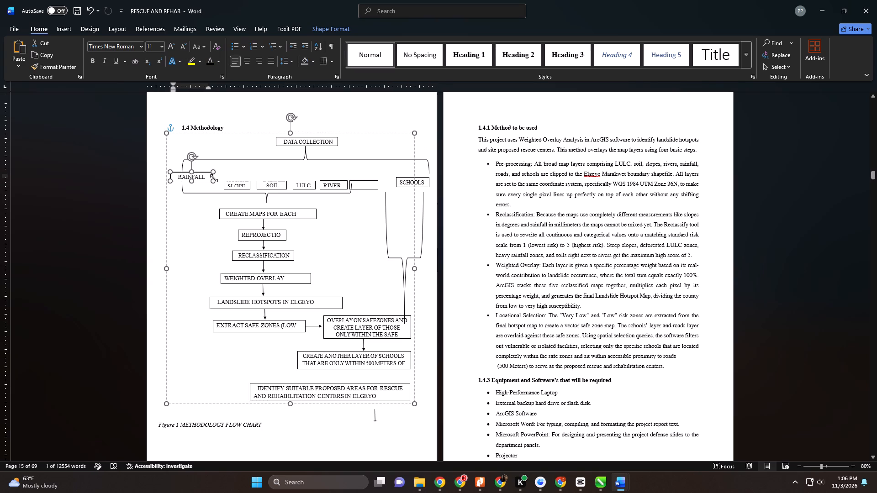
click(214, 173)
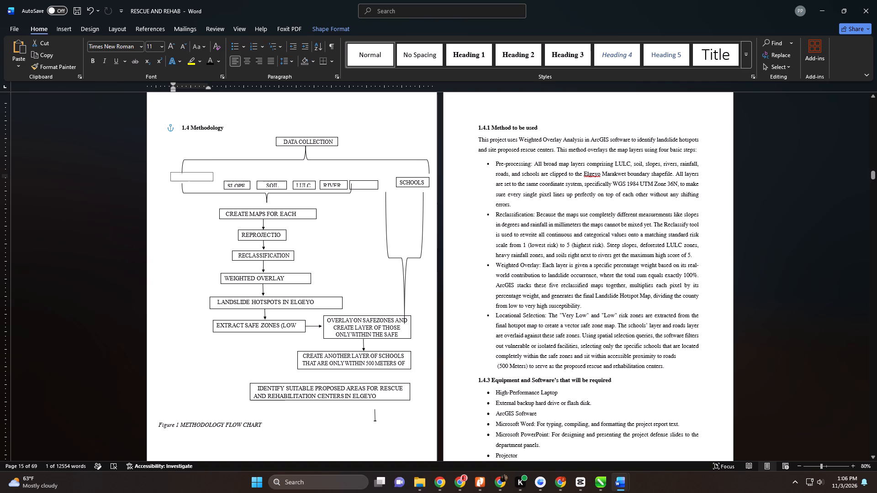
click(203, 173)
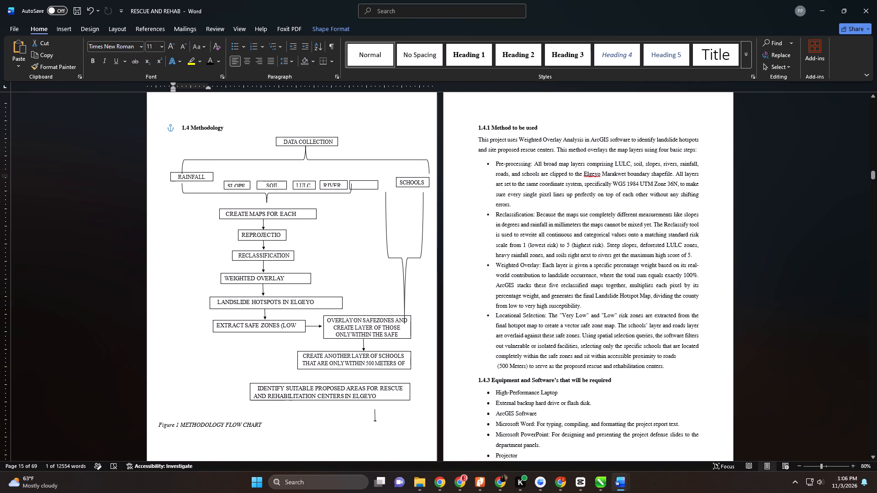
click(201, 174)
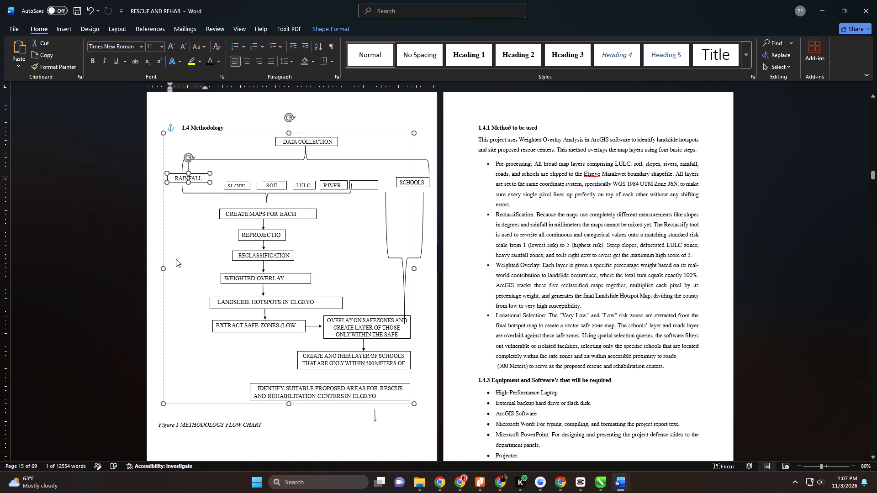
Widen the flow chart drawing by extending its left edge outward towards the page edge.
double_click(165, 266)
drag(165, 267, 161, 268)
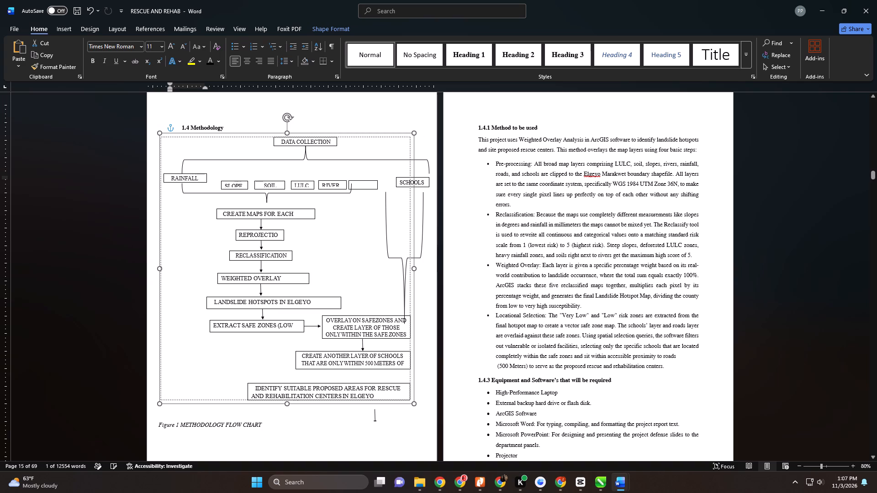
drag(161, 268, 157, 268)
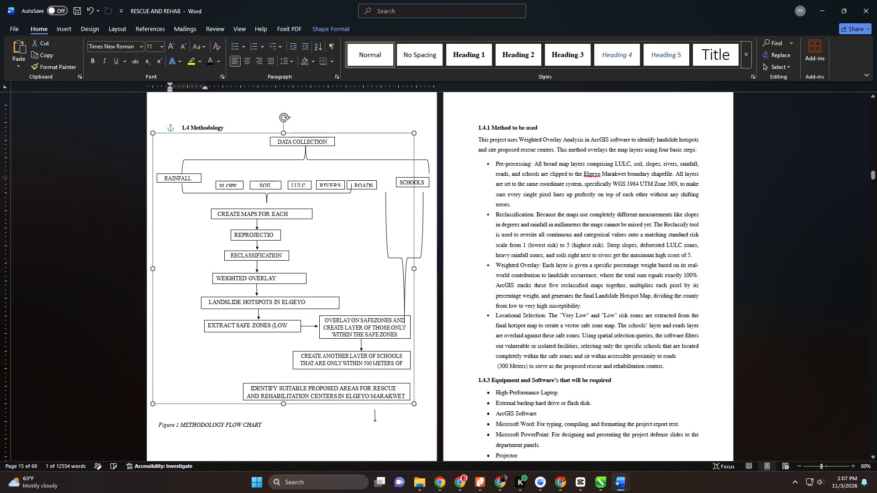
Move the SLOPE and SOIL boxes up and to the left, in line with the RAINFALL box.
click(233, 181)
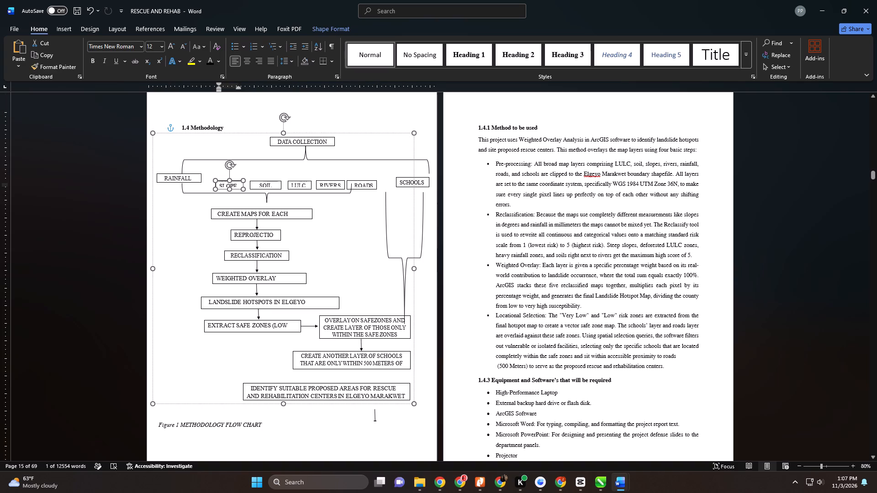
drag(235, 180, 235, 175)
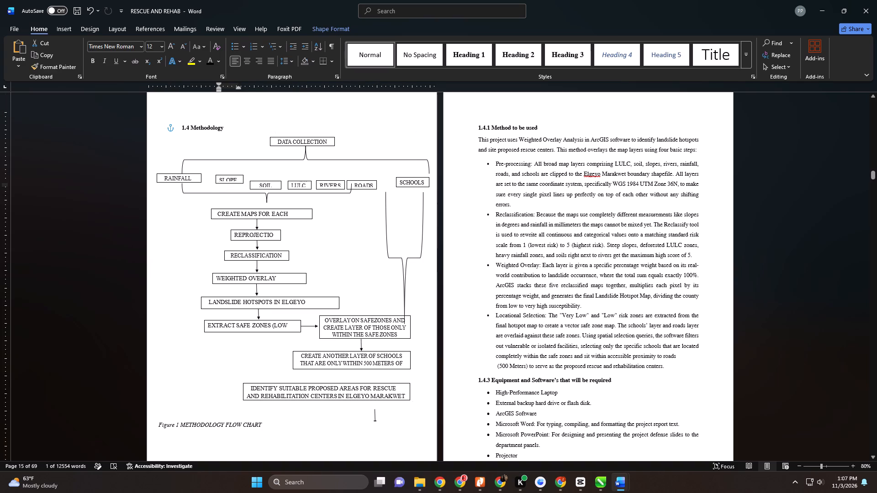
drag(235, 175, 228, 173)
drag(228, 173, 227, 173)
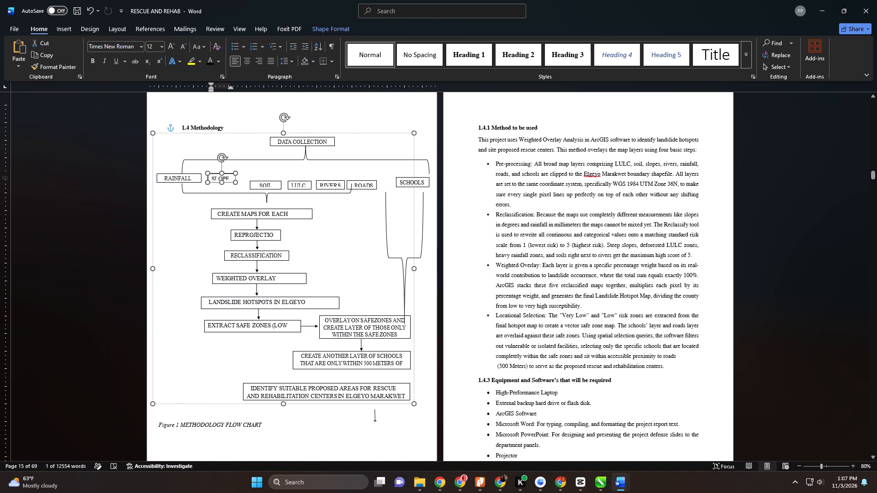
click(279, 180)
drag(274, 180, 269, 173)
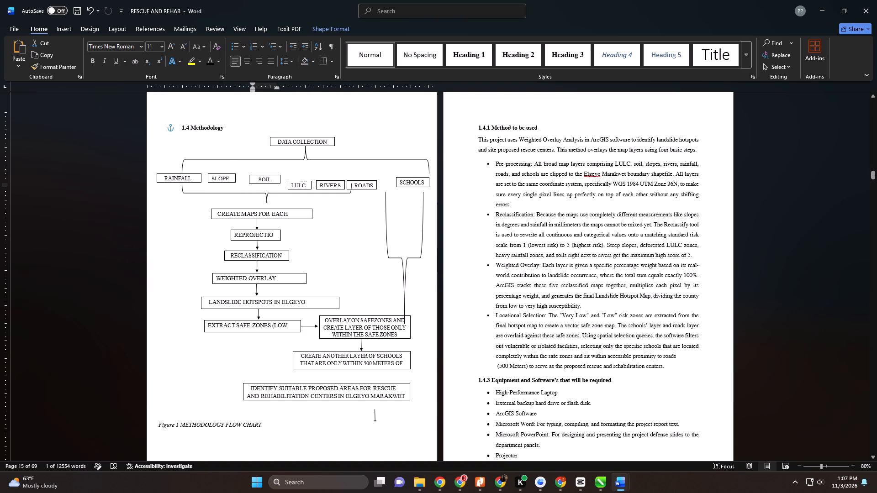
drag(269, 173, 268, 173)
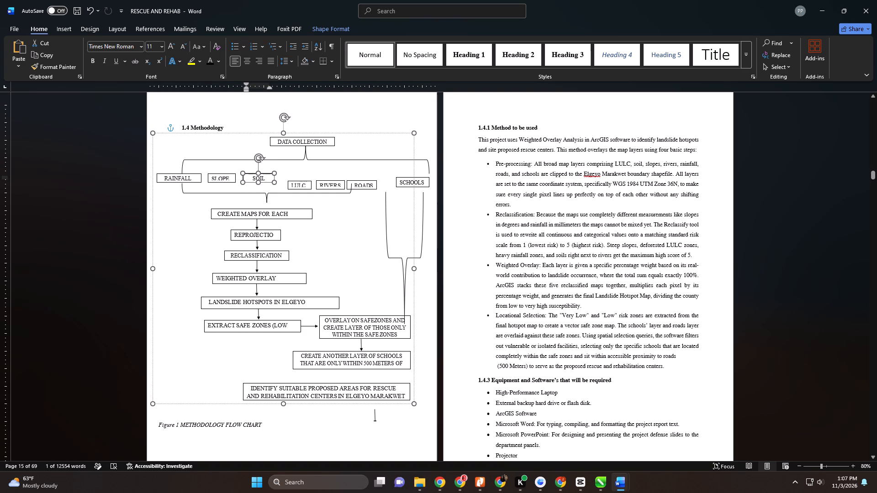
Move the LULC and RIVERS boxes up and to the left, in line with the RAINFALL, SLOPE and SOIL boxes.
drag(303, 181, 298, 173)
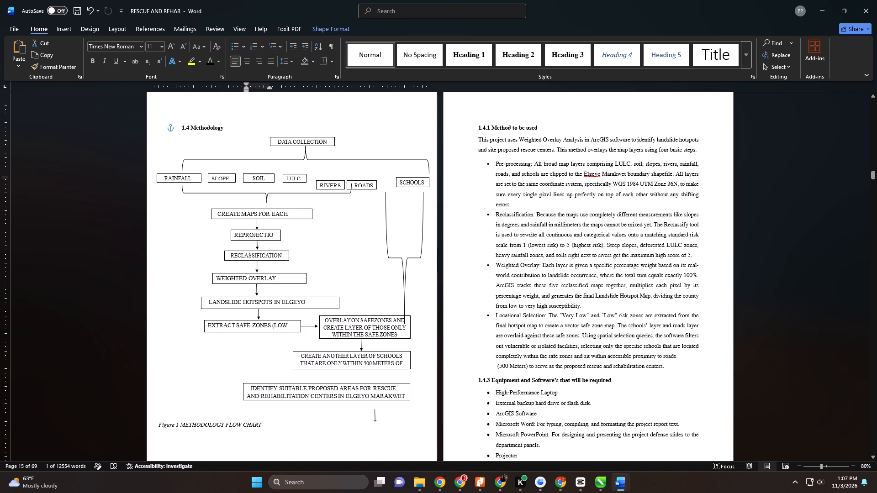
drag(298, 173, 298, 174)
drag(298, 174, 297, 174)
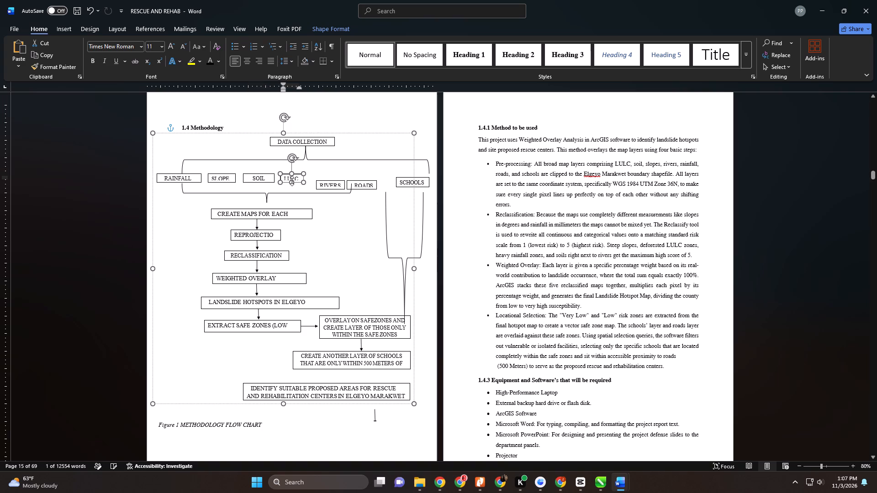
click(292, 181)
drag(327, 179, 324, 171)
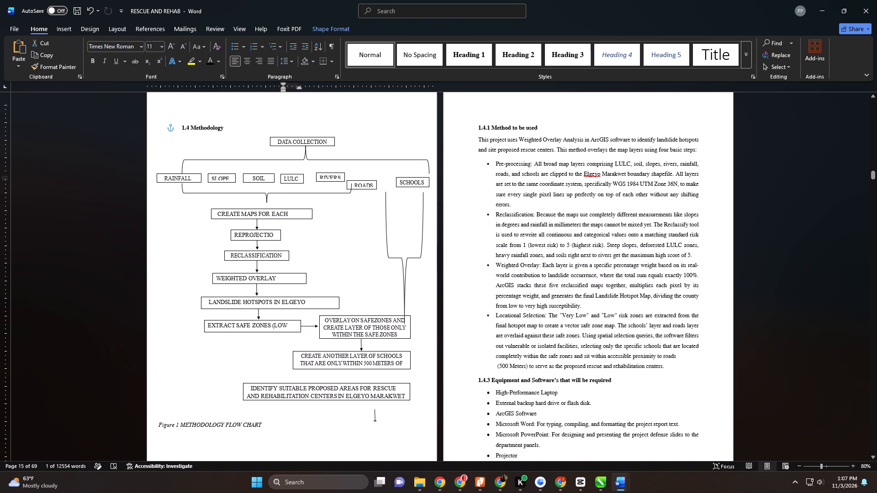
drag(324, 171, 320, 173)
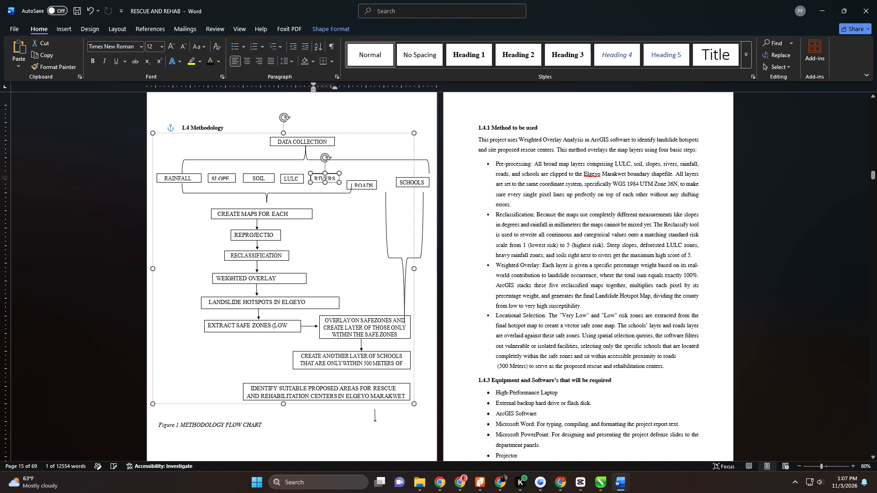
click(346, 193)
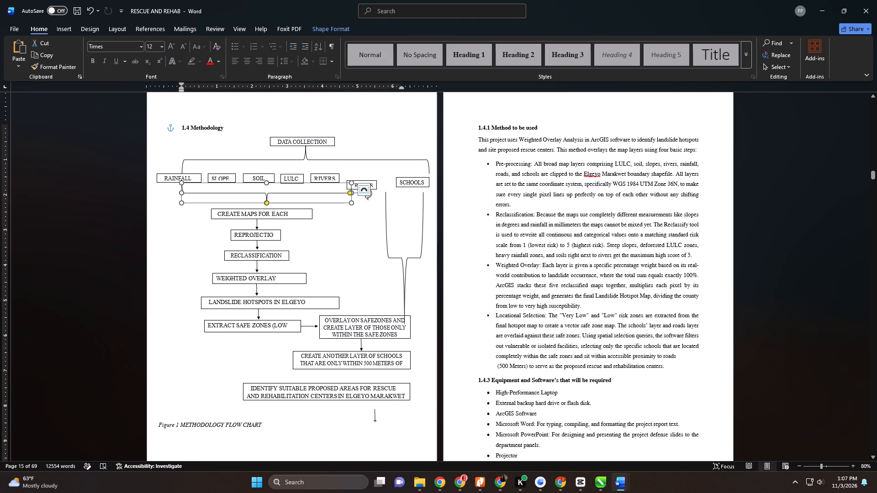
Shorten the lower bracket from its right end so it finishes under the RIVERS box.
drag(349, 184, 327, 184)
drag(327, 184, 325, 184)
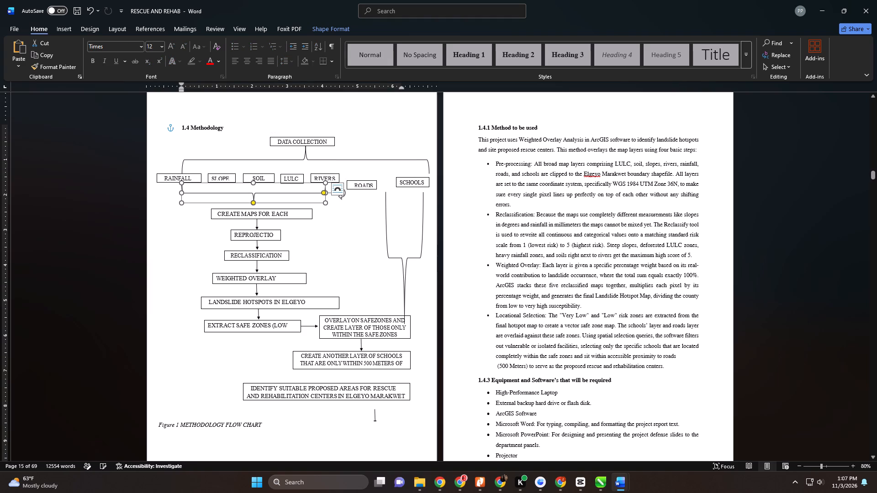
click(329, 213)
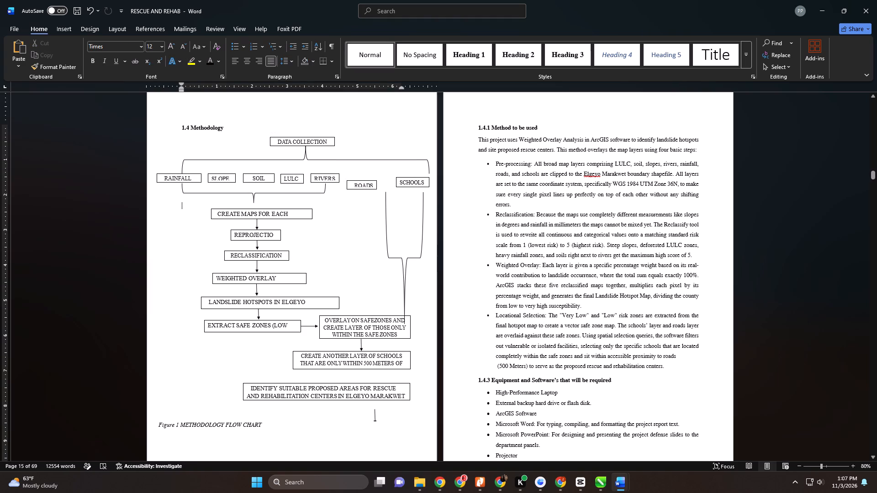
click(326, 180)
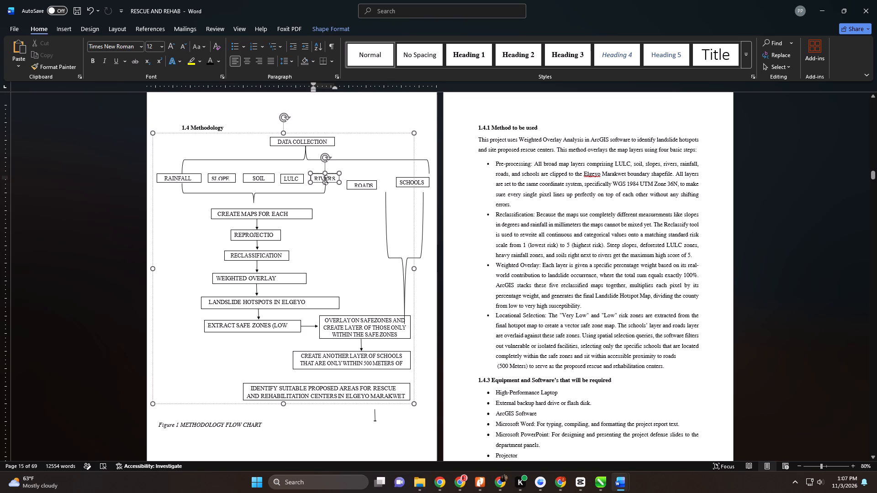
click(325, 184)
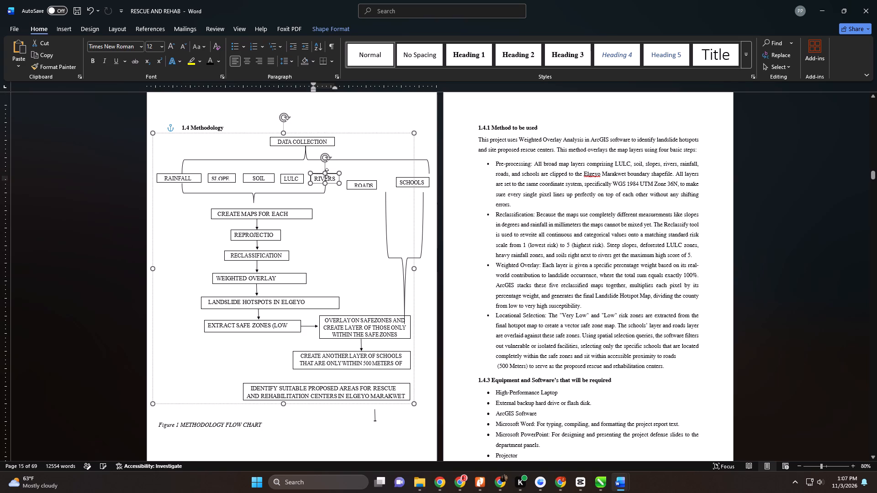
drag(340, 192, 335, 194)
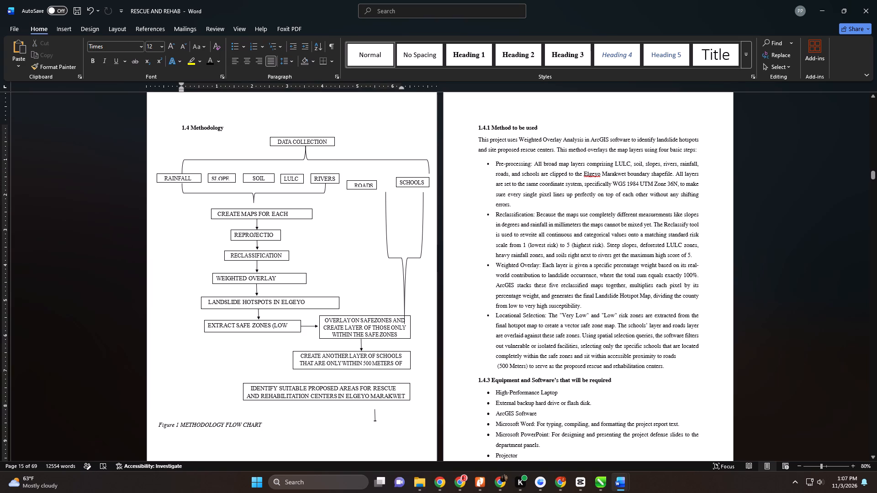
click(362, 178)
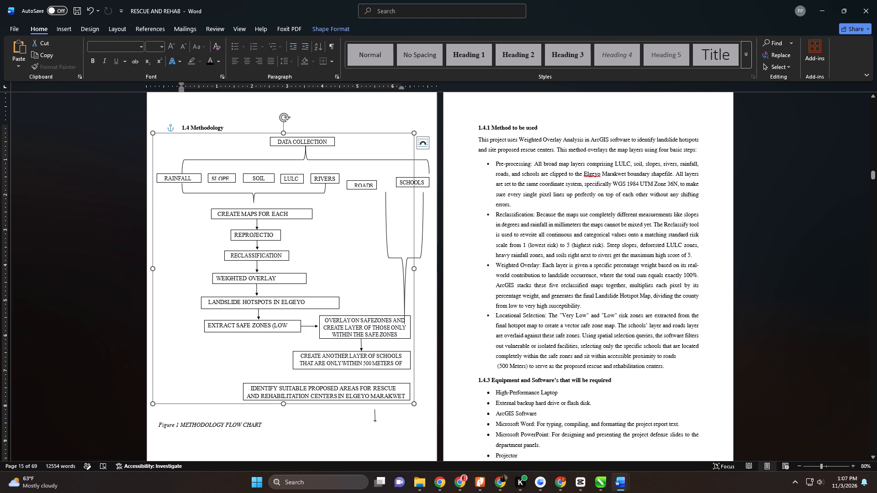
Shorten the upper bracket under DATA COLLECTION from its right end so it finishes just above the left part of the SCHOOLS box.
click(424, 159)
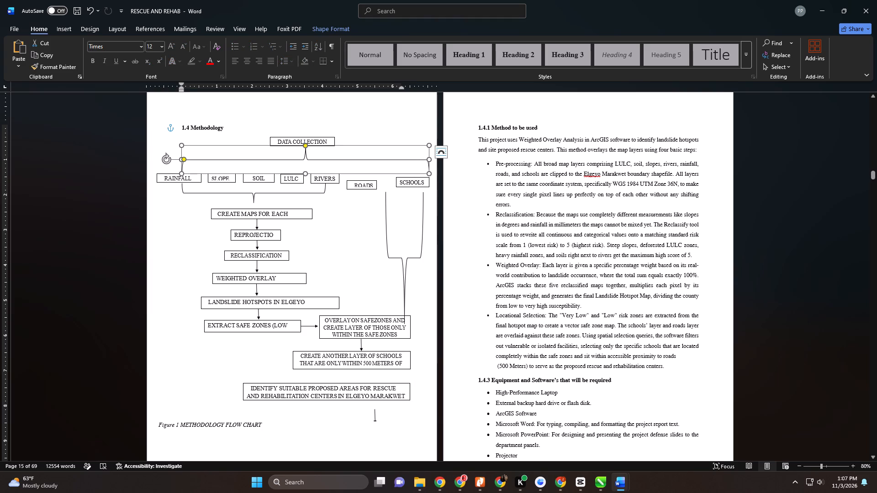
drag(429, 173, 420, 174)
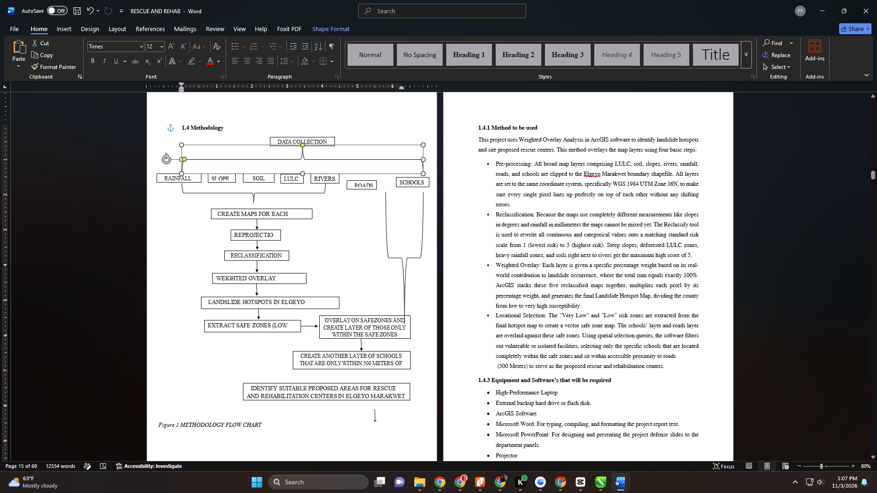
drag(420, 174, 409, 173)
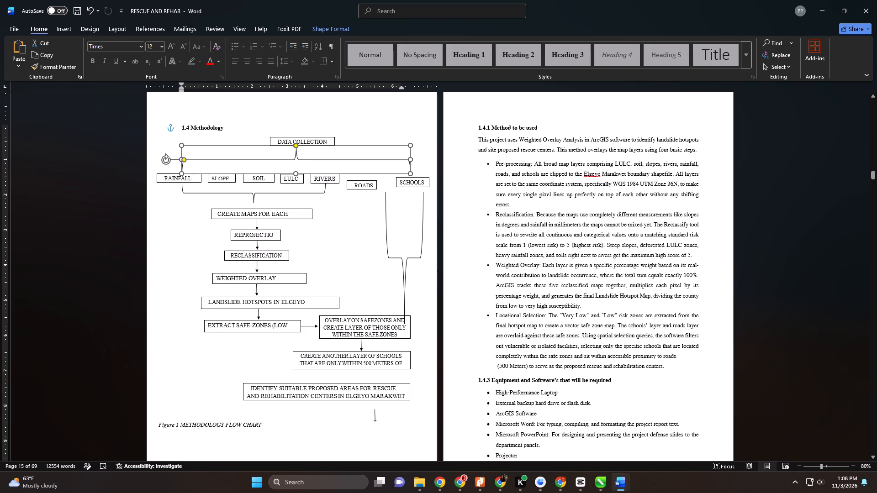
drag(409, 173, 402, 172)
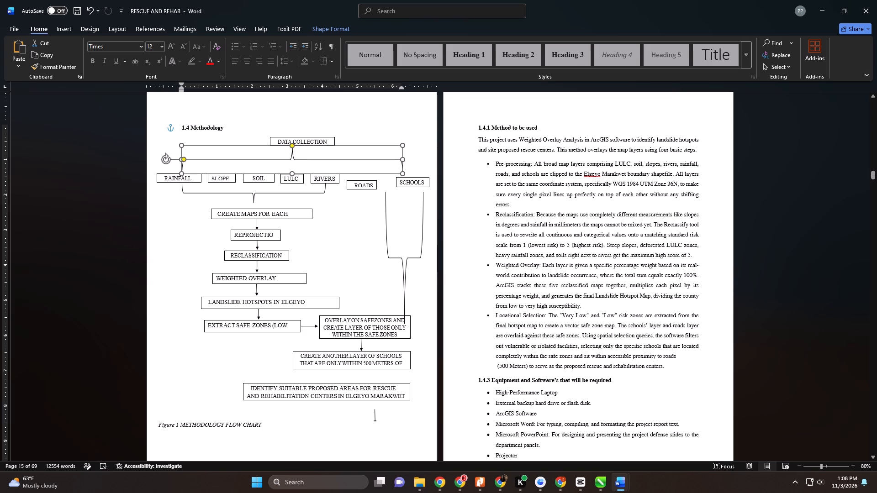
drag(402, 172, 404, 172)
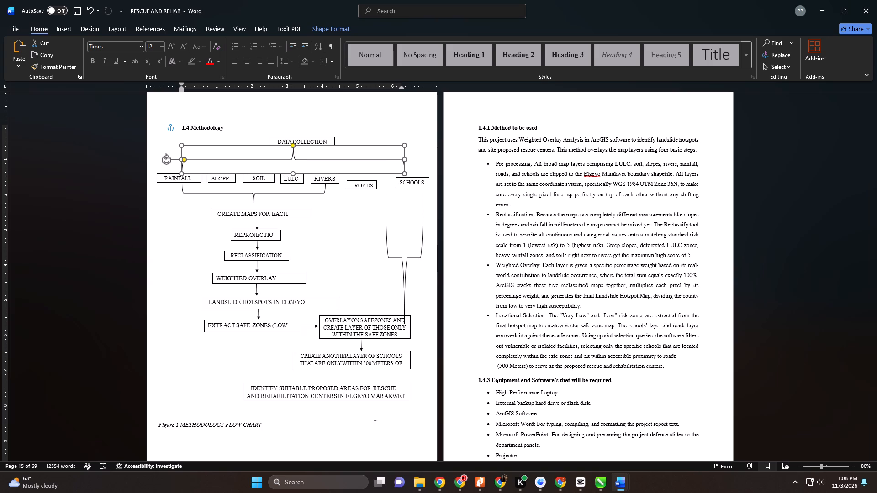
click(369, 199)
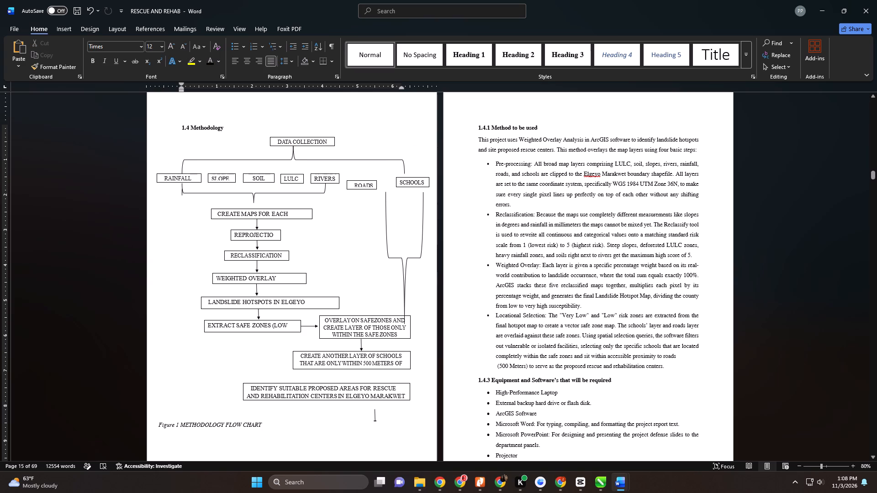
Move the ROADS box straight up in line with the RAINFALL to RIVERS boxes.
click(368, 183)
drag(370, 179, 371, 176)
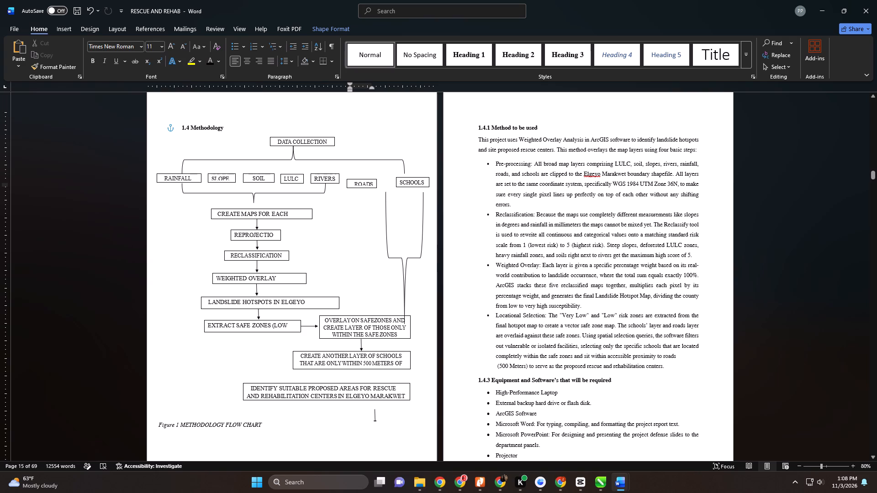
drag(371, 176, 371, 172)
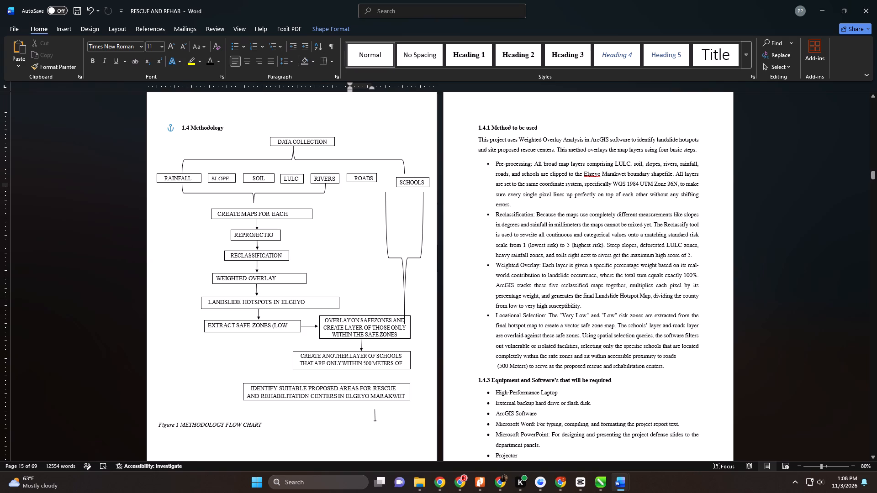
click(362, 181)
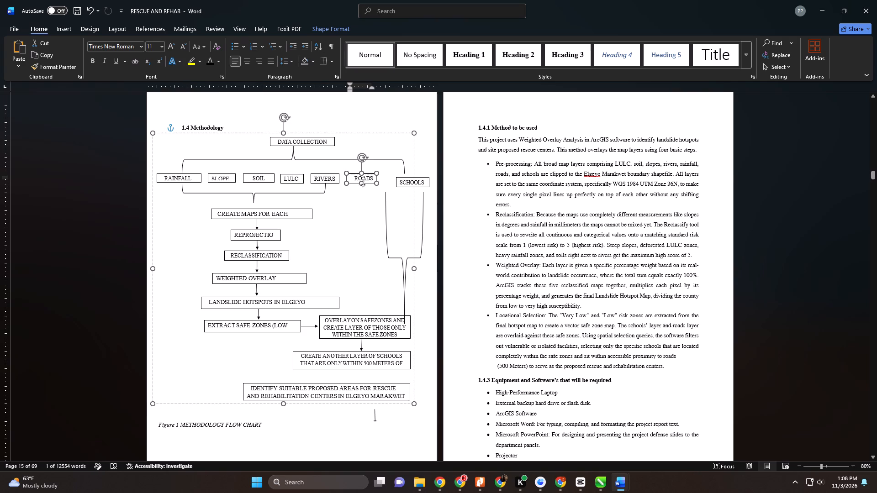
Move the SCHOOLS box left and slightly up so it sits beside the ROADS box under the upper bracket's end.
click(407, 177)
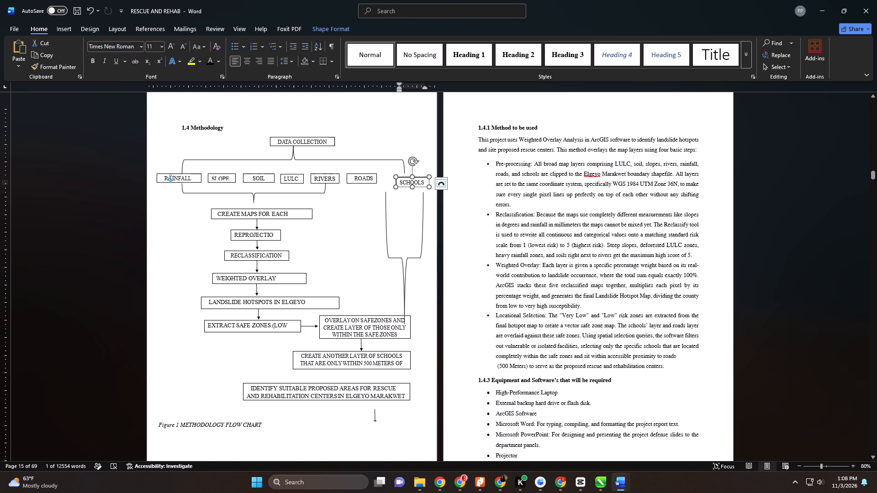
drag(409, 176, 395, 174)
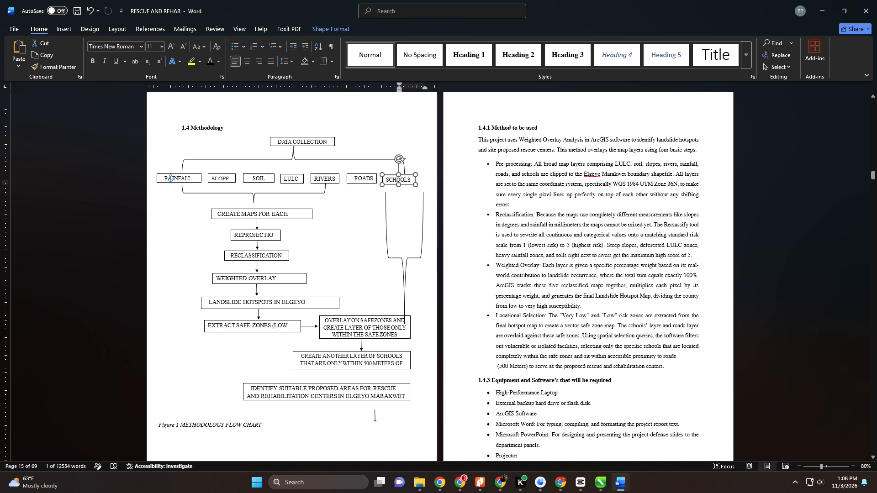
drag(395, 174, 393, 173)
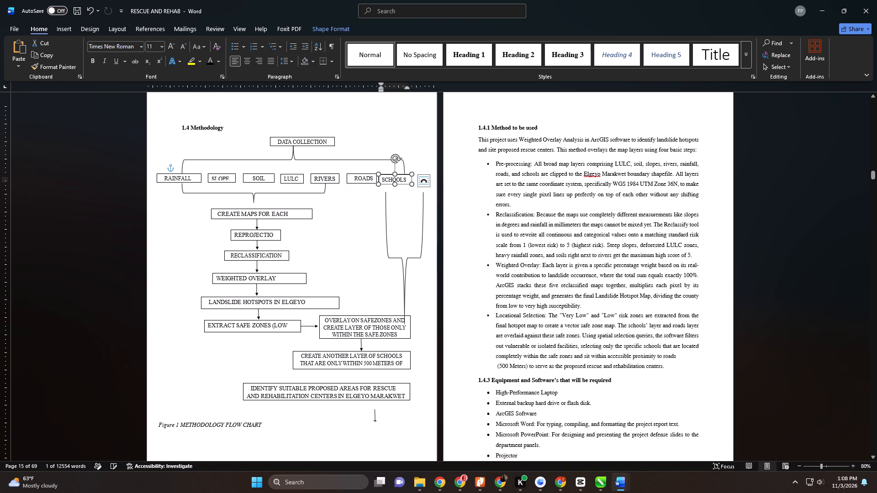
Shift the ROADS box slightly left, away from the SCHOOLS box.
click(367, 182)
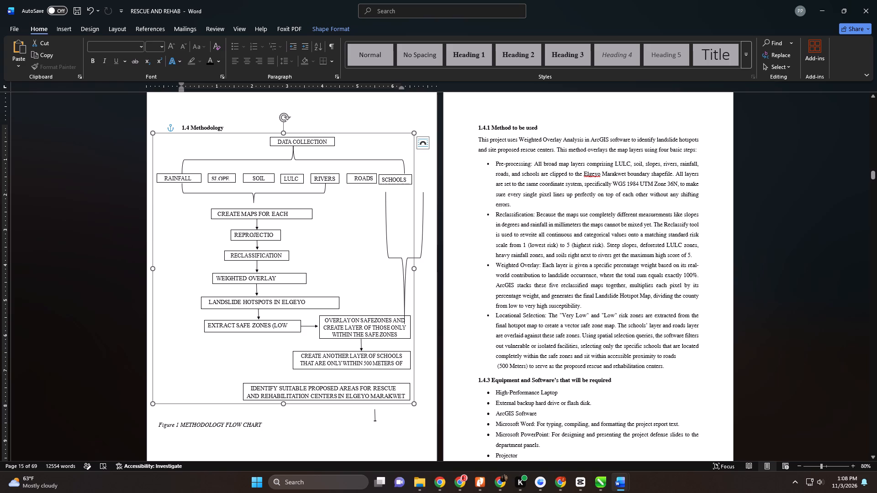
drag(359, 175, 354, 174)
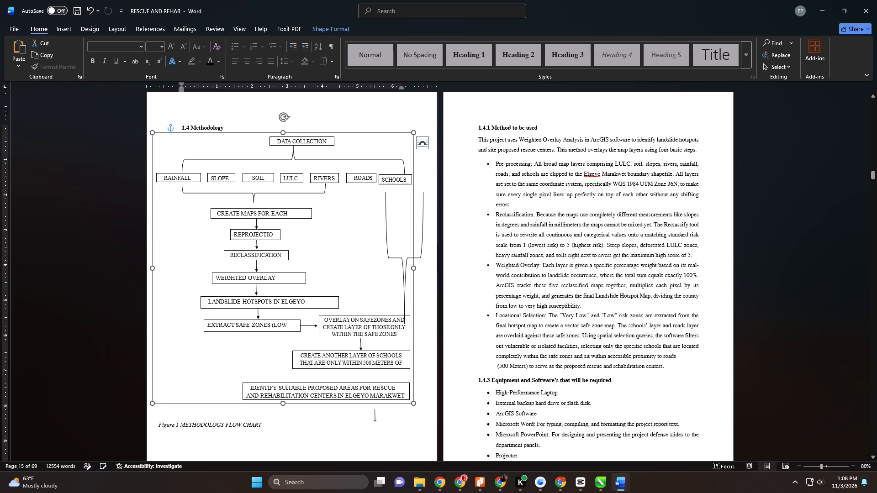
click(359, 173)
drag(359, 173, 355, 173)
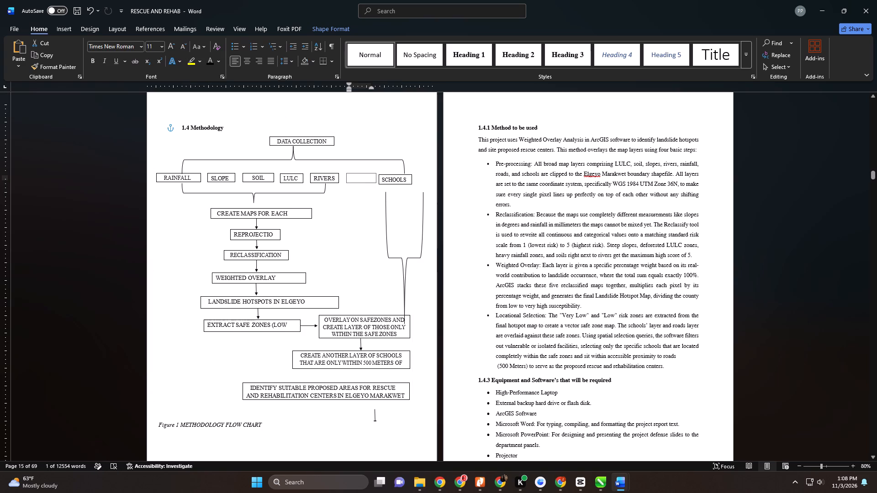
drag(355, 173, 353, 173)
click(366, 173)
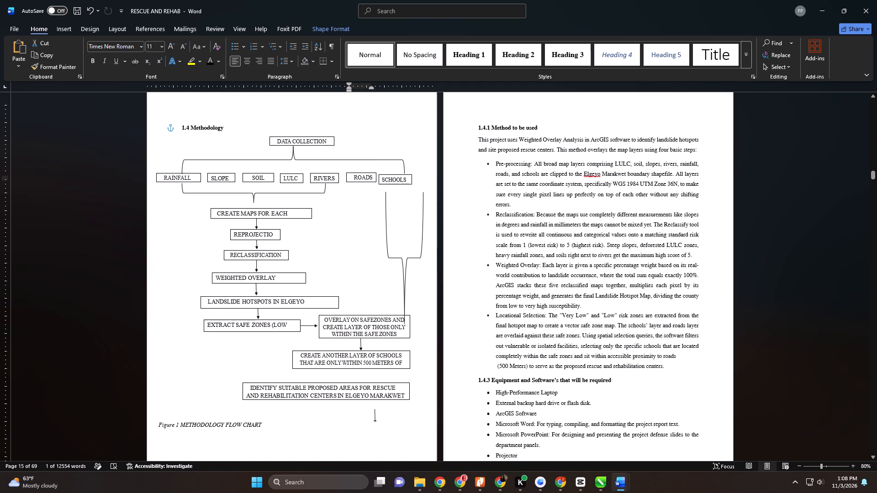
Move the tall bracket left and up so it joins the ROADS and SCHOOLS boxes to the OVERLAY ON SAFEZONES box.
click(406, 259)
drag(406, 259, 375, 252)
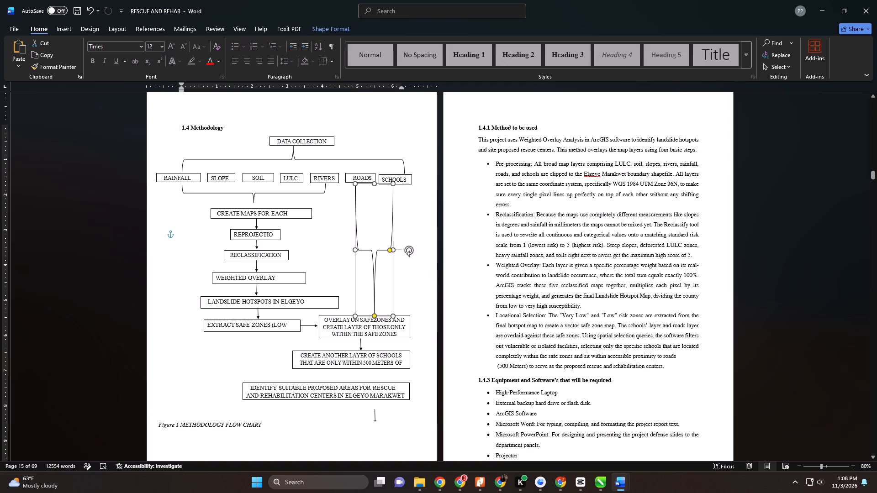
drag(375, 252, 372, 251)
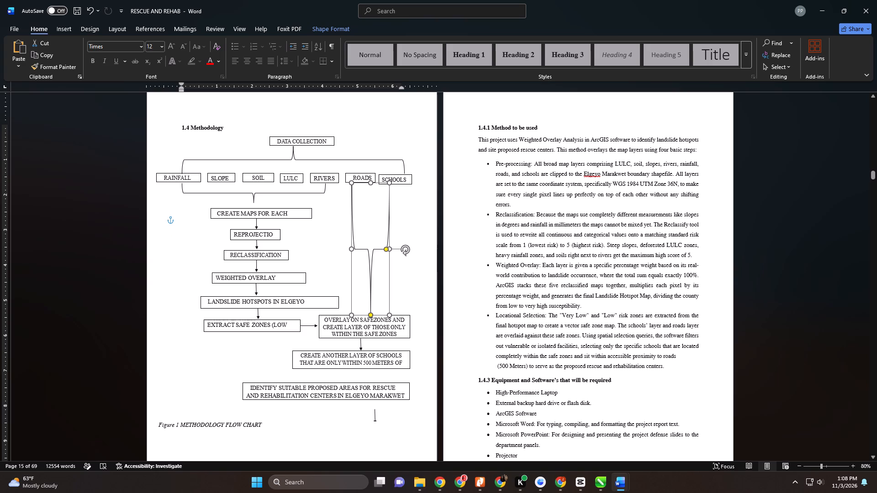
drag(372, 251, 371, 250)
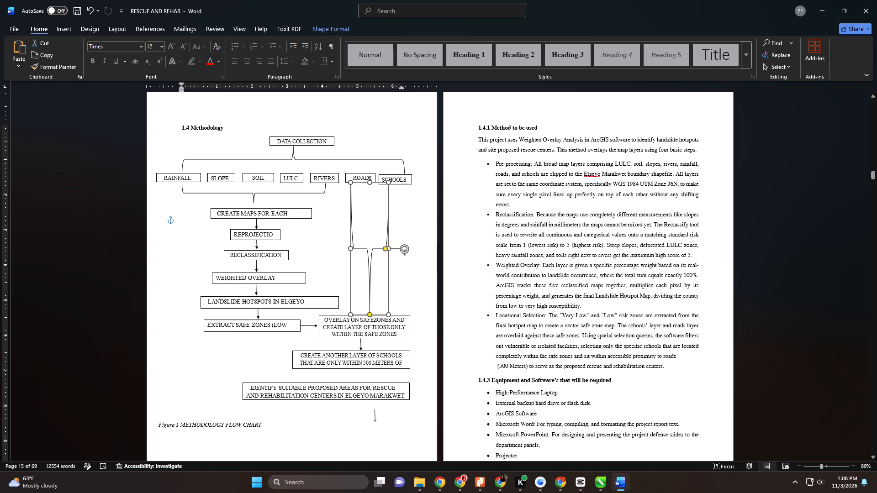
drag(371, 250, 373, 252)
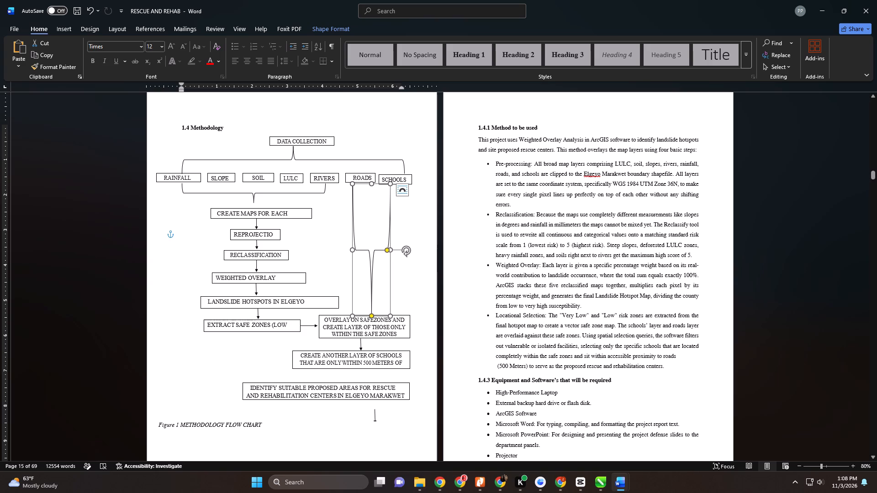
Nudge the ROADS box further left to widen its gap from SCHOOLS, keeping it level with the RIVERS box.
click(391, 172)
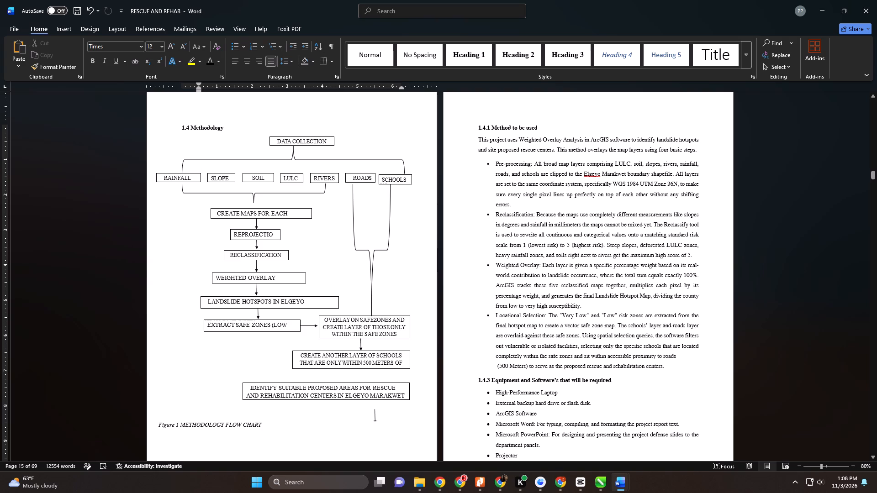
click(366, 174)
click(365, 174)
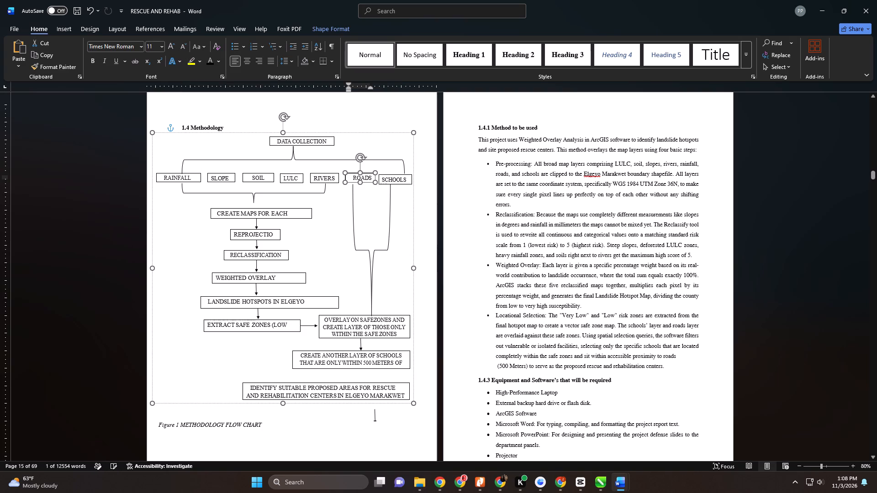
click(368, 173)
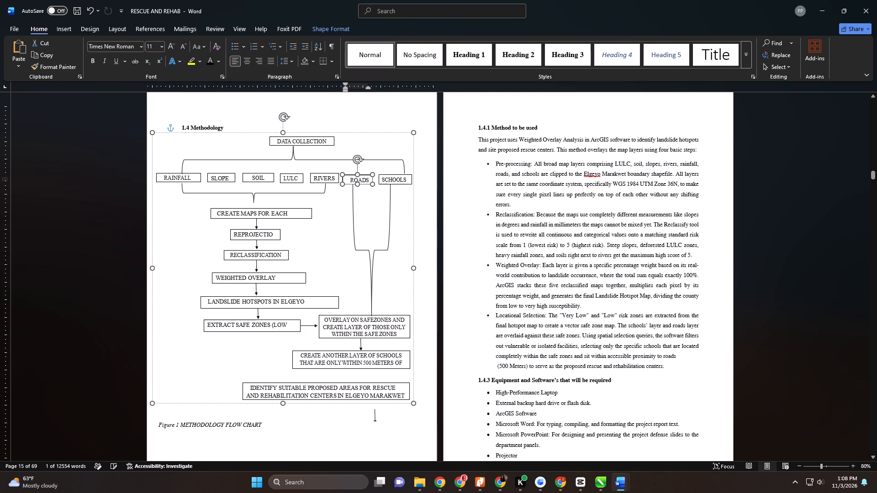
click(367, 173)
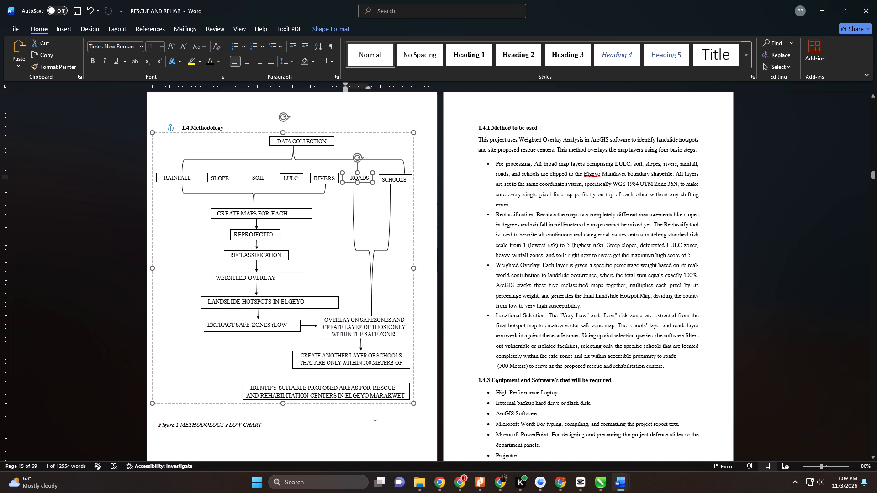
Nudge the upper bracket slightly up towards the DATA COLLECTION box.
click(256, 158)
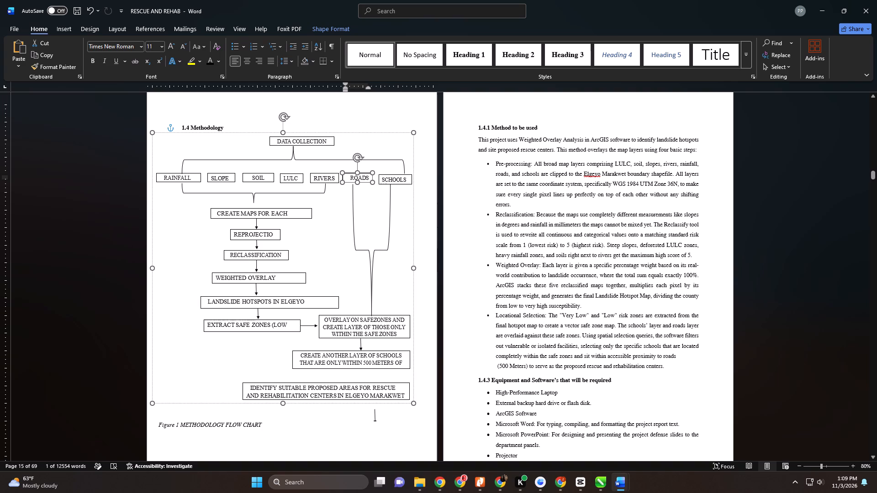
click(259, 157)
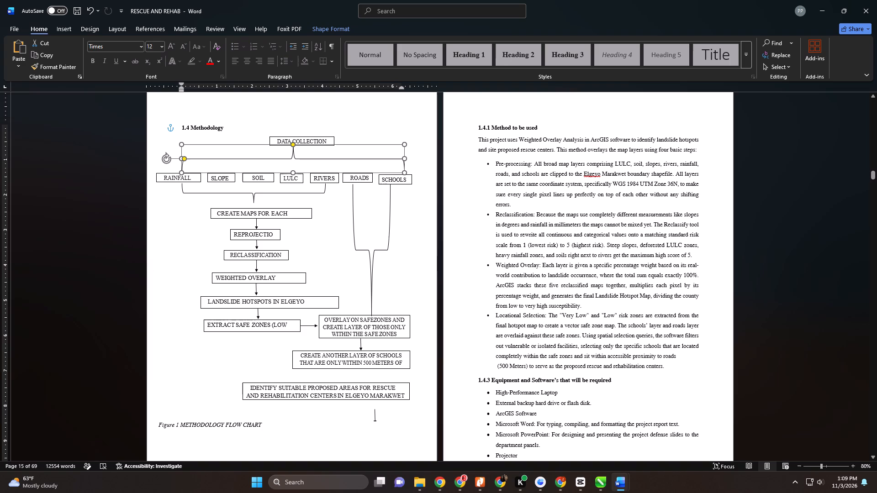
click(397, 199)
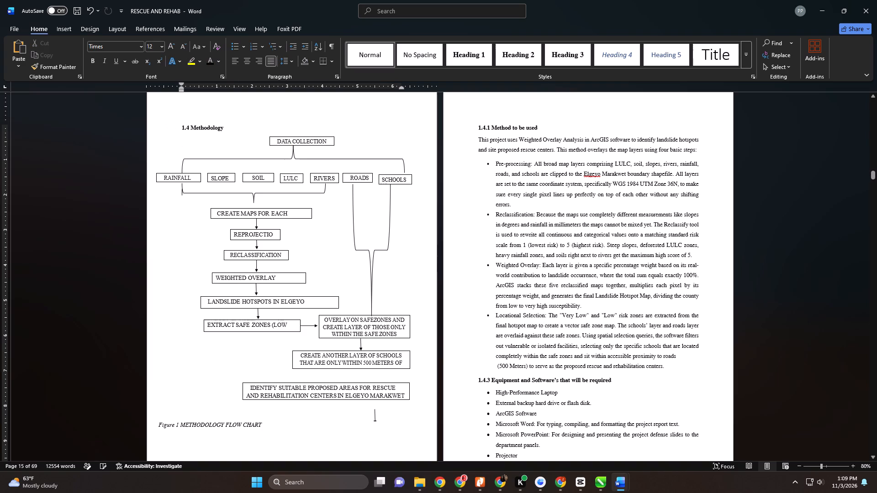
click(399, 174)
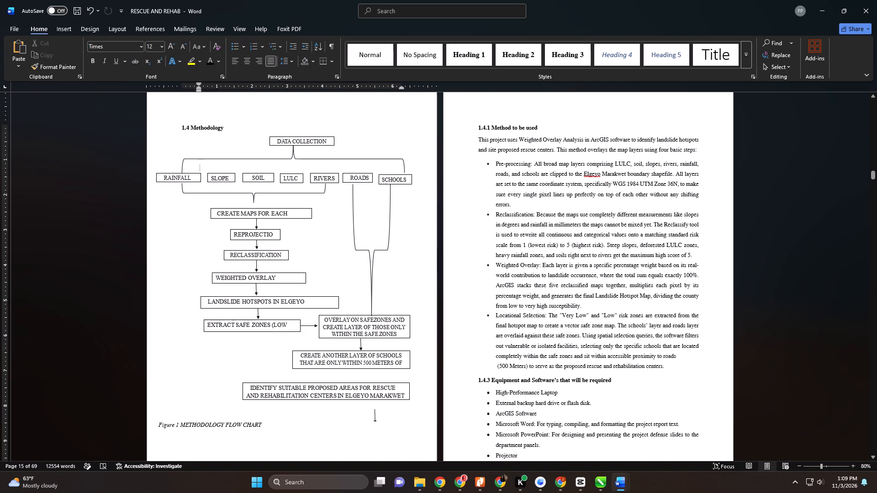
Nudge the SCHOOLS box slightly up so it sits level with the ROADS box.
click(399, 176)
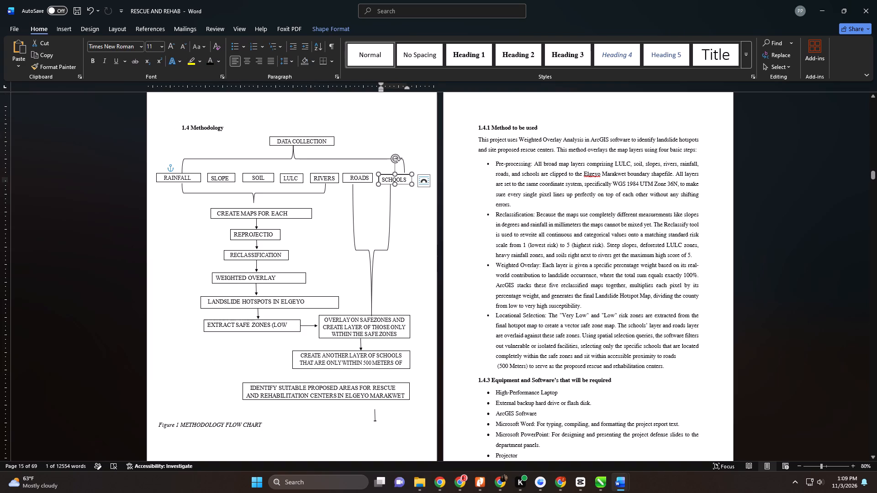
click(399, 172)
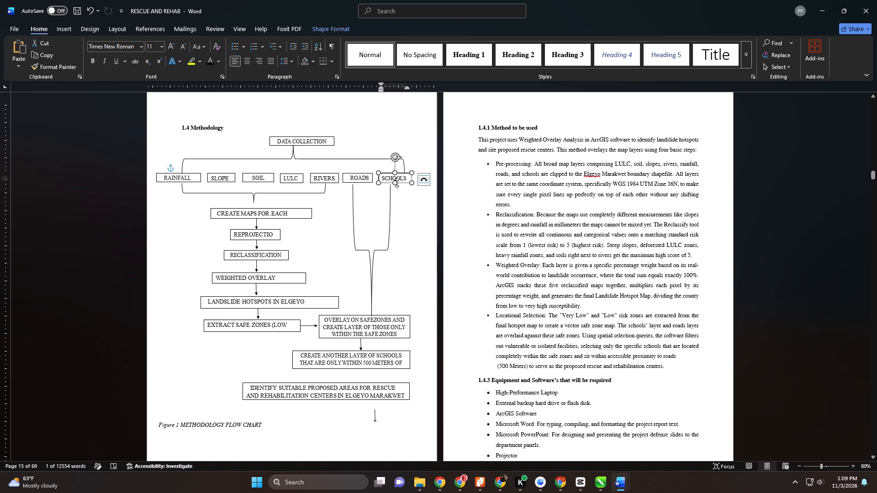
click(396, 183)
click(404, 203)
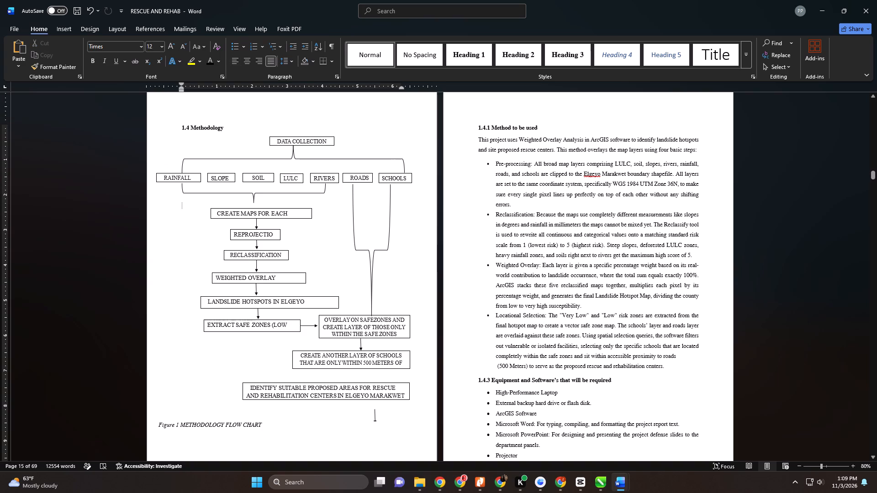
Stretch the top of the tall bracket slightly up to meet the undersides of the ROADS and SCHOOLS boxes.
click(386, 203)
click(391, 196)
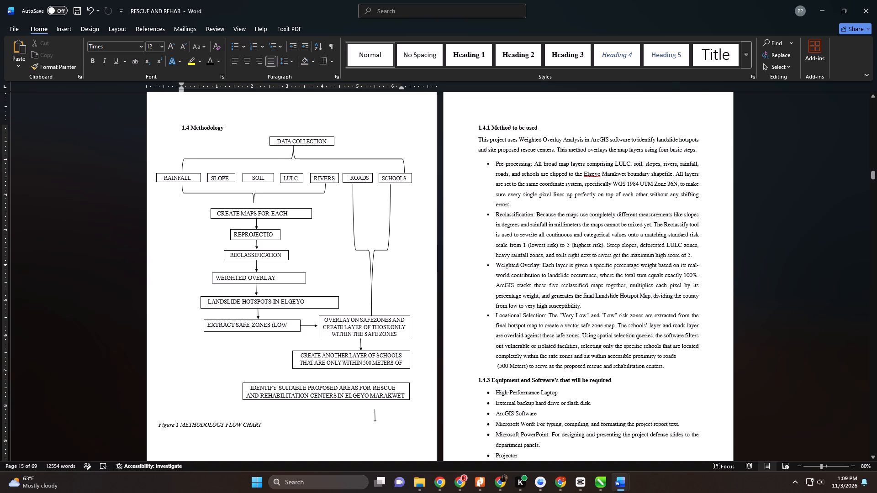
click(393, 206)
click(390, 211)
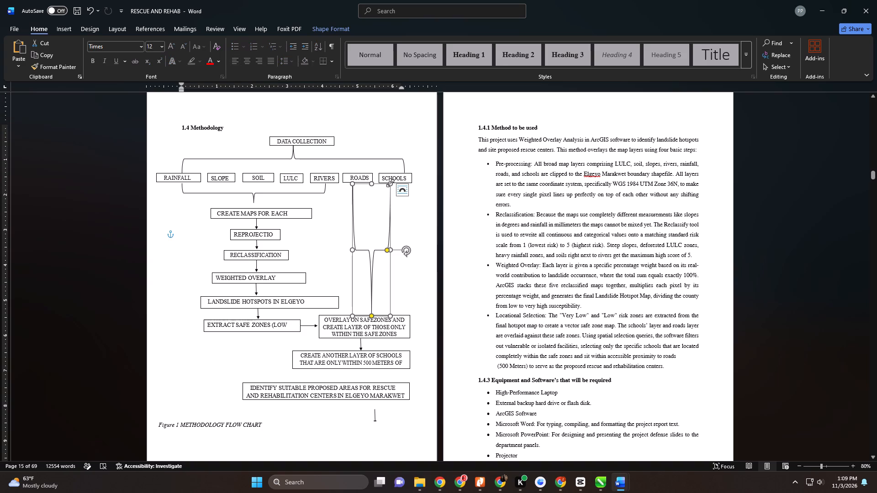
click(390, 183)
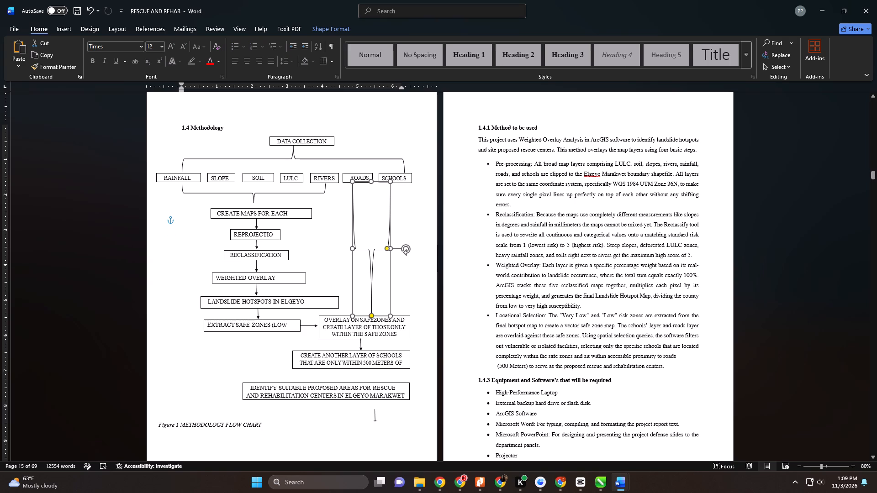
click(406, 204)
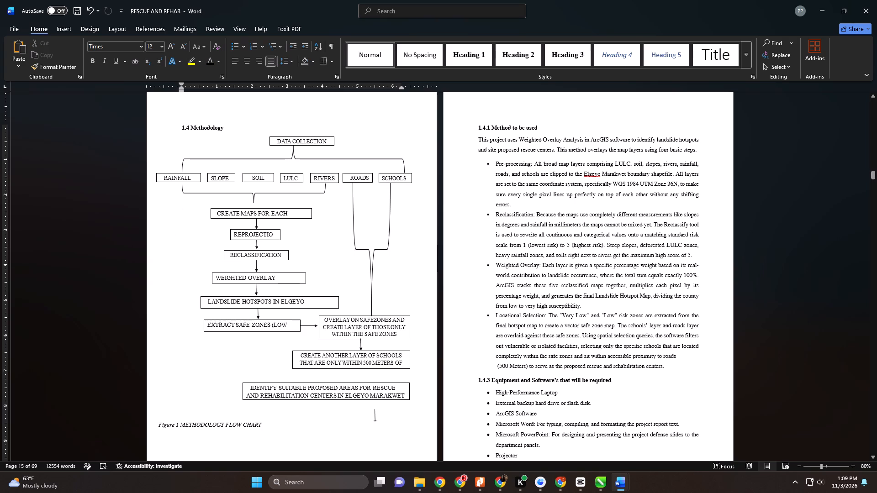
Fine-tune the tall bracket's lower tip and height so it ends at the top edge of the OVERLAY ON SAFEZONES box.
click(370, 307)
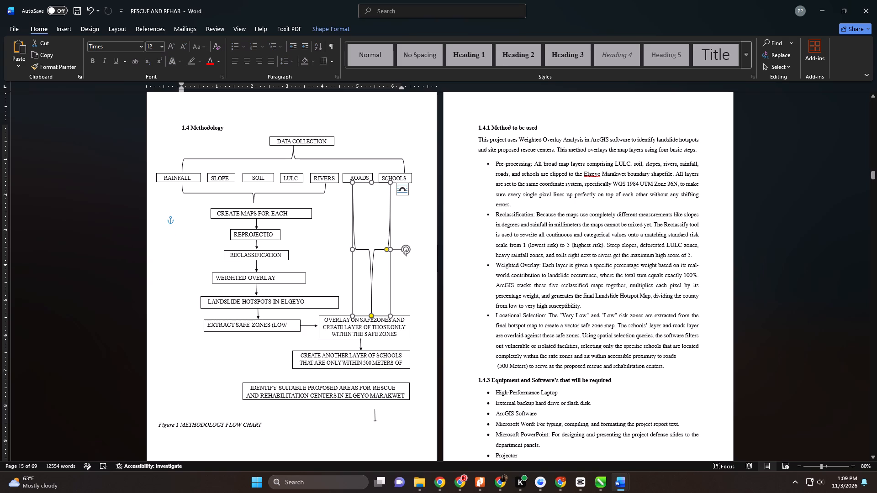
drag(371, 315, 371, 309)
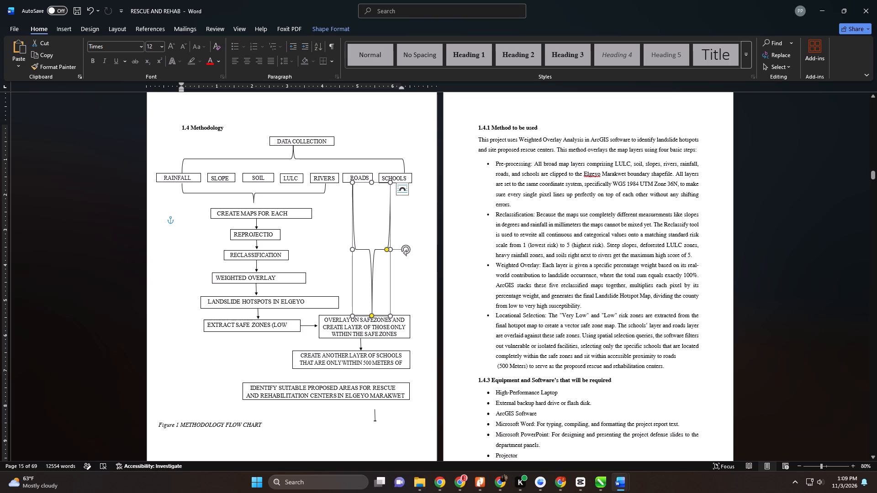
click(390, 314)
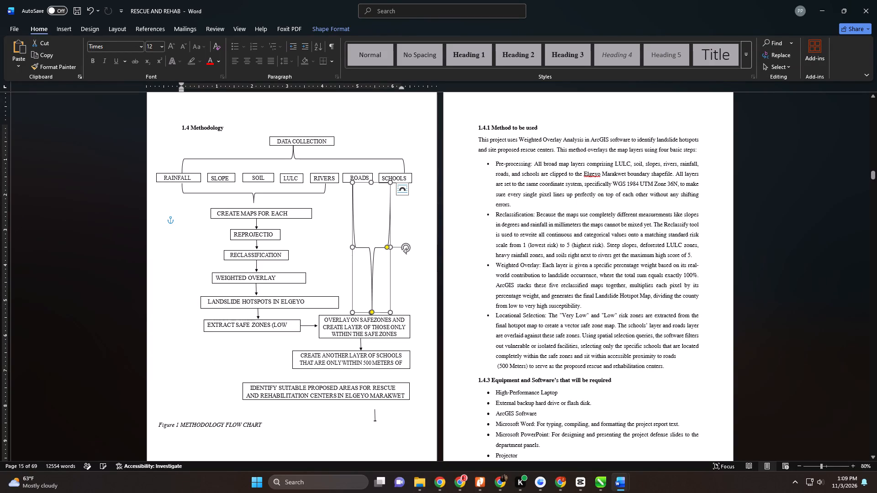
click(406, 305)
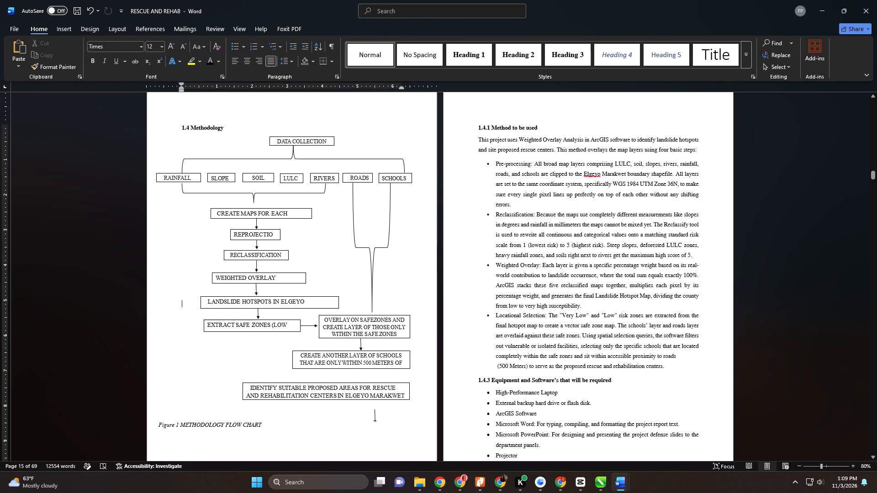
click(374, 303)
click(390, 311)
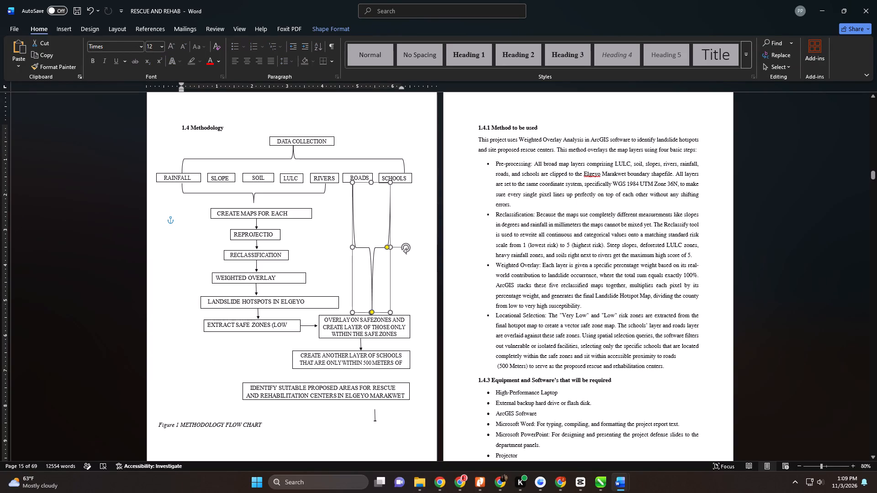
click(409, 299)
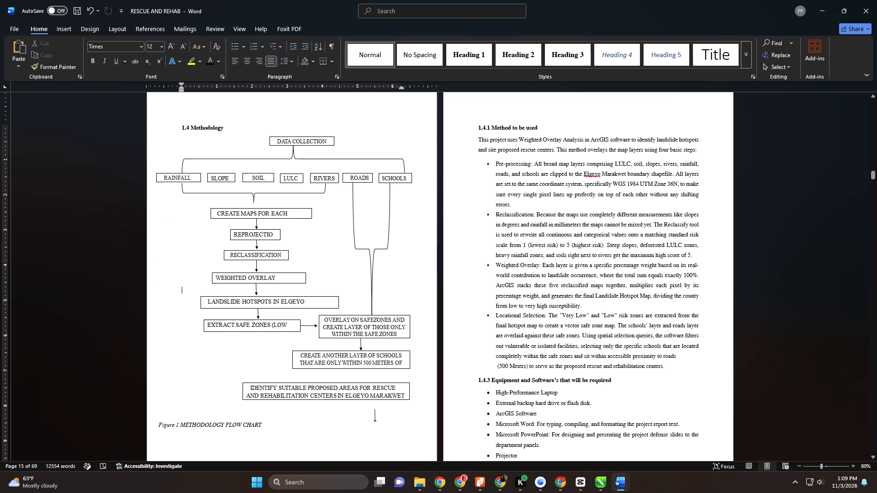
Move the loose arrow below the chart into the gap between the CREATE ANOTHER LAYER OF SCHOOLS and IDENTIFY SUITABLE PROPOSED AREAS boxes.
click(375, 416)
drag(375, 416, 375, 416)
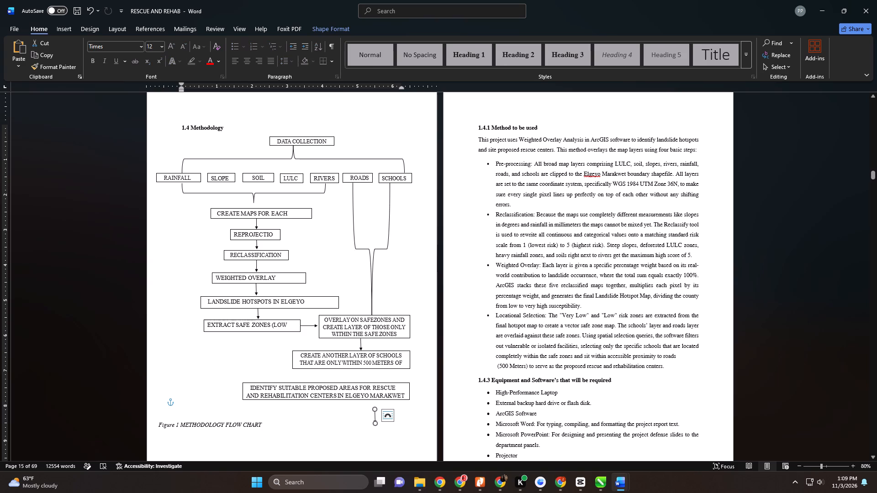
drag(375, 416, 359, 373)
drag(359, 373, 361, 373)
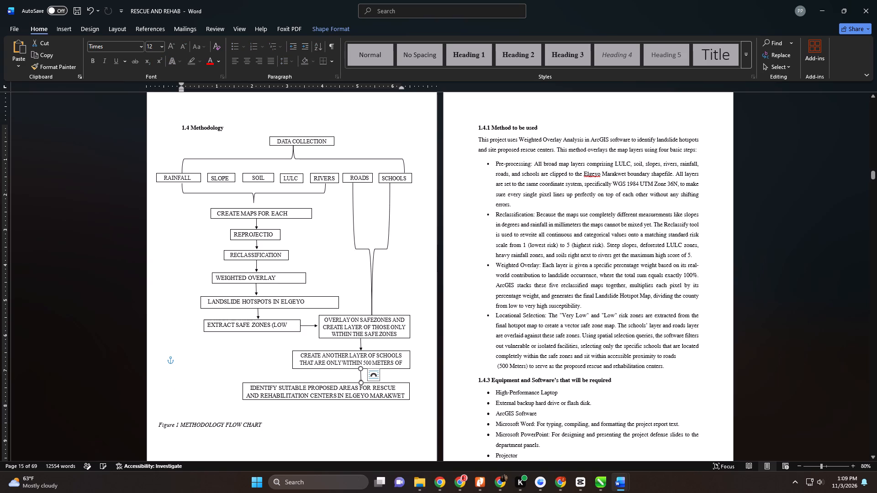
Make the whole "Figure 1 METHODOLOGY FLOW CHART" caption bold.
click(375, 423)
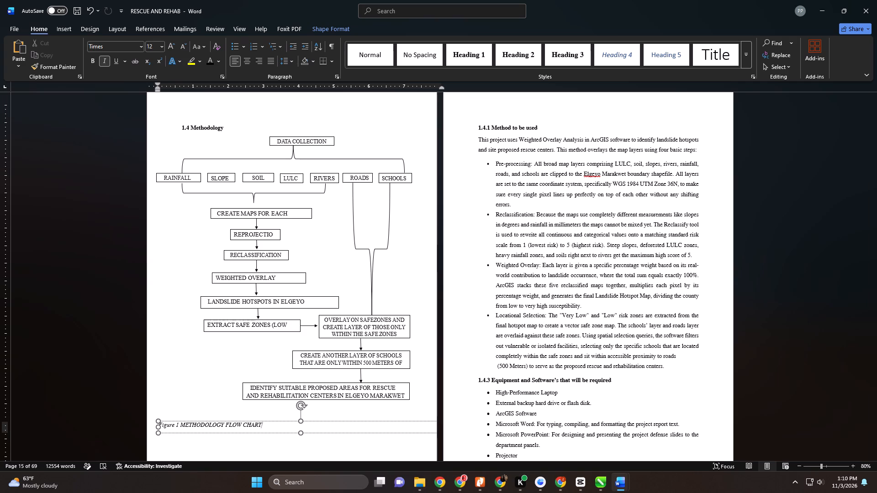
triple_click(185, 425)
click(185, 425)
triple_click(201, 423)
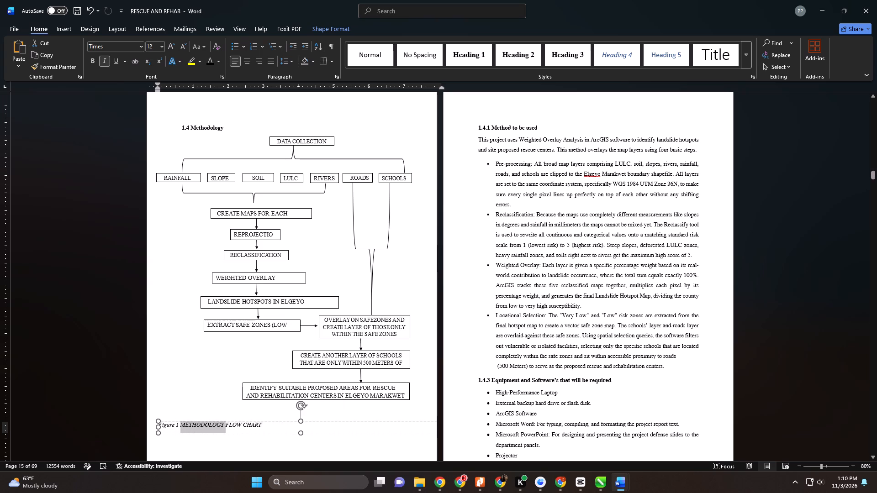
click(201, 423)
triple_click(206, 425)
click(206, 425)
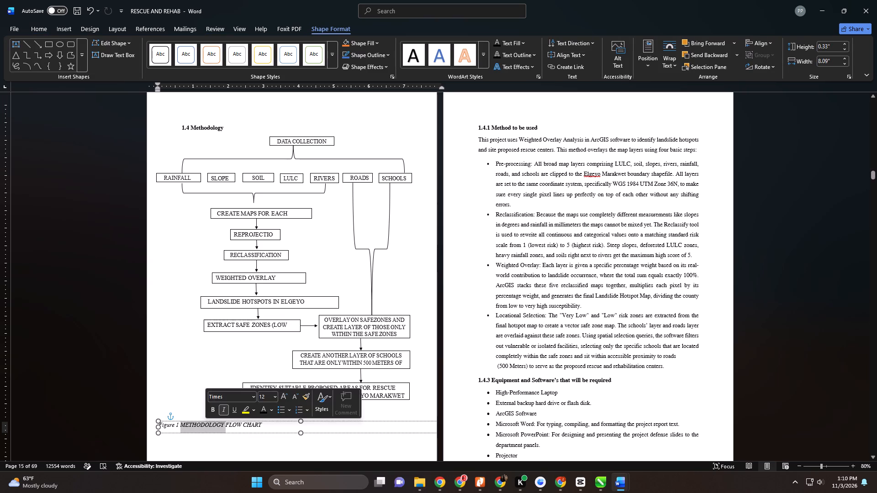
double_click(243, 423)
triple_click(242, 424)
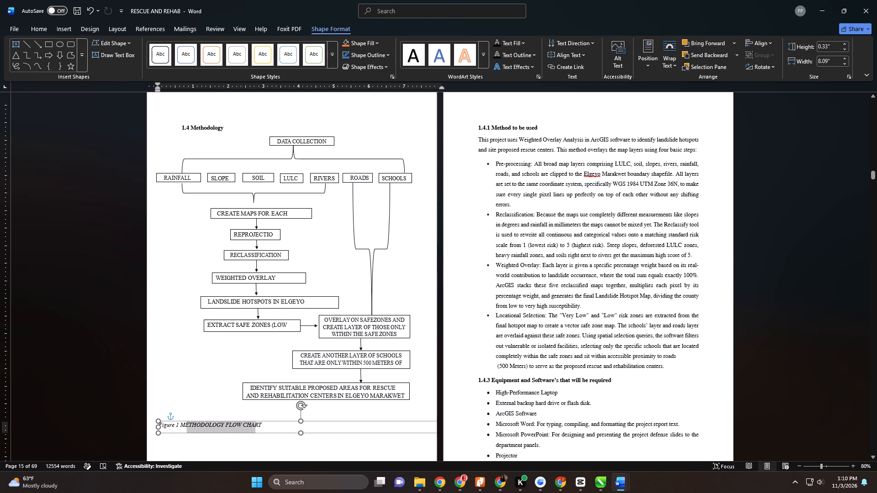
click(248, 408)
click(269, 451)
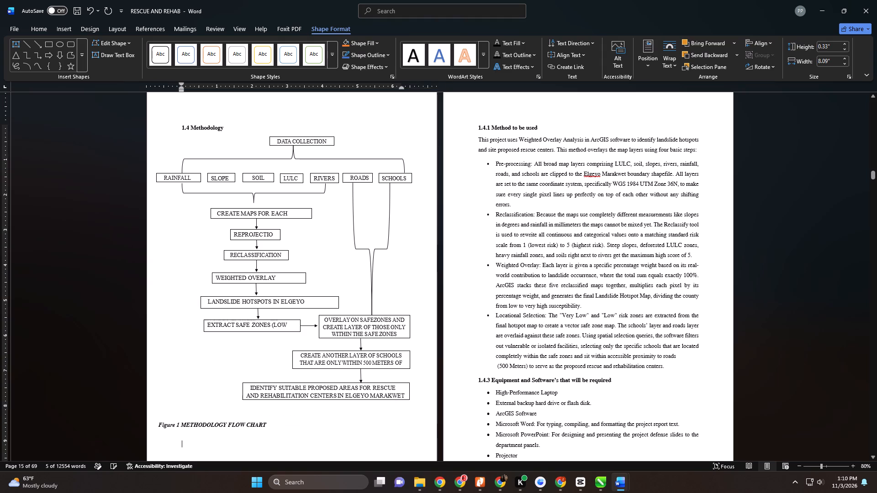
Check the pages following the methodology flow chart at 60% zoom and save the report.
click(800, 467)
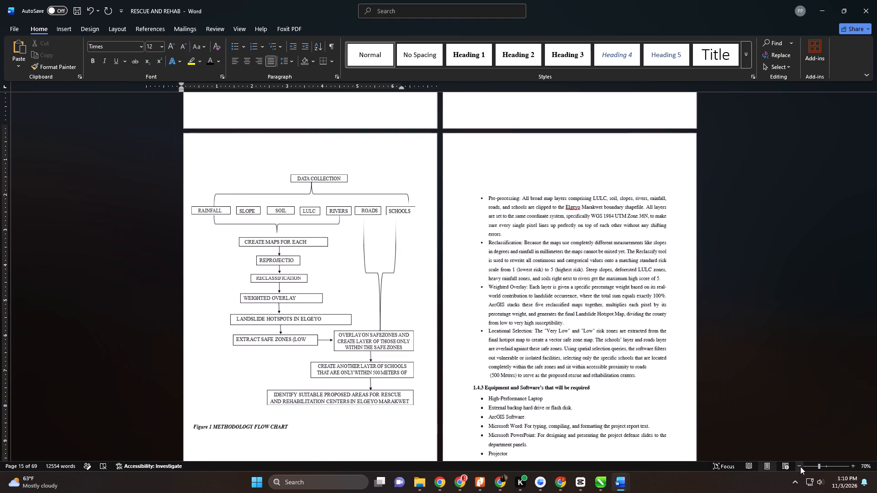
click(800, 467)
scroll(597, 362, down, 6)
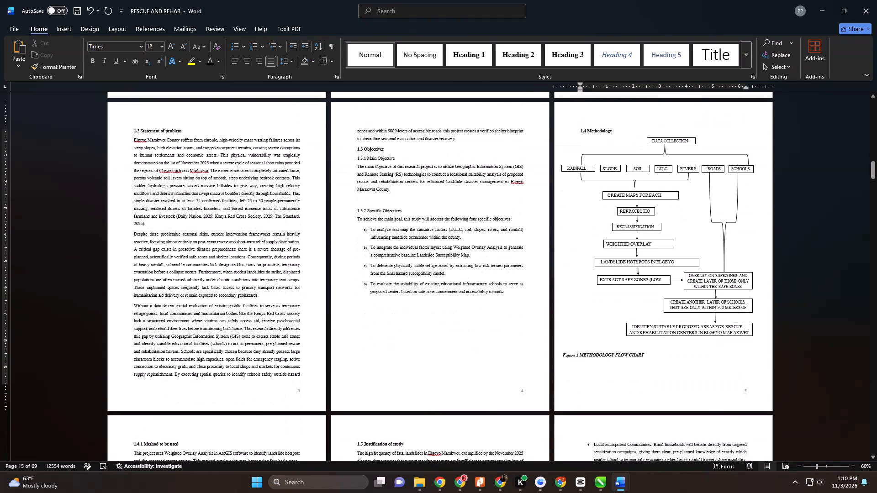
drag(876, 168, 876, 192)
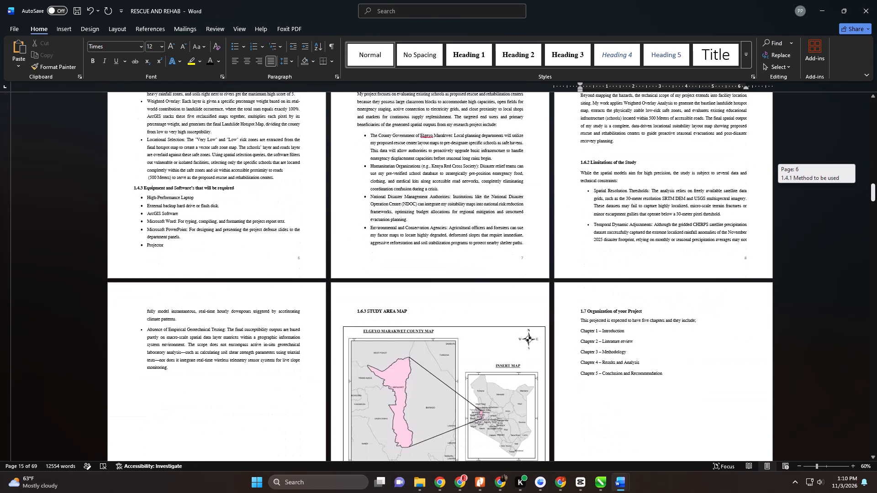
drag(876, 192, 876, 214)
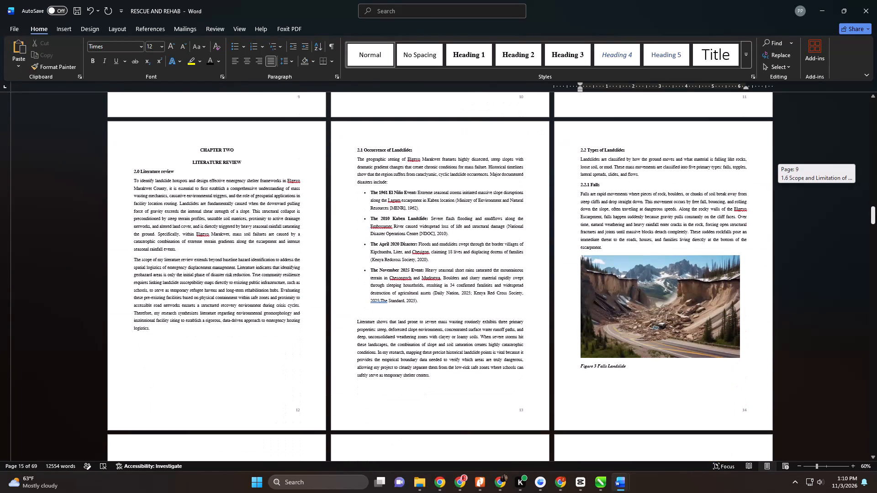
drag(876, 214, 876, 216)
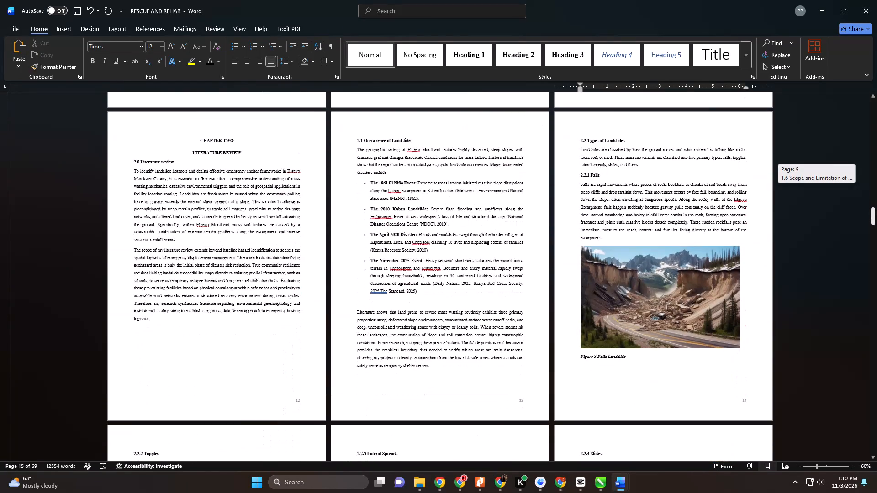
drag(876, 216, 876, 224)
key(ctrl+s)
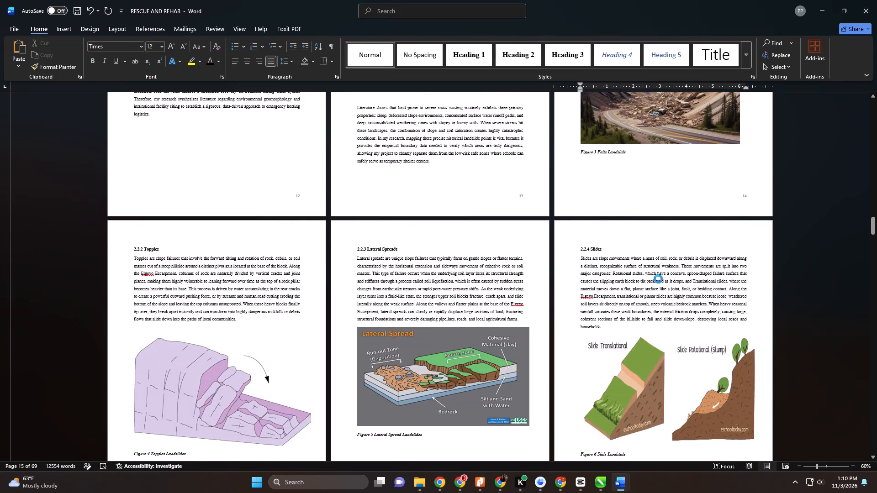
key(ctrl+s)
key(ctrl+s)
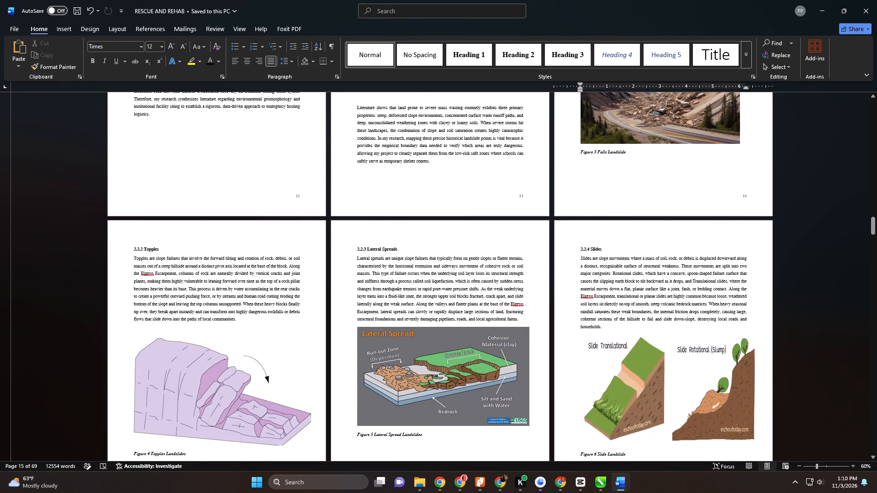
Look through the report's page layout from the title page to its closing pages.
drag(872, 224, 876, 162)
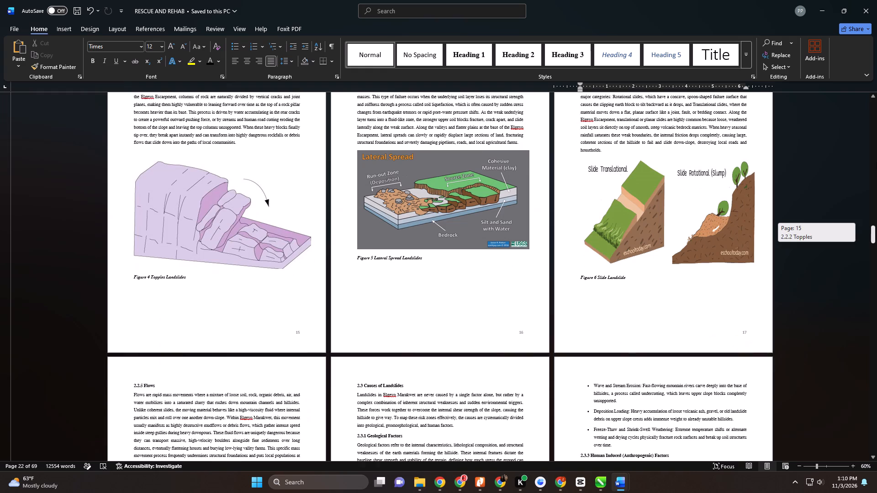
drag(876, 162, 872, 99)
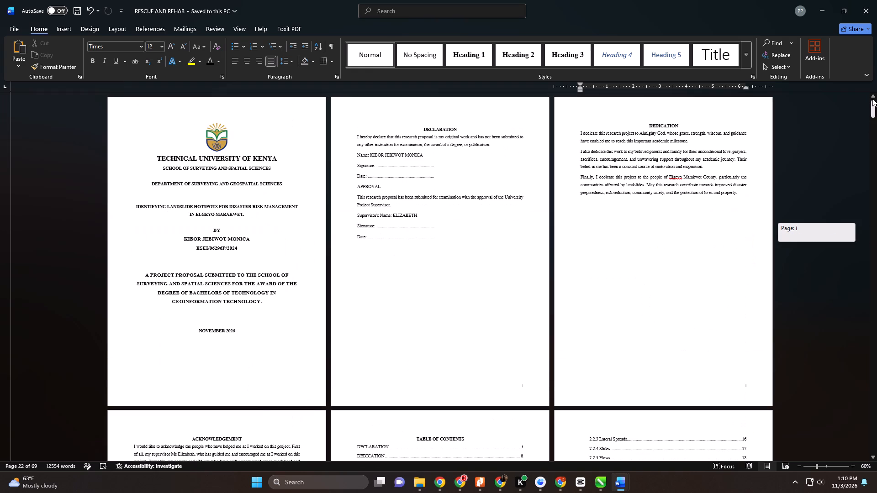
drag(872, 99, 876, 176)
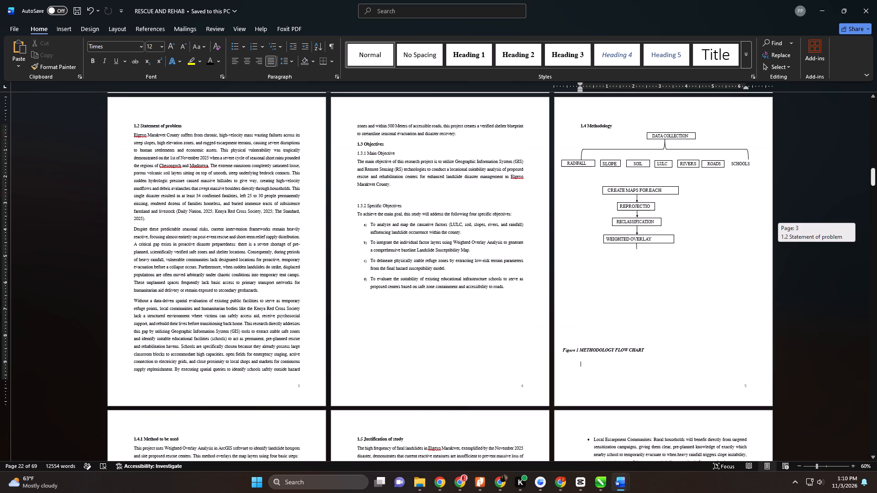
drag(876, 176, 876, 446)
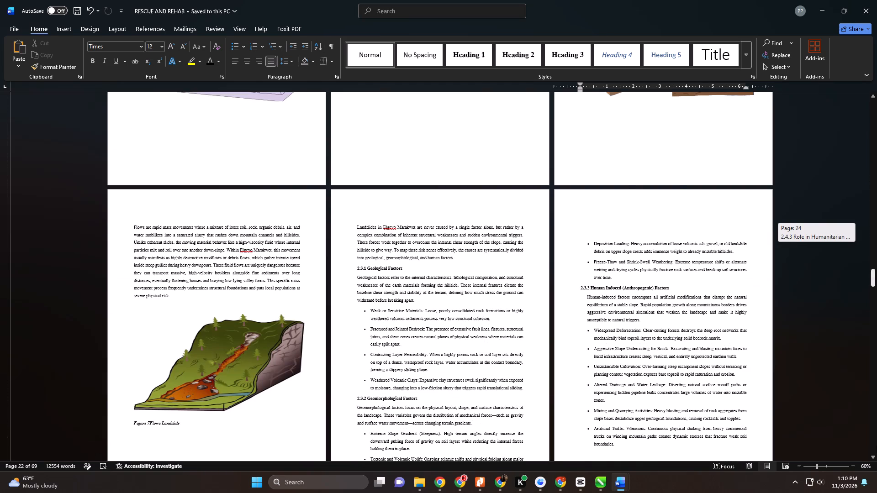
drag(876, 446, 876, 464)
scroll(590, 388, up, 1)
scroll(588, 388, down, 3)
click(658, 170)
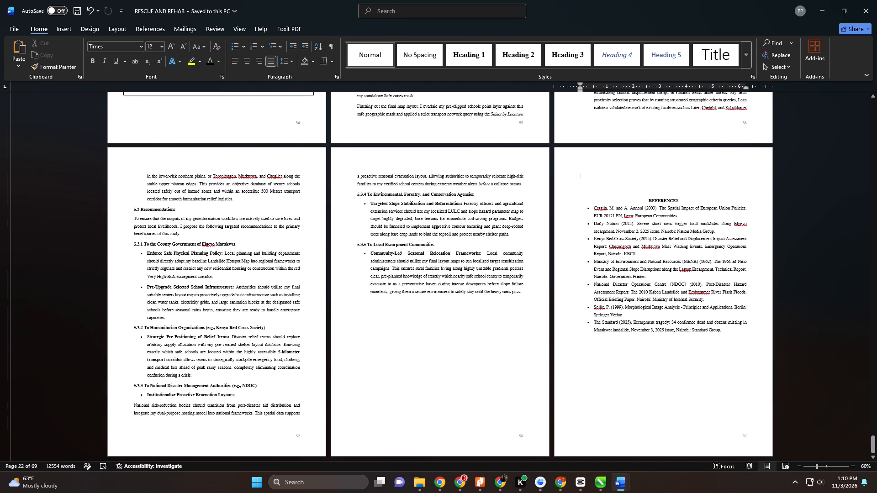
Remove the empty lines above the REFERENCES heading so it starts at the top of its page.
key(Delete)
key(Delete)
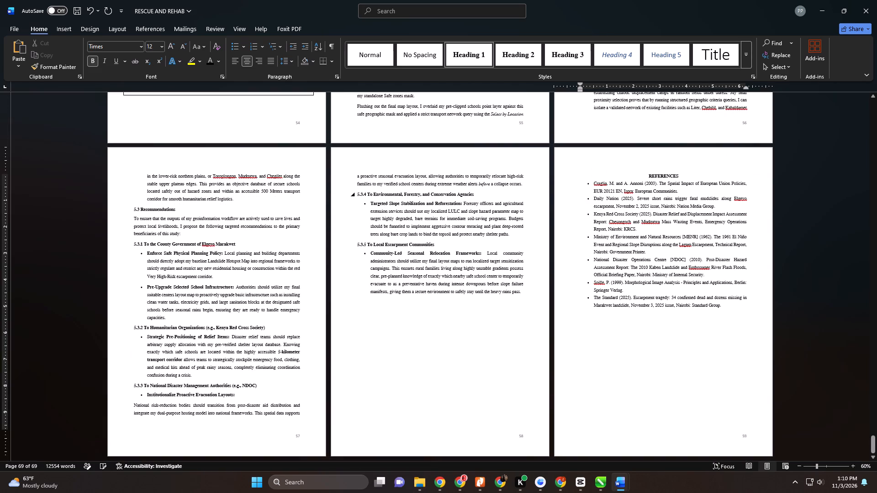
Remove the empty line above the CHAPTER FIVE heading so it starts at the top of its page.
scroll(474, 194, up, 3)
scroll(473, 194, down, 1)
scroll(473, 194, up, 1)
scroll(473, 194, down, 1)
scroll(473, 194, up, 17)
scroll(476, 194, down, 1)
scroll(478, 195, up, 1)
scroll(478, 195, down, 1)
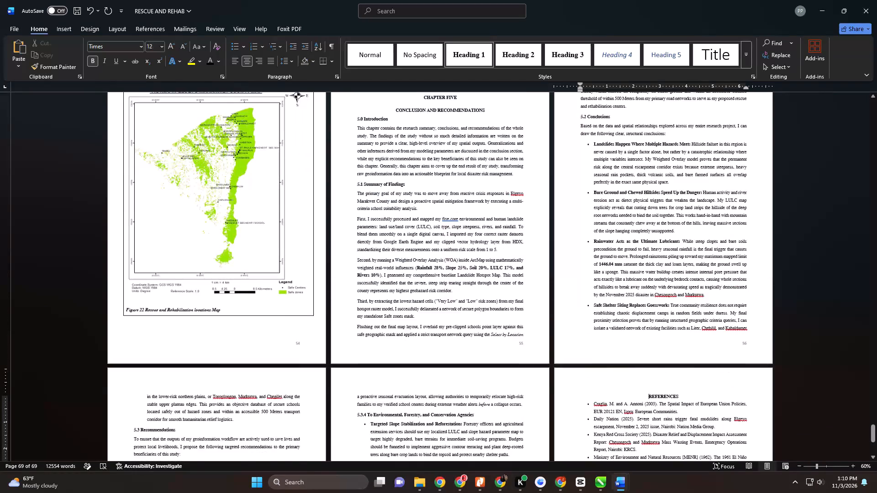
scroll(479, 195, up, 9)
scroll(482, 195, down, 1)
scroll(482, 195, up, 2)
click(456, 195)
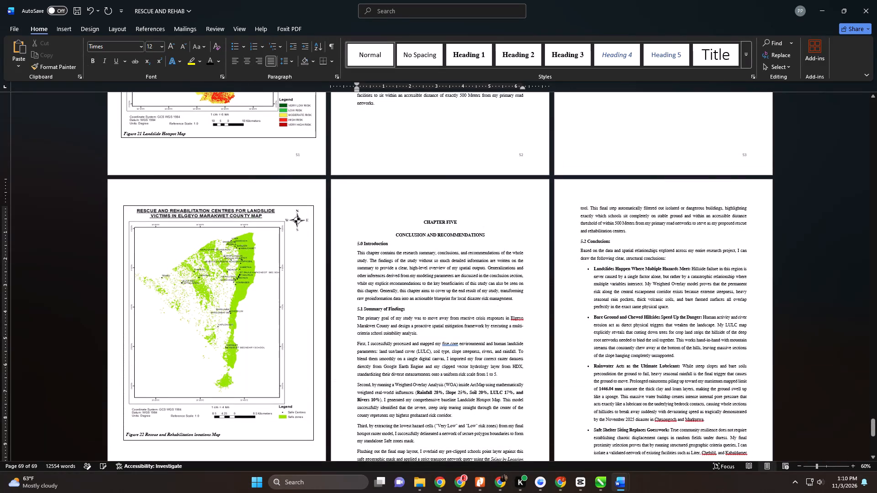
key(Delete)
Check the Chapter Four pages backwards from the rescue centres map to the slope and soil maps, and save the report.
scroll(455, 196, up, 1)
scroll(455, 196, down, 2)
scroll(455, 196, up, 1)
scroll(455, 196, down, 1)
scroll(455, 196, up, 5)
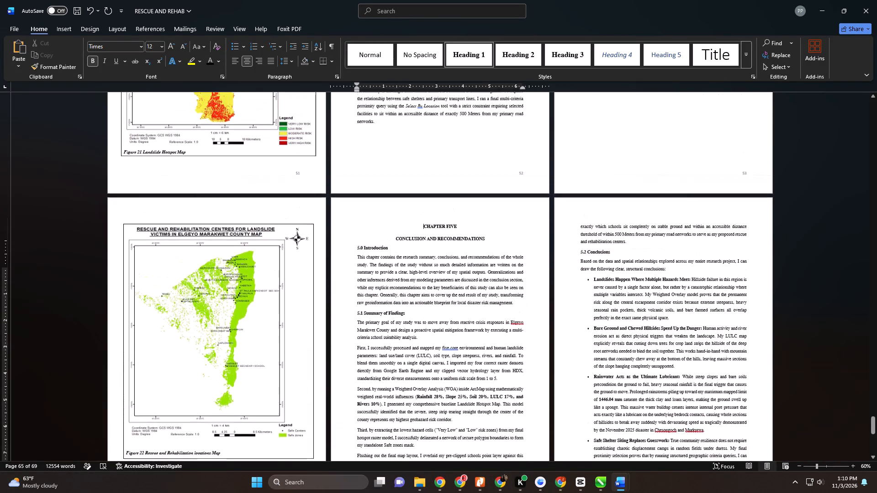
scroll(455, 196, up, 2)
scroll(456, 195, down, 1)
scroll(456, 195, up, 16)
scroll(459, 195, down, 1)
scroll(460, 194, up, 1)
scroll(460, 194, down, 1)
scroll(460, 194, up, 6)
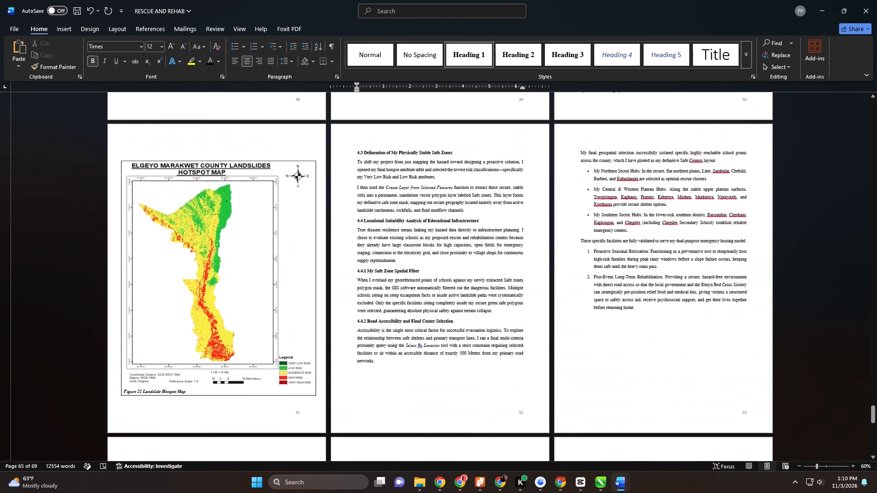
scroll(461, 194, up, 10)
scroll(463, 194, down, 1)
scroll(463, 194, up, 20)
scroll(463, 194, up, 1)
scroll(464, 194, down, 1)
scroll(464, 194, up, 1)
scroll(465, 194, down, 1)
scroll(465, 194, up, 13)
scroll(465, 194, down, 1)
scroll(465, 194, up, 11)
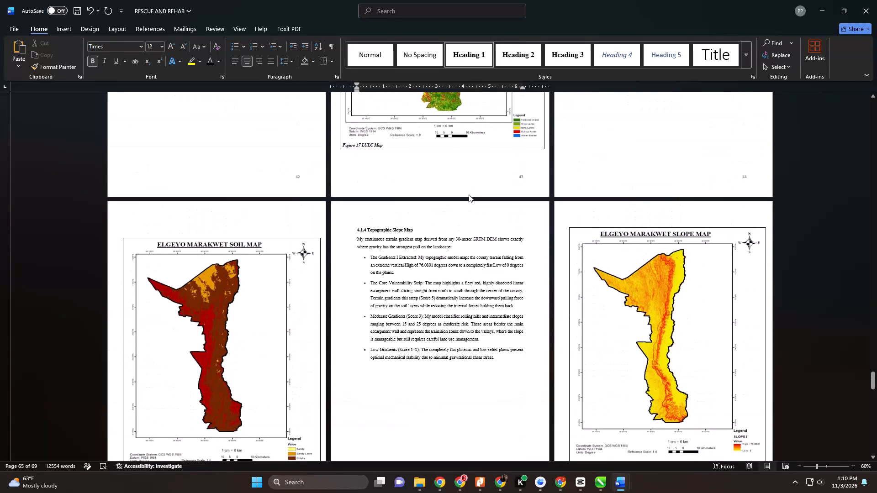
key(ctrl+s)
Check the page layout backwards from the Chapter Four maps through Chapter Three to the methodology flow chart, and save the report.
scroll(470, 194, up, 10)
scroll(470, 195, down, 1)
scroll(470, 195, up, 6)
scroll(470, 195, down, 1)
scroll(470, 195, up, 18)
scroll(470, 195, down, 1)
scroll(470, 195, up, 1)
scroll(470, 195, down, 1)
scroll(470, 195, up, 1)
scroll(470, 195, down, 1)
scroll(470, 195, up, 7)
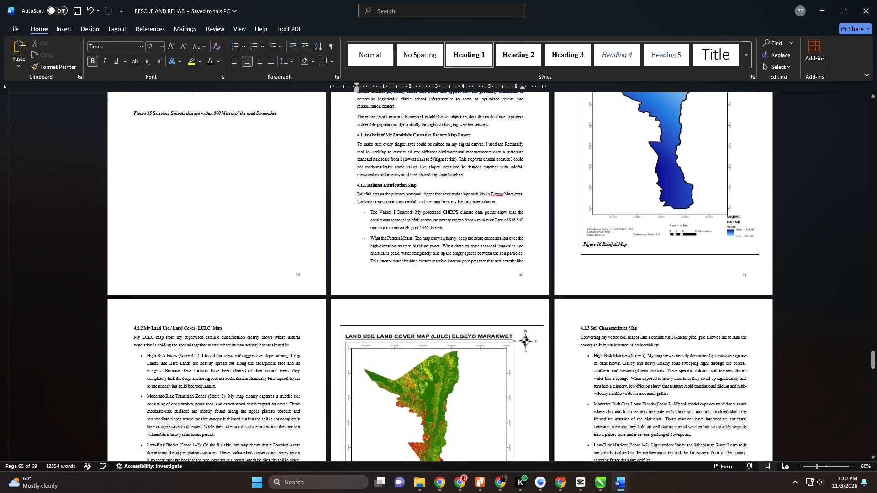
scroll(470, 195, up, 11)
scroll(470, 195, down, 1)
scroll(470, 195, up, 20)
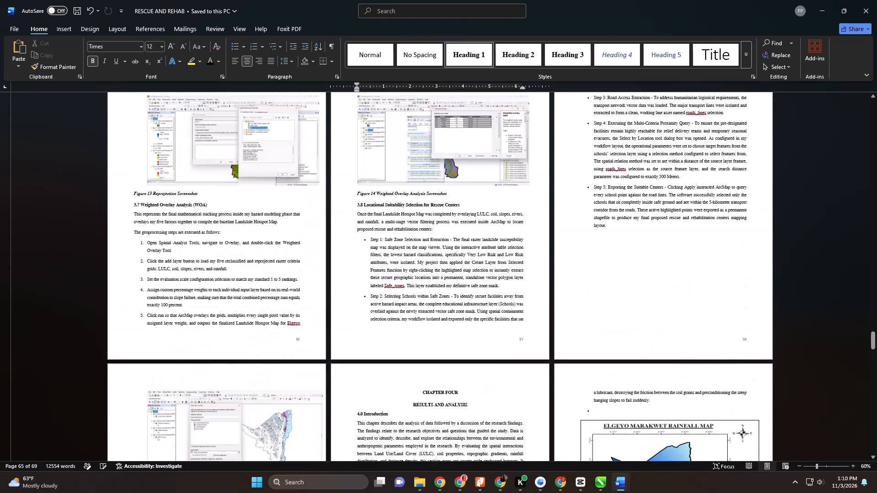
scroll(470, 195, up, 1)
scroll(470, 195, down, 1)
scroll(470, 195, up, 13)
scroll(470, 195, down, 1)
scroll(470, 195, up, 5)
scroll(470, 195, down, 1)
scroll(470, 195, up, 7)
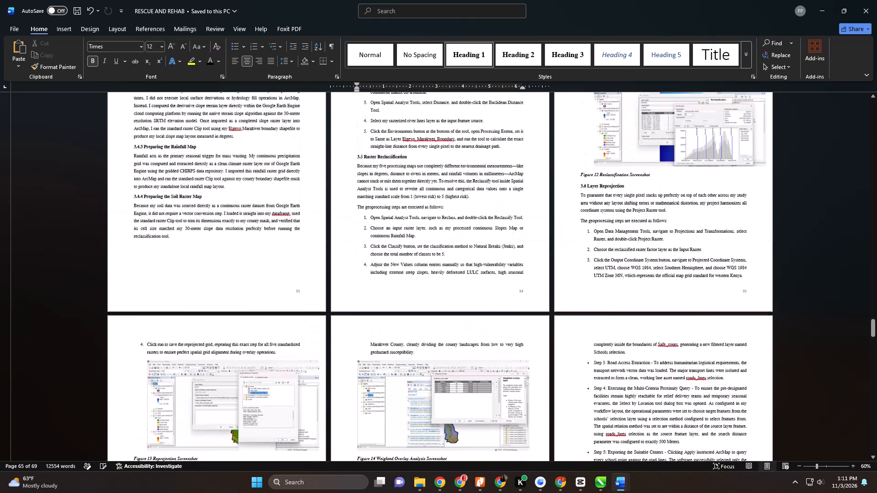
scroll(470, 195, up, 8)
scroll(470, 195, down, 1)
scroll(470, 195, up, 3)
scroll(470, 195, down, 1)
scroll(470, 195, up, 12)
scroll(470, 195, down, 1)
scroll(470, 195, up, 9)
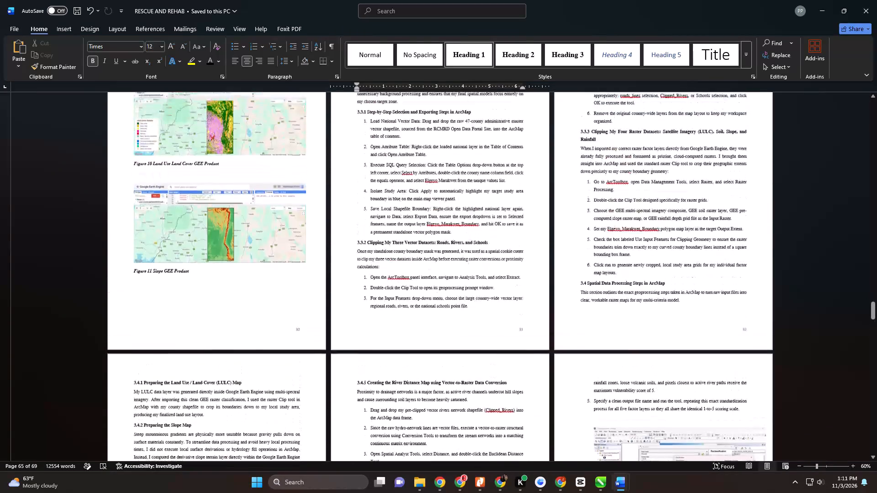
scroll(470, 195, up, 5)
scroll(470, 195, down, 1)
scroll(470, 195, up, 3)
scroll(470, 195, down, 1)
scroll(470, 195, up, 5)
key(ctrl+s)
scroll(463, 198, up, 4)
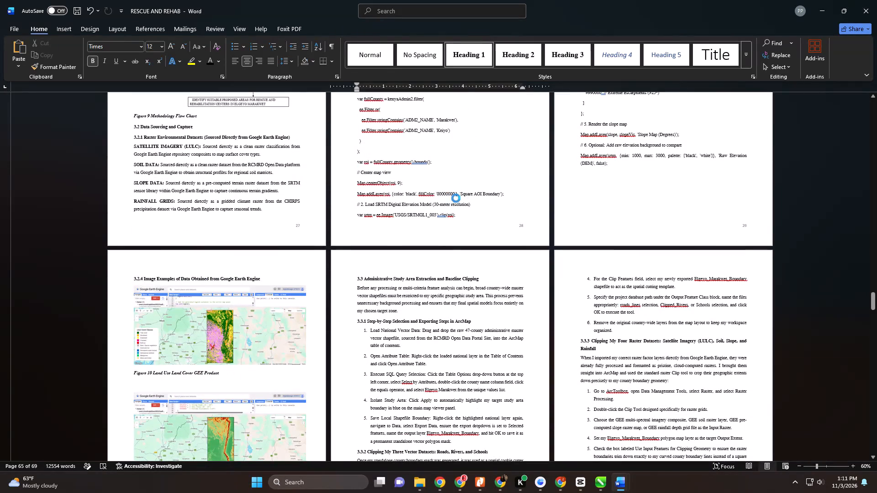
Check the page layout from the section 3.2 and 3.3 pages back through the earlier chapters to the title page.
scroll(447, 198, down, 1)
scroll(444, 198, up, 13)
scroll(445, 198, down, 1)
scroll(445, 198, up, 5)
scroll(445, 198, down, 1)
scroll(445, 198, up, 8)
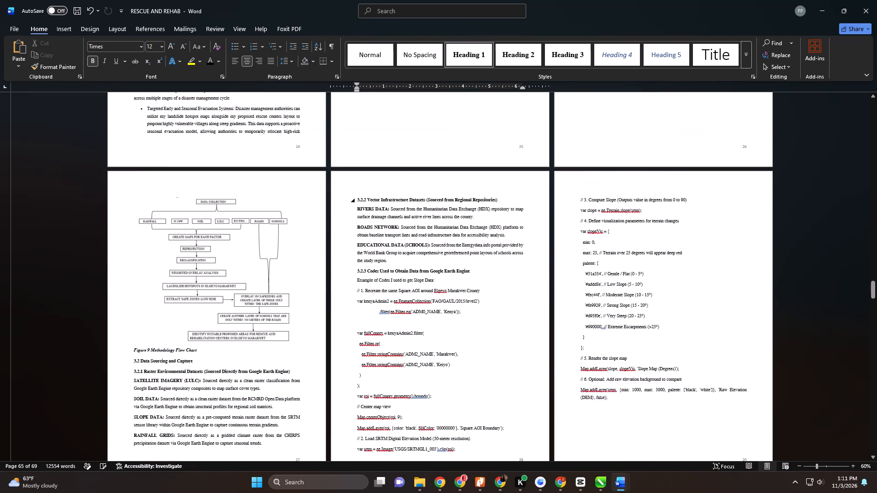
scroll(445, 198, up, 2)
scroll(445, 198, down, 1)
scroll(445, 198, up, 2)
scroll(445, 198, down, 1)
scroll(445, 198, up, 3)
scroll(445, 198, down, 1)
scroll(445, 198, up, 1)
scroll(445, 198, down, 1)
scroll(445, 198, up, 13)
scroll(445, 198, down, 1)
scroll(445, 198, up, 1)
scroll(445, 198, down, 1)
scroll(445, 198, up, 9)
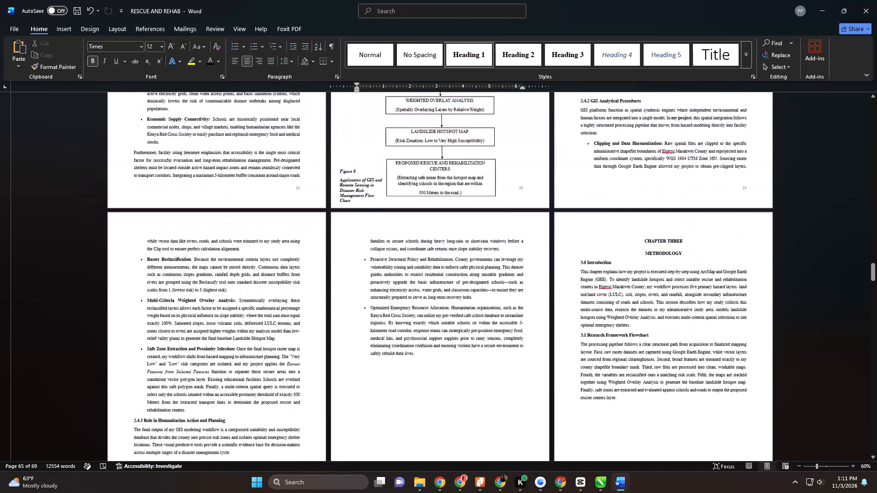
scroll(445, 198, up, 1)
drag(873, 265, 871, 115)
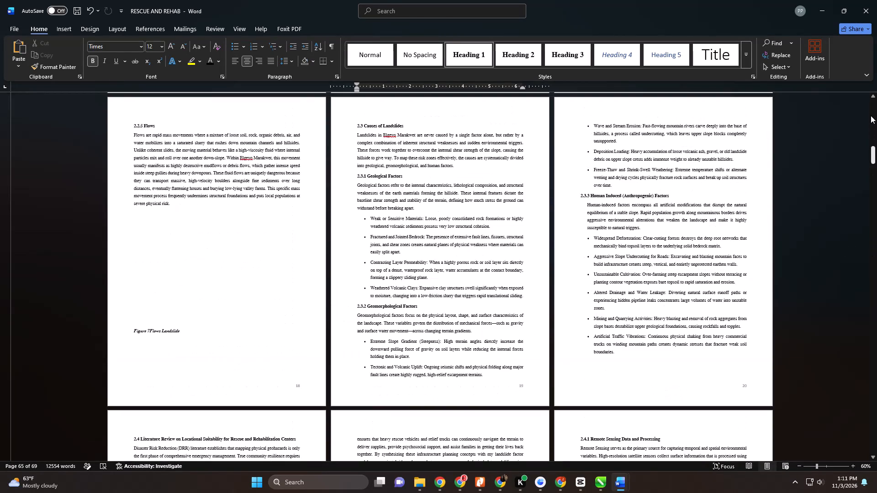
drag(871, 115, 871, 93)
scroll(320, 220, up, 1)
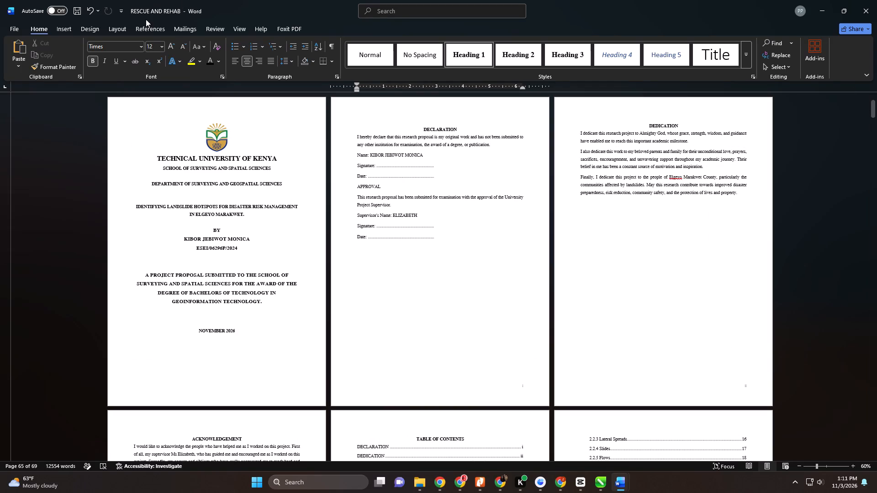
Save the report.
double_click(75, 10)
Set up printing on the Kyocera TASKalfa 3253ci KX, accepting A4 as the page size in its basic printer properties.
key(ctrl+p)
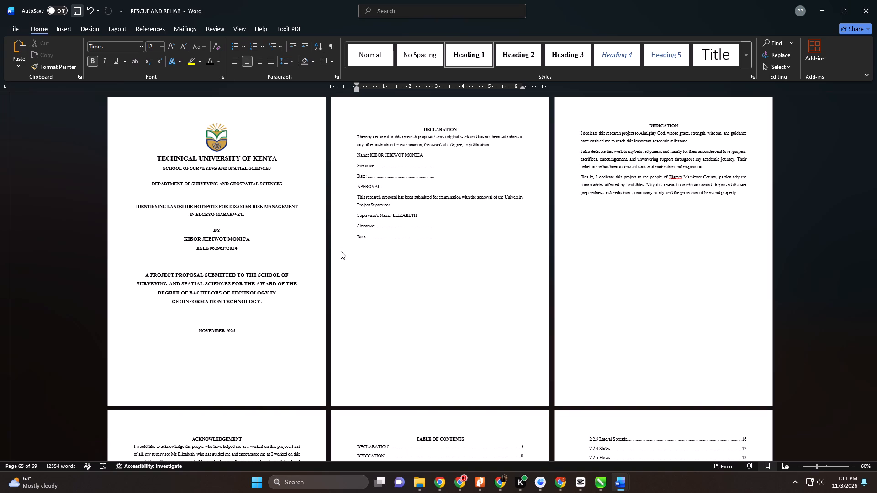
key(ctrl+p)
click(170, 115)
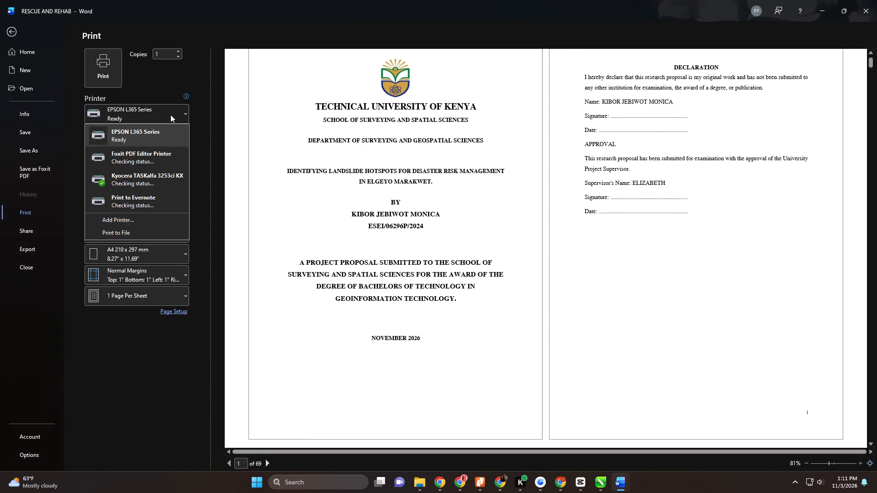
click(178, 173)
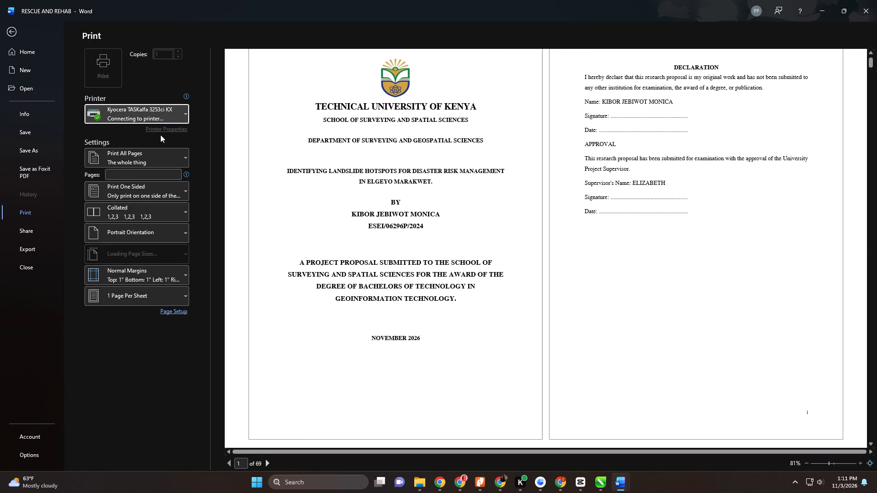
click(159, 130)
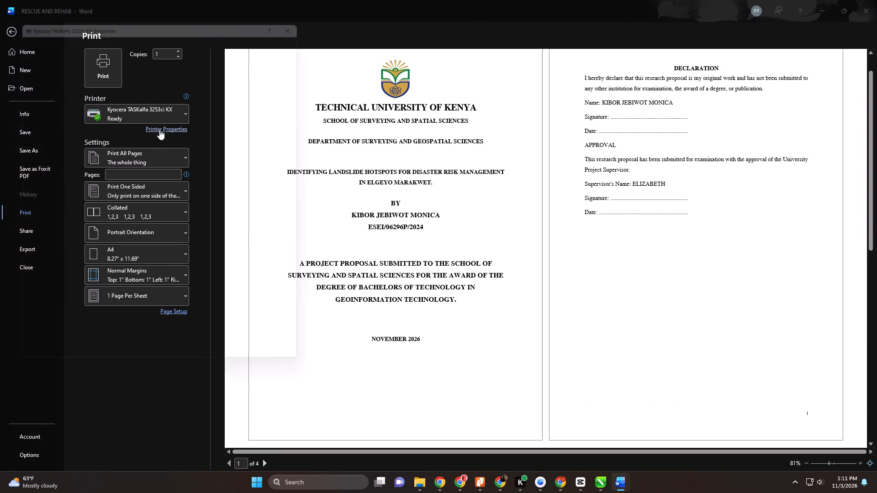
click(54, 62)
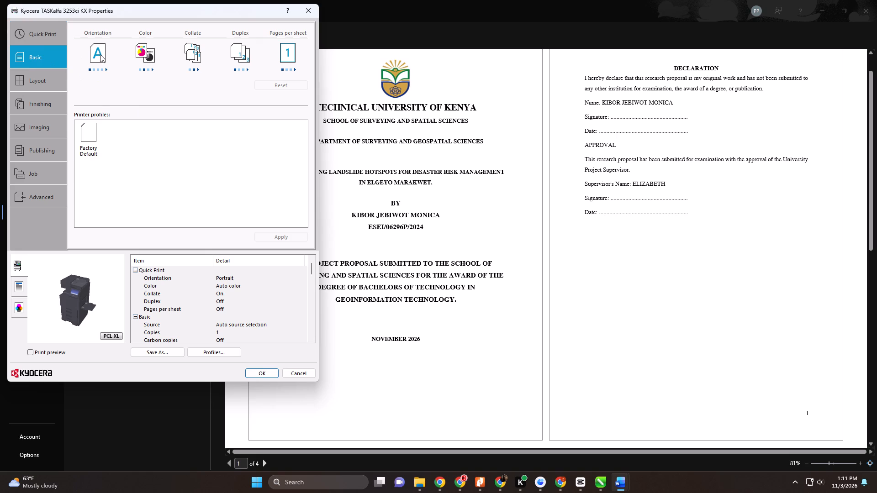
click(100, 44)
click(100, 44)
click(100, 61)
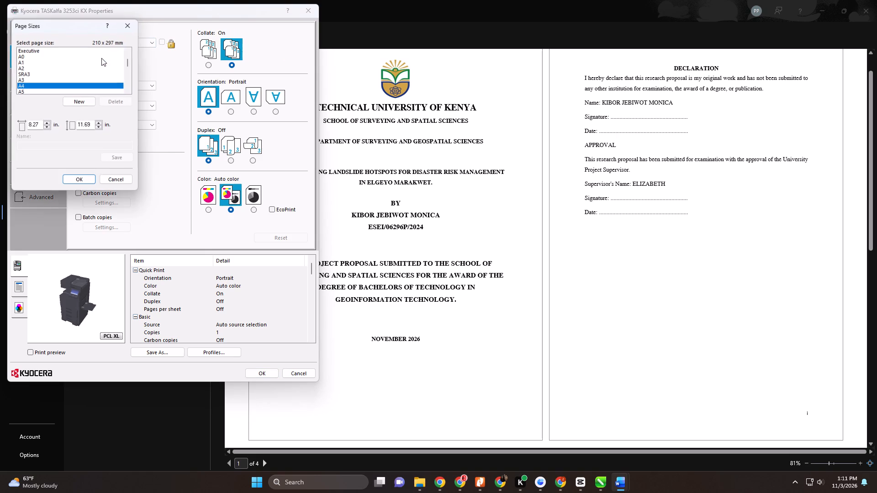
click(90, 181)
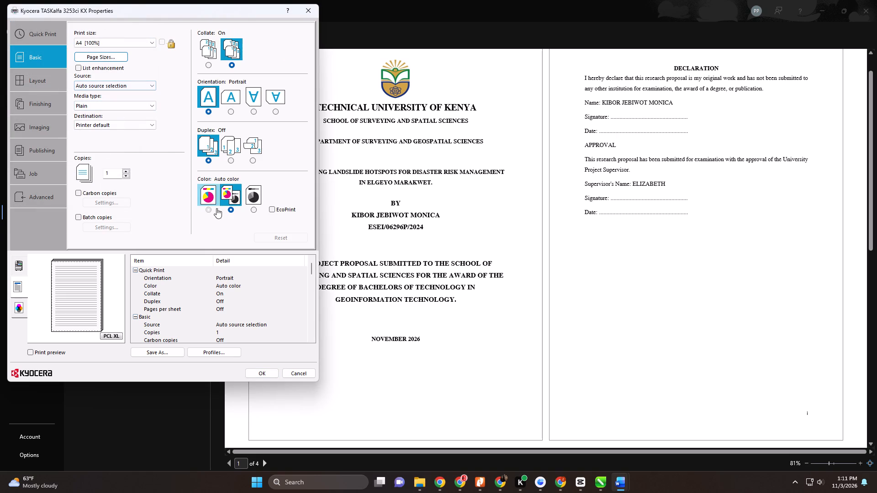
click(270, 374)
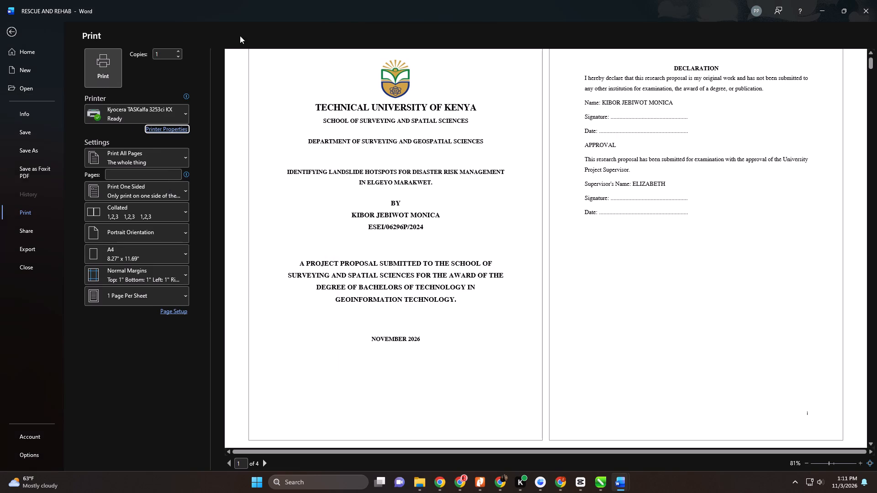
Set the number of print copies to 2.
click(178, 50)
Examine the print preview from the front matter through the methodology flow chart and figures to the Chapter Four slope map.
scroll(485, 231, down, 6)
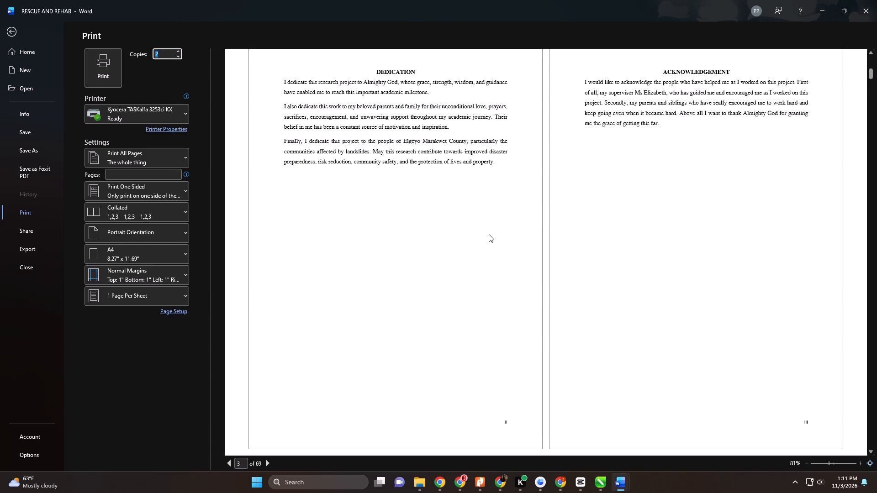
scroll(489, 234, up, 1)
scroll(489, 234, down, 1)
scroll(489, 234, up, 1)
scroll(489, 234, down, 1)
scroll(489, 234, up, 1)
scroll(489, 234, down, 17)
scroll(489, 234, up, 1)
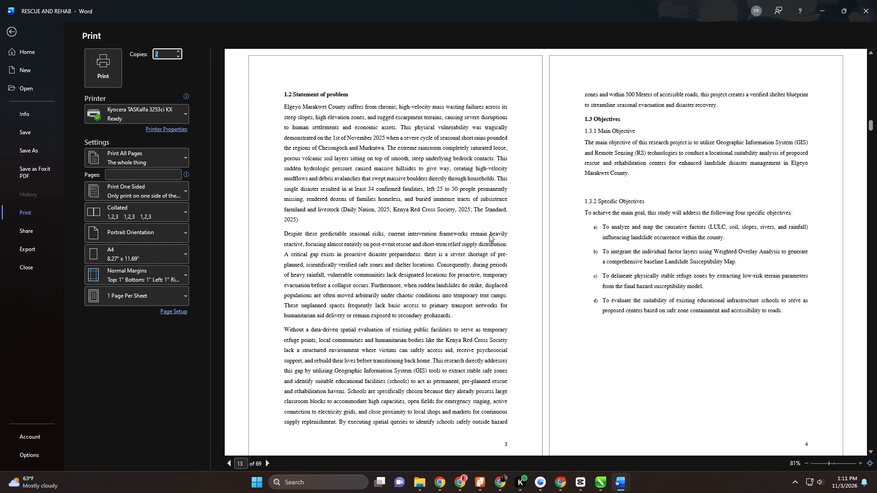
scroll(489, 234, down, 11)
scroll(490, 231, up, 1)
scroll(490, 231, down, 1)
scroll(490, 231, up, 1)
scroll(490, 231, down, 1)
scroll(490, 231, up, 1)
scroll(490, 230, down, 6)
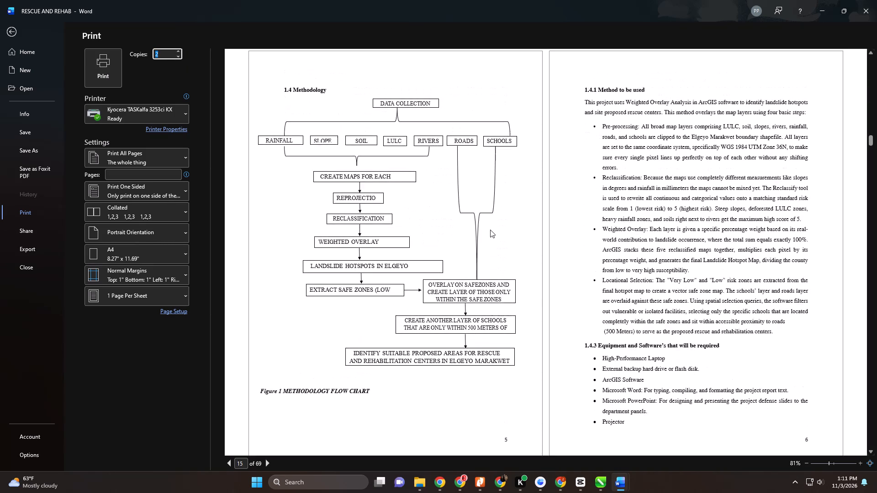
scroll(490, 228, up, 4)
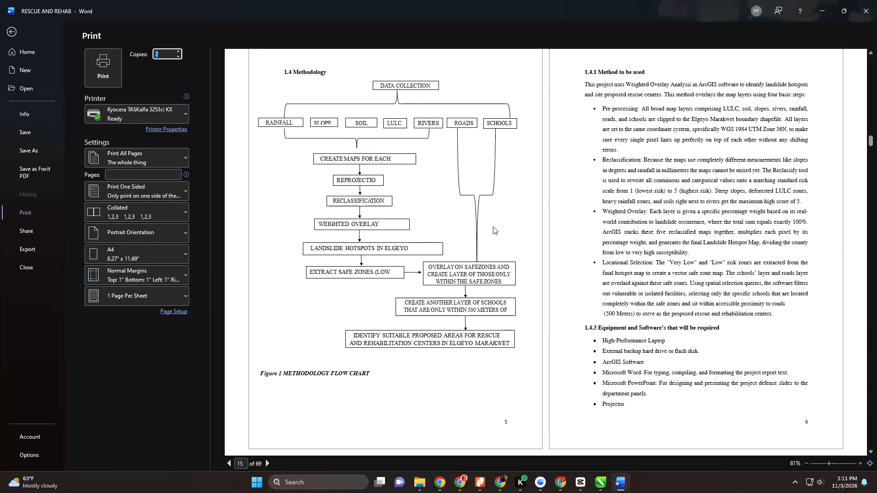
scroll(493, 226, down, 3)
scroll(493, 226, up, 1)
scroll(493, 226, down, 1)
scroll(493, 226, up, 1)
scroll(493, 226, down, 1)
scroll(494, 226, up, 1)
scroll(494, 225, down, 3)
scroll(494, 224, up, 1)
scroll(494, 224, down, 3)
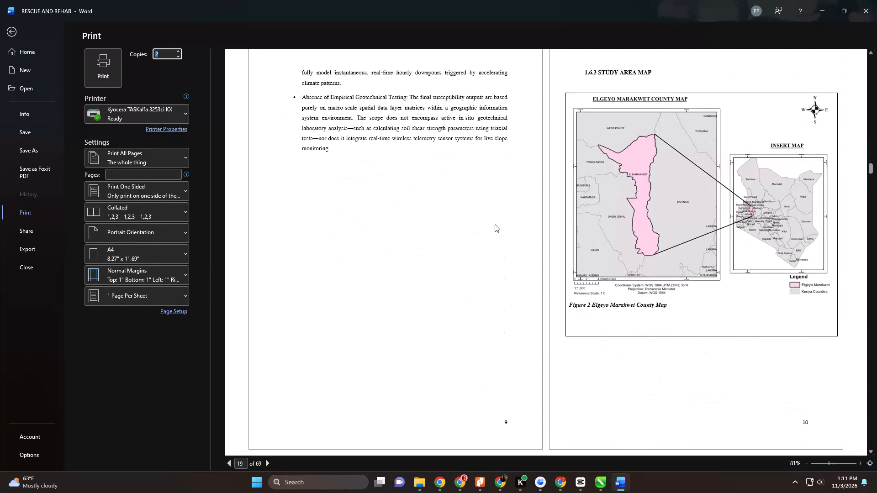
scroll(495, 224, up, 1)
scroll(495, 224, down, 1)
scroll(495, 224, up, 1)
scroll(495, 224, down, 7)
scroll(495, 224, up, 1)
scroll(495, 224, down, 1)
scroll(495, 224, up, 1)
scroll(495, 224, down, 3)
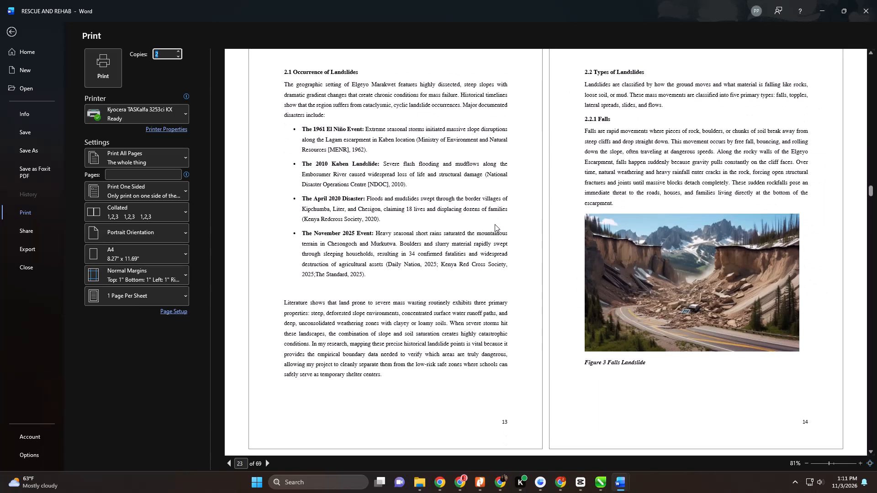
scroll(495, 224, down, 2)
scroll(494, 223, up, 1)
scroll(494, 222, down, 1)
scroll(494, 223, up, 1)
scroll(494, 223, down, 5)
scroll(493, 222, up, 1)
scroll(493, 222, down, 5)
scroll(494, 220, up, 1)
scroll(494, 220, down, 2)
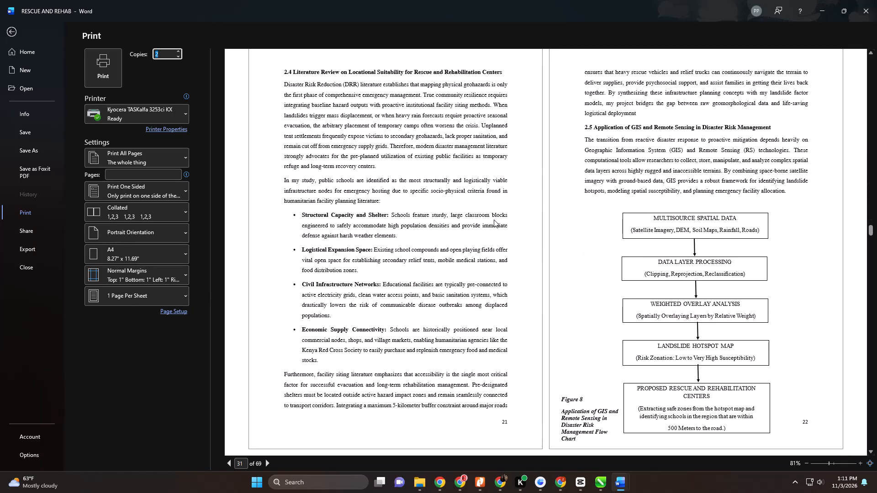
scroll(494, 220, down, 3)
scroll(493, 216, up, 1)
scroll(493, 216, down, 3)
scroll(493, 216, up, 1)
scroll(493, 215, down, 3)
scroll(494, 213, up, 1)
scroll(494, 213, down, 6)
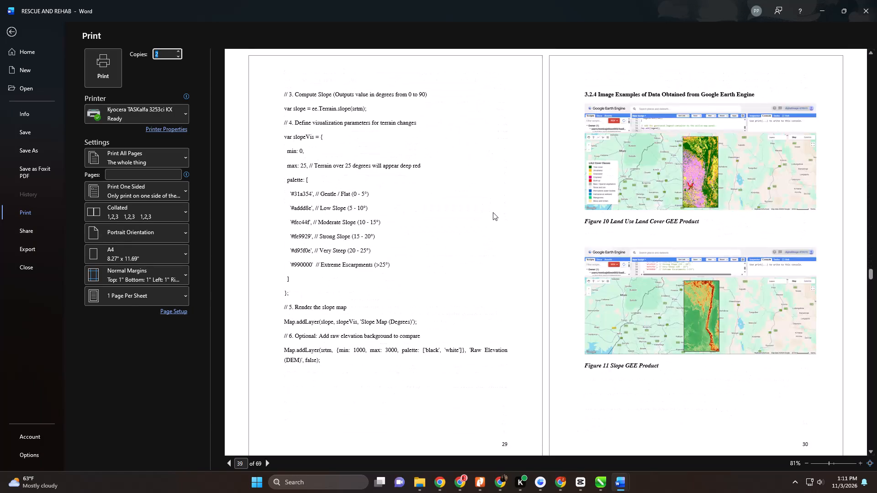
scroll(493, 212, down, 5)
scroll(491, 212, up, 1)
scroll(491, 212, down, 3)
scroll(491, 211, up, 1)
scroll(491, 211, down, 5)
scroll(490, 208, up, 1)
scroll(490, 208, down, 2)
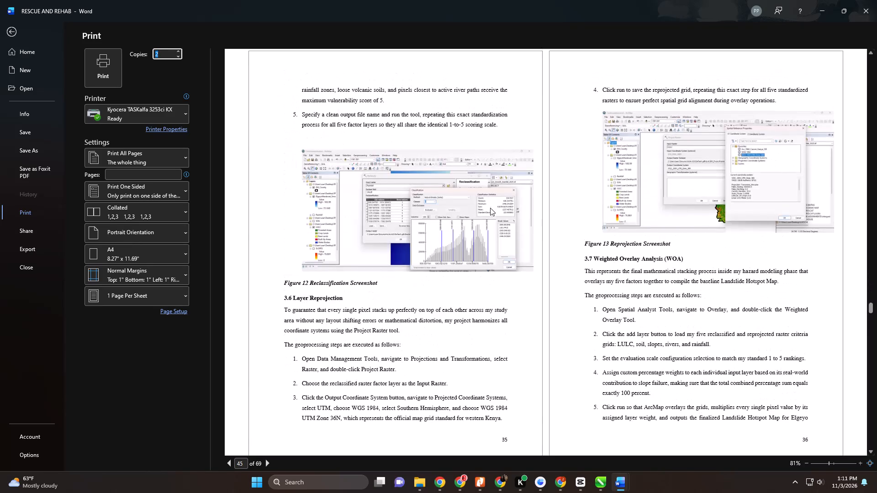
scroll(490, 208, down, 5)
scroll(491, 200, up, 1)
scroll(491, 200, down, 5)
scroll(490, 198, up, 1)
scroll(490, 197, down, 3)
scroll(490, 195, up, 1)
scroll(490, 194, down, 1)
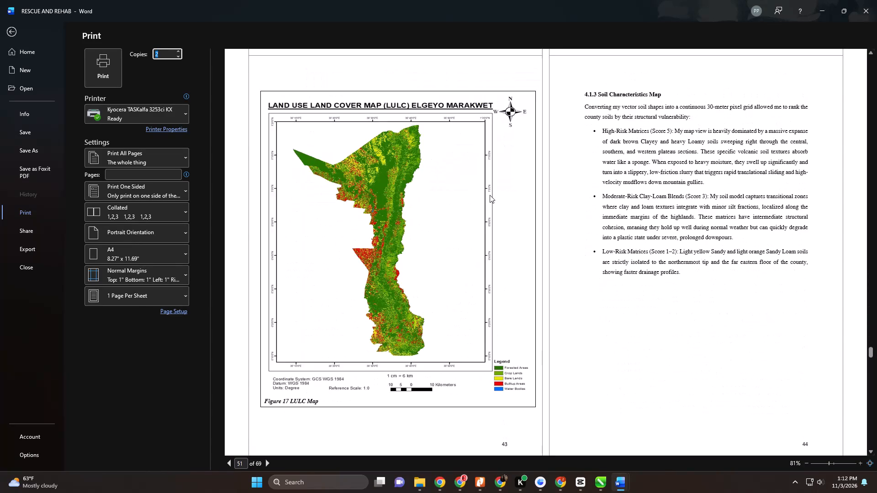
scroll(489, 193, up, 1)
scroll(489, 193, down, 8)
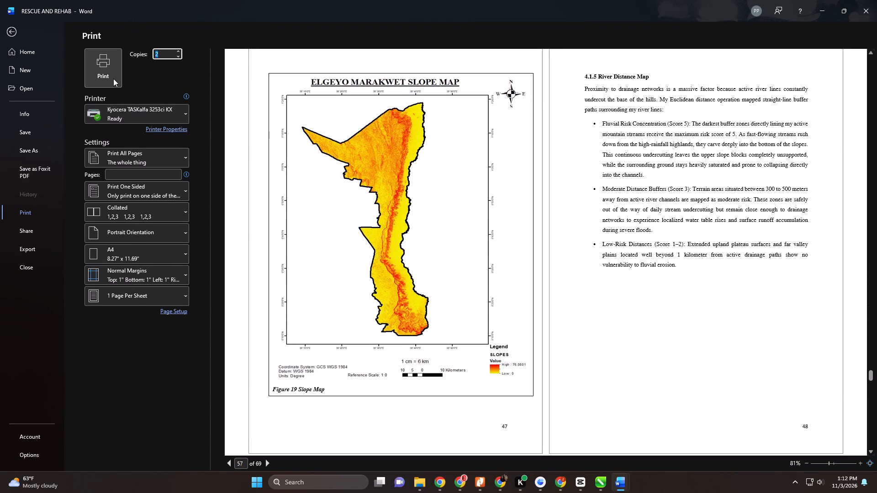
Print all pages of the report.
click(113, 77)
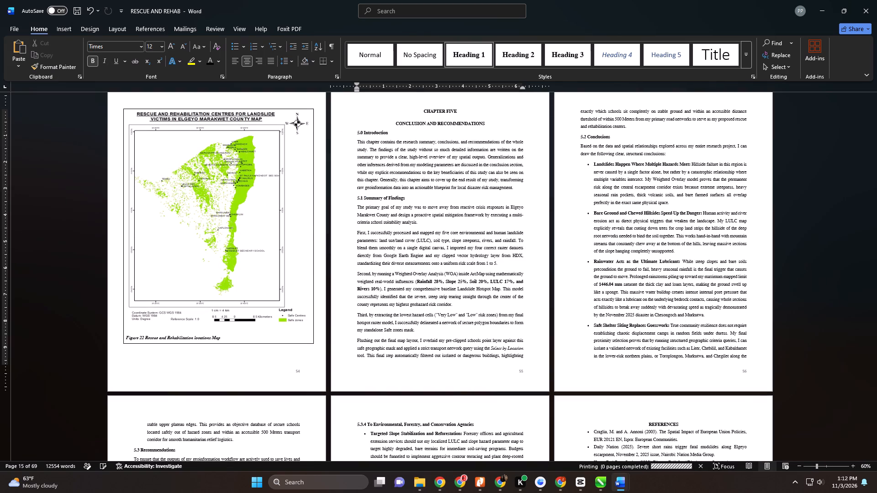
Look over the pages at 40% zoom from the references back through the result maps to section 3.3.
click(800, 467)
click(800, 467)
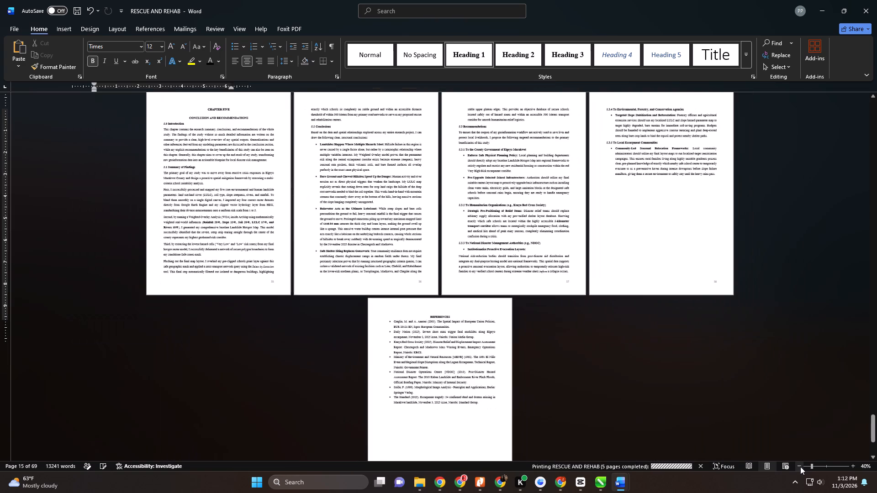
scroll(571, 336, up, 10)
scroll(571, 335, down, 5)
scroll(574, 338, up, 1)
scroll(574, 338, down, 3)
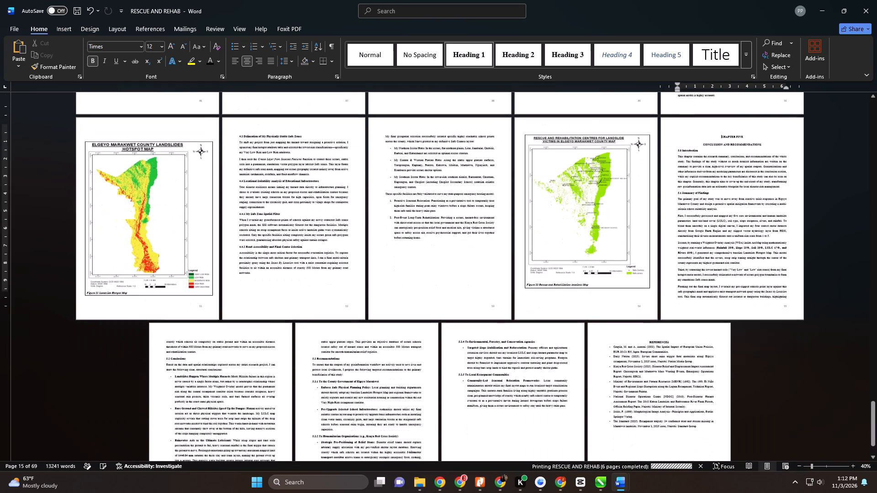
scroll(574, 338, down, 2)
scroll(574, 338, up, 1)
scroll(574, 338, down, 4)
scroll(574, 338, up, 2)
scroll(574, 338, down, 1)
scroll(574, 338, up, 9)
scroll(574, 338, down, 1)
scroll(574, 338, up, 3)
scroll(574, 338, down, 1)
scroll(574, 338, up, 3)
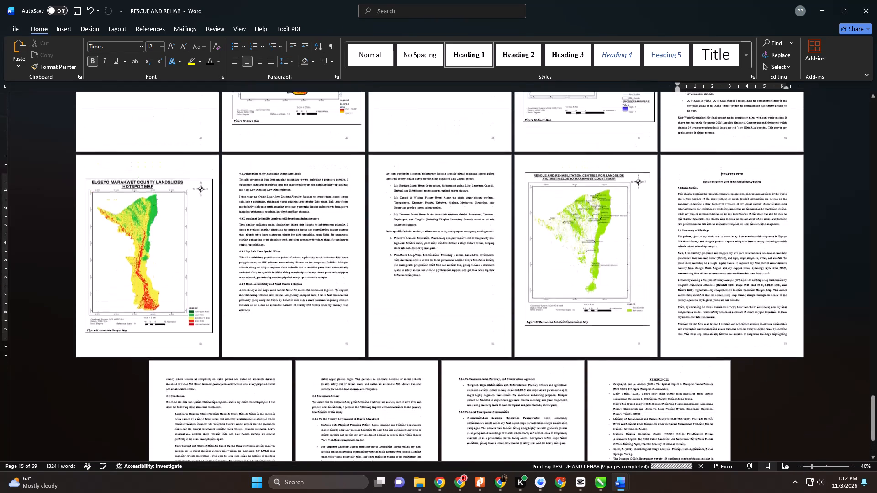
scroll(574, 338, up, 2)
scroll(576, 338, down, 1)
scroll(576, 338, up, 9)
scroll(578, 337, down, 1)
scroll(578, 337, up, 3)
scroll(580, 337, down, 2)
scroll(580, 337, up, 4)
scroll(580, 337, down, 1)
scroll(580, 337, up, 1)
scroll(583, 337, down, 1)
scroll(583, 337, up, 9)
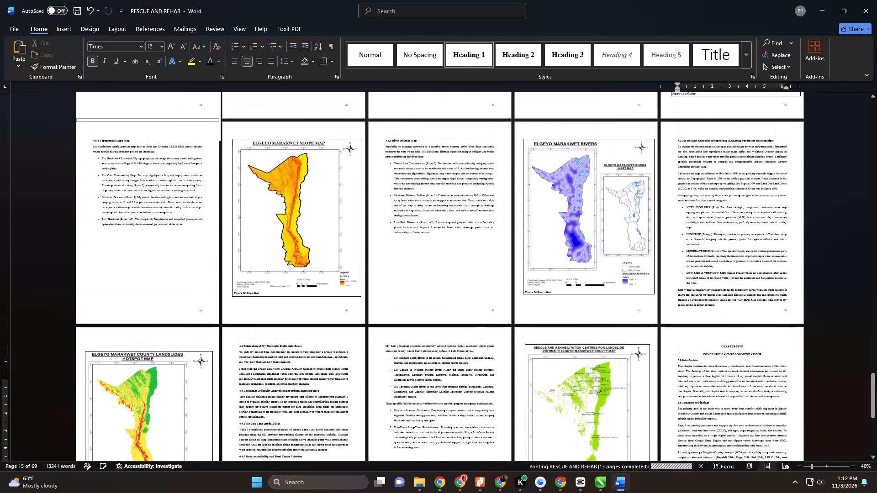
scroll(583, 337, up, 6)
scroll(586, 337, down, 1)
scroll(586, 337, up, 11)
scroll(587, 337, down, 1)
scroll(587, 337, up, 9)
scroll(587, 336, down, 1)
scroll(587, 336, up, 1)
scroll(587, 336, down, 1)
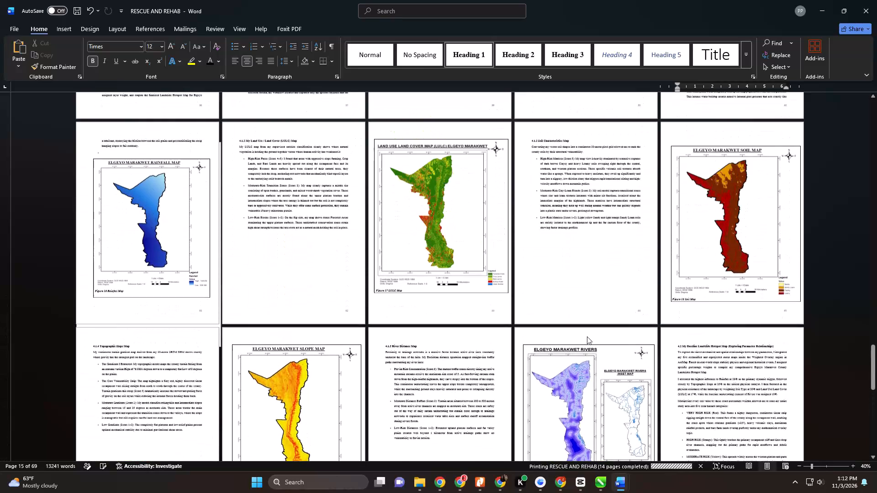
scroll(587, 336, up, 9)
scroll(587, 336, down, 1)
scroll(587, 336, up, 5)
scroll(587, 336, down, 1)
scroll(587, 336, up, 14)
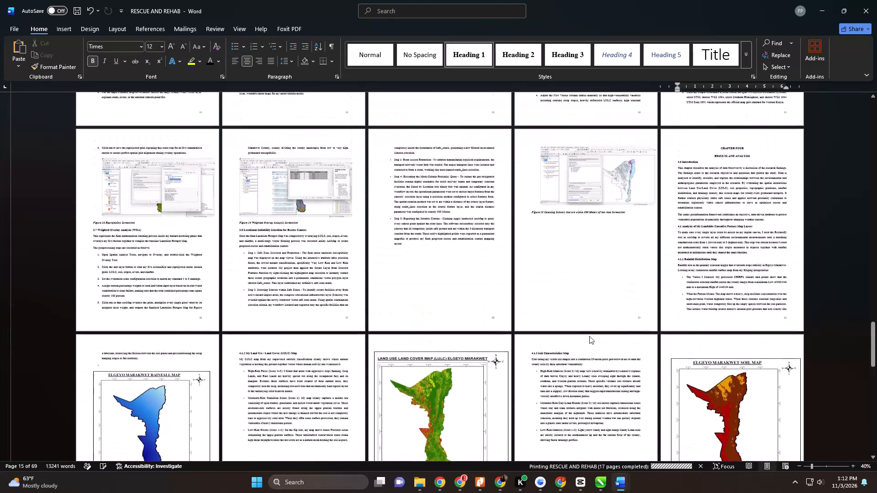
scroll(589, 336, up, 13)
scroll(590, 336, down, 1)
scroll(590, 336, up, 17)
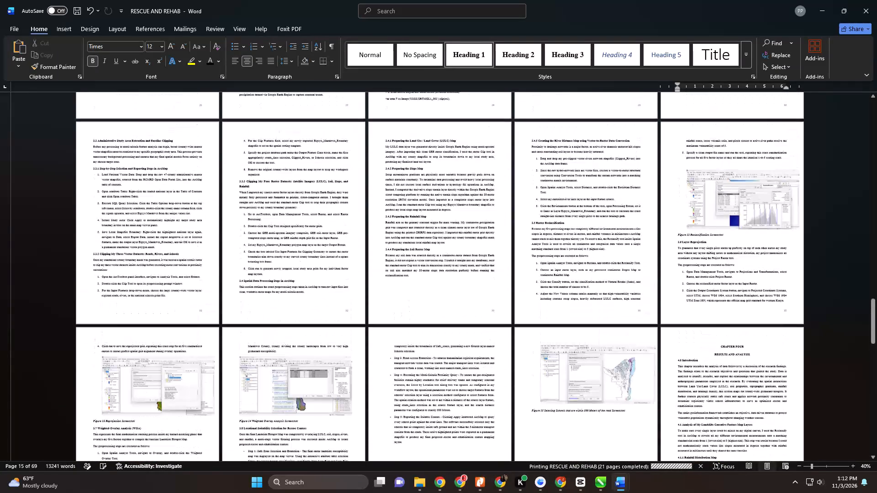
Look over the report pages from the Chapter Three methodology section back through the literature review in Chapter Two.
scroll(591, 335, up, 4)
scroll(591, 333, down, 1)
scroll(591, 333, up, 3)
scroll(591, 332, down, 1)
scroll(591, 332, up, 1)
scroll(591, 332, down, 1)
scroll(591, 331, up, 1)
scroll(591, 331, down, 1)
scroll(591, 331, up, 13)
scroll(592, 331, down, 1)
scroll(592, 331, up, 3)
scroll(592, 331, down, 1)
scroll(593, 331, up, 1)
scroll(593, 331, down, 1)
scroll(593, 331, up, 2)
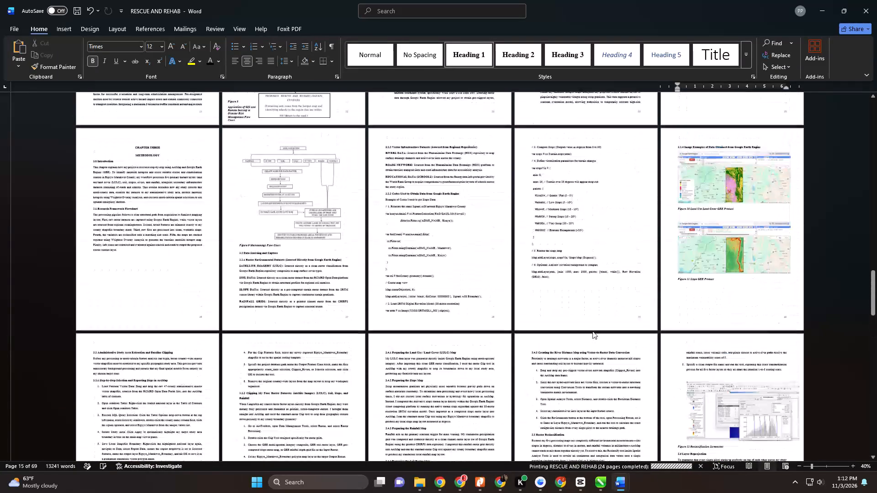
scroll(592, 331, up, 9)
scroll(594, 331, down, 1)
scroll(594, 331, up, 5)
scroll(595, 331, down, 1)
scroll(595, 331, up, 1)
scroll(595, 331, down, 1)
scroll(595, 331, up, 1)
scroll(595, 331, down, 1)
scroll(595, 331, up, 10)
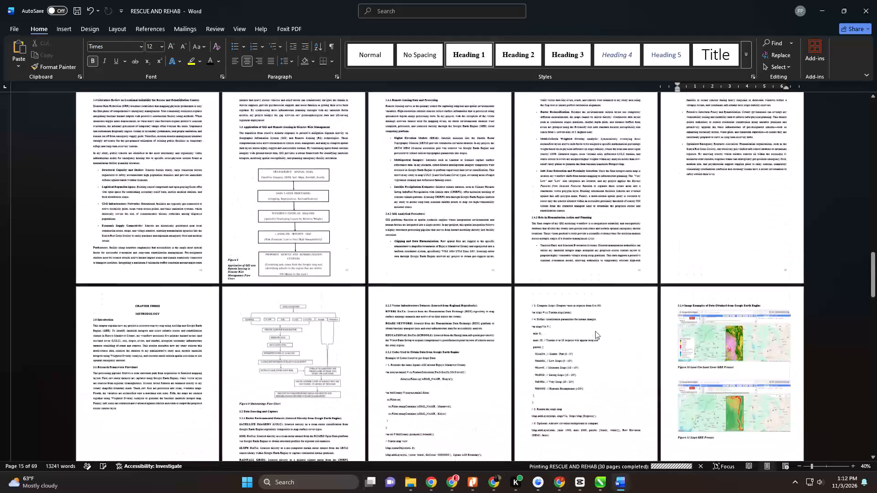
scroll(595, 331, down, 1)
scroll(595, 331, up, 1)
scroll(595, 331, down, 1)
scroll(595, 331, up, 16)
scroll(596, 330, down, 1)
scroll(596, 330, up, 1)
scroll(596, 330, down, 1)
scroll(596, 330, up, 1)
scroll(596, 330, down, 1)
scroll(596, 330, up, 3)
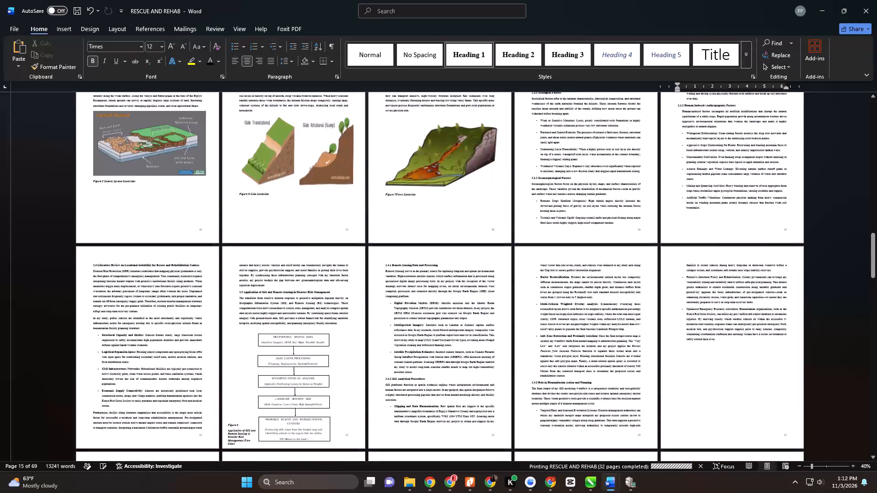
scroll(596, 330, up, 2)
scroll(596, 330, down, 1)
scroll(596, 330, up, 1)
scroll(596, 330, down, 1)
scroll(596, 330, up, 11)
scroll(597, 330, down, 1)
scroll(597, 330, up, 1)
scroll(597, 330, down, 1)
scroll(597, 330, up, 5)
scroll(597, 330, down, 1)
scroll(597, 330, up, 3)
scroll(597, 330, down, 1)
scroll(597, 330, up, 3)
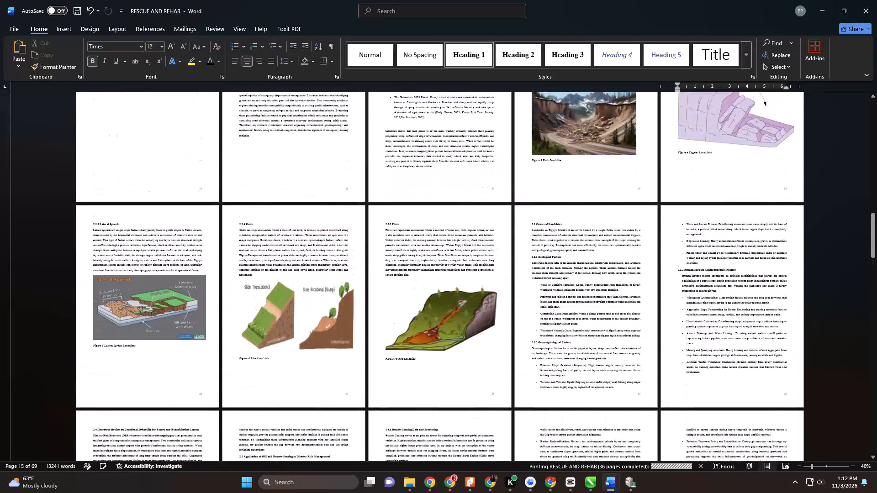
scroll(597, 330, up, 20)
scroll(597, 330, up, 7)
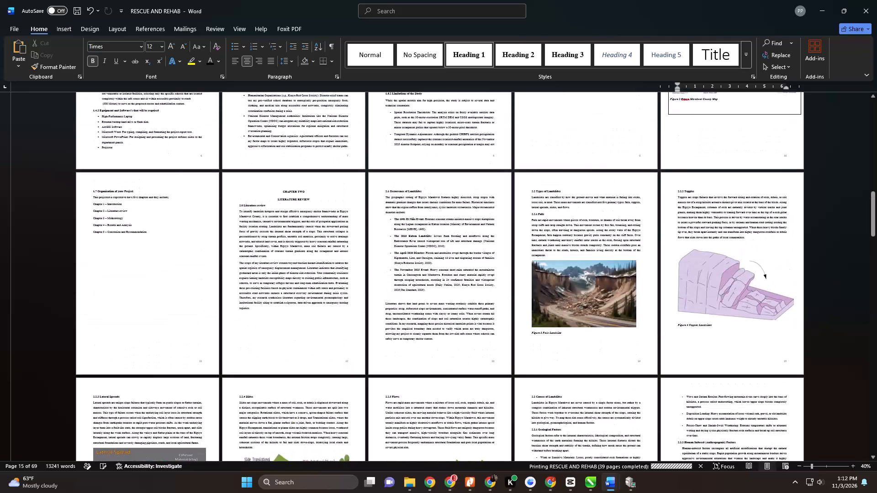
Look over the report pages from the Chapter One introduction back through the abstract and table of contents to the title page.
scroll(598, 329, up, 7)
scroll(597, 327, down, 1)
scroll(597, 327, up, 1)
scroll(597, 327, down, 1)
scroll(597, 327, up, 15)
scroll(597, 327, down, 1)
scroll(597, 327, up, 3)
scroll(597, 327, down, 1)
scroll(597, 327, up, 1)
scroll(597, 327, down, 1)
scroll(597, 327, up, 1)
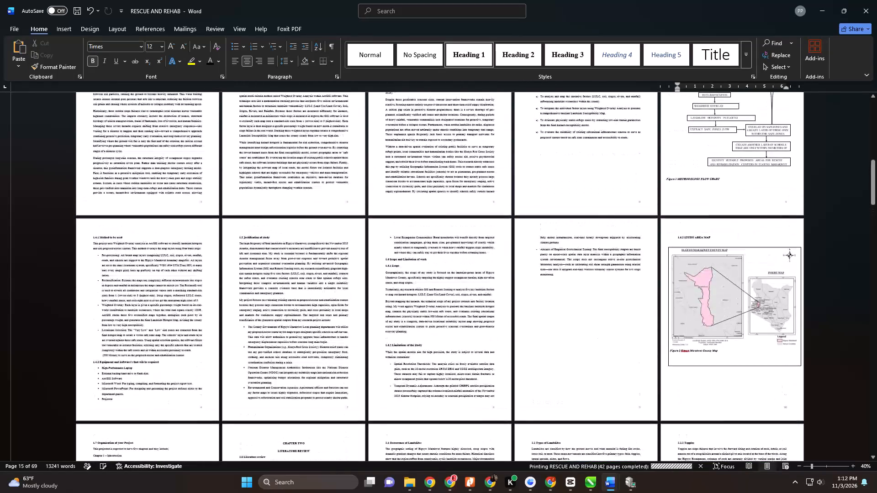
scroll(597, 327, up, 2)
scroll(597, 327, down, 1)
scroll(597, 327, up, 15)
scroll(597, 327, down, 1)
scroll(597, 327, up, 3)
scroll(597, 327, down, 1)
scroll(597, 327, up, 3)
scroll(597, 327, down, 1)
scroll(597, 327, up, 7)
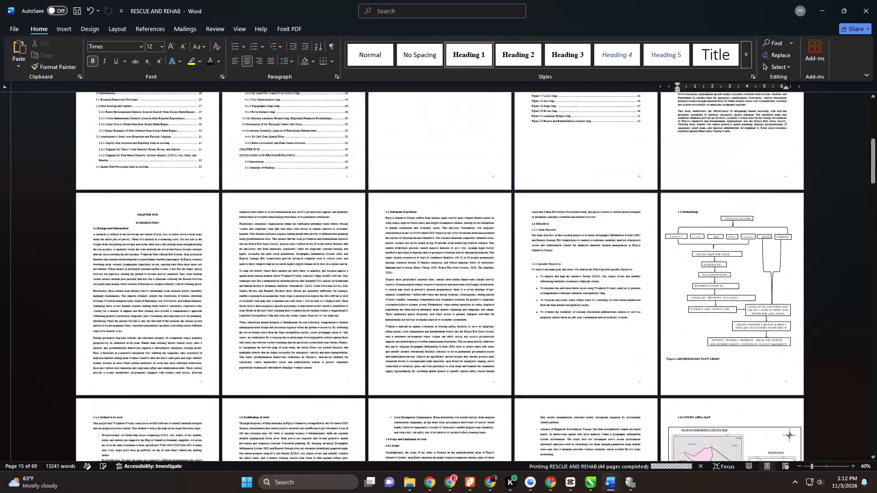
scroll(598, 327, up, 11)
scroll(598, 327, down, 1)
scroll(598, 327, up, 3)
scroll(598, 325, down, 1)
scroll(598, 325, up, 13)
scroll(599, 325, down, 1)
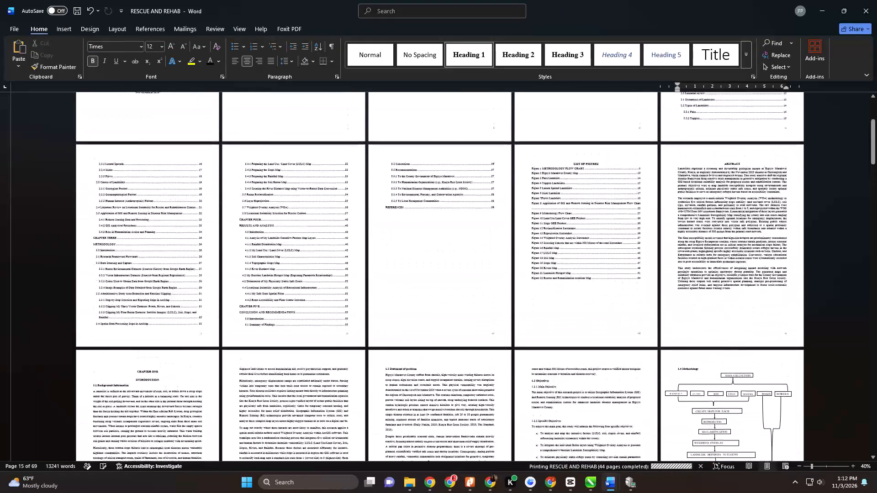
scroll(599, 325, up, 1)
scroll(599, 325, down, 1)
scroll(599, 325, up, 3)
scroll(600, 325, down, 1)
scroll(600, 325, up, 19)
scroll(600, 325, down, 1)
scroll(600, 325, up, 1)
scroll(600, 325, down, 1)
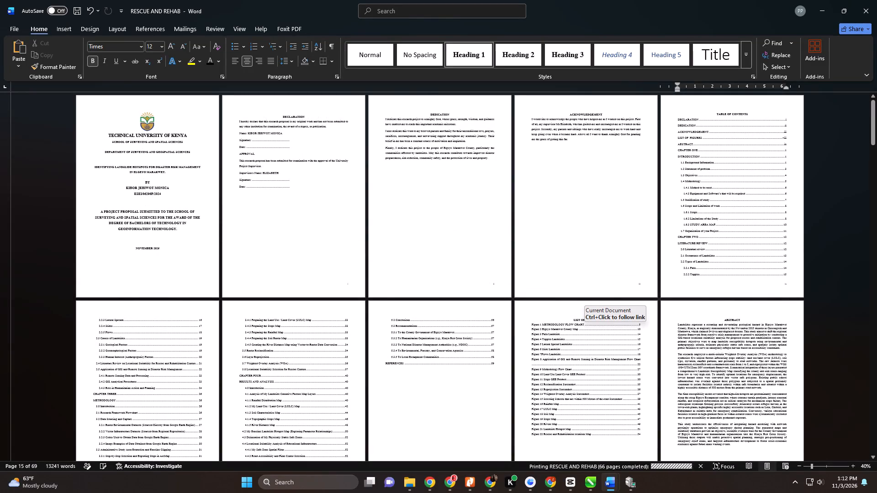
scroll(599, 327, up, 1)
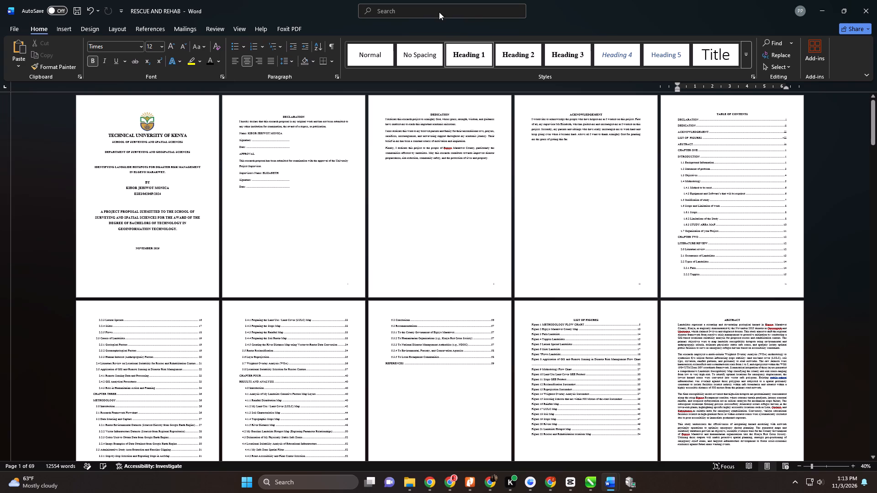
Export the report as a PDF named RESCUE AND REHAB into the project folder on the TERRY USB (E:) drive.
click(16, 31)
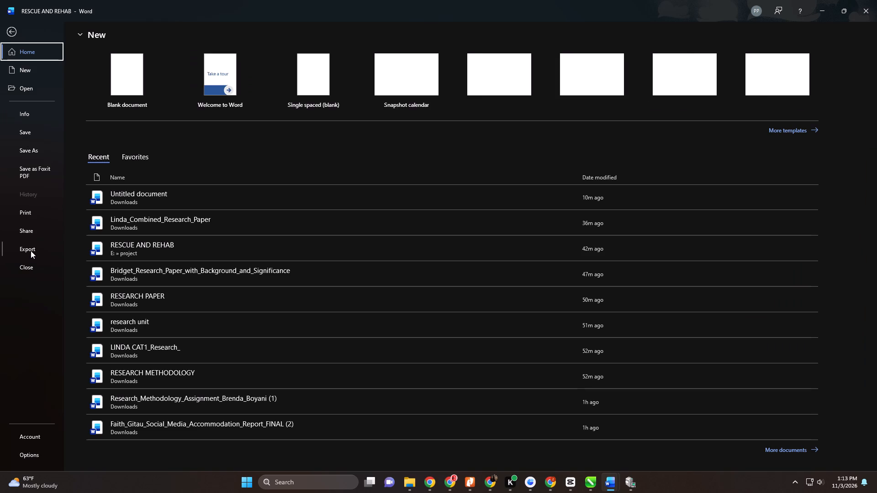
click(31, 250)
click(269, 126)
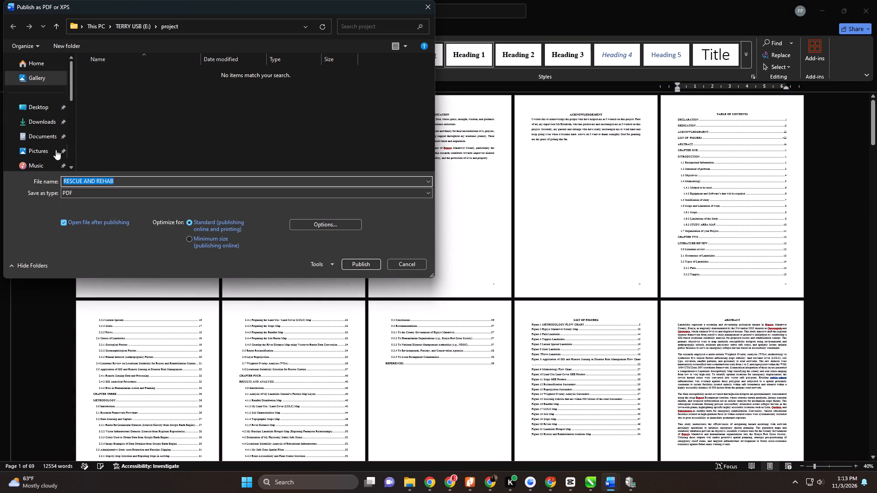
scroll(37, 126, down, 3)
click(46, 130)
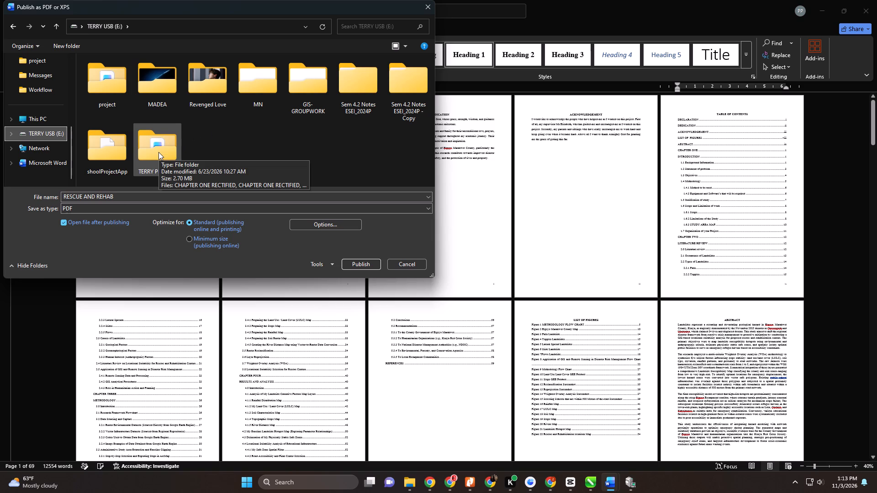
scroll(305, 156, down, 6)
scroll(295, 133, up, 5)
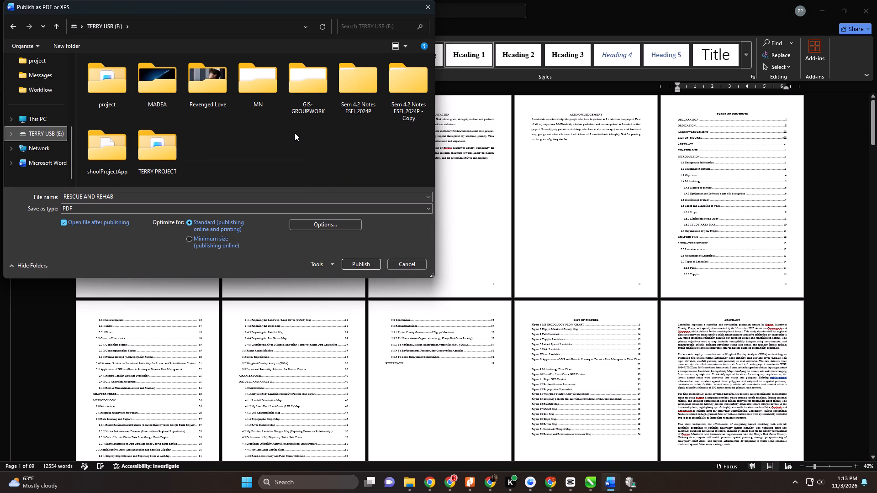
click(117, 87)
click(353, 262)
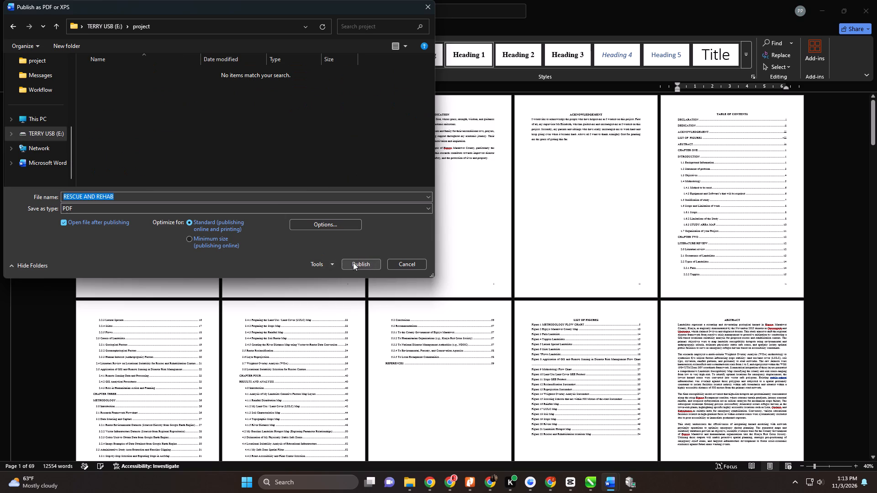
Publish the report as the PDF RESCUE AND REHAB in the project folder on the TERRY USB (E:) drive.
click(354, 264)
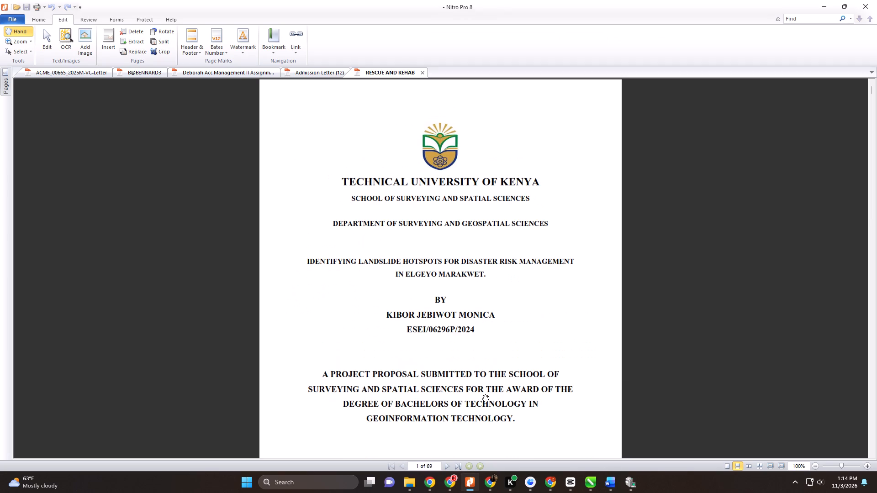
Glance over the exported PDF's title page in Nitro Pro and close all open document tabs there.
scroll(444, 309, down, 3)
right_click(401, 70)
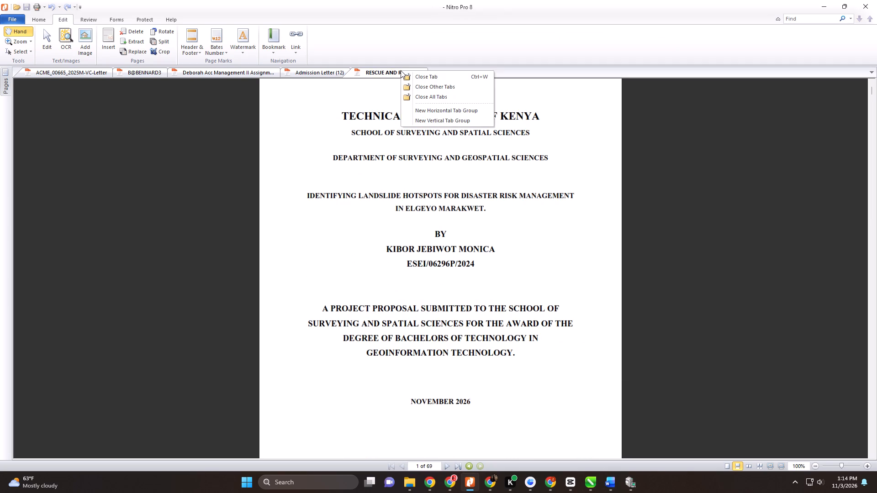
click(429, 94)
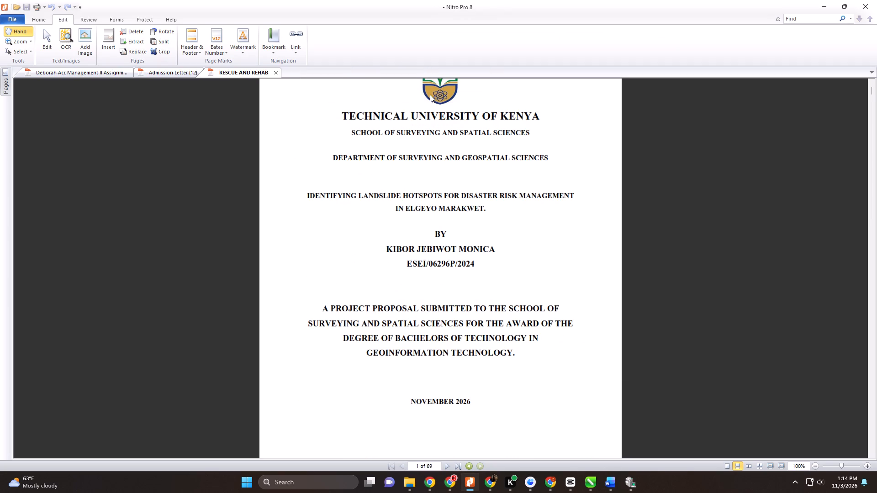